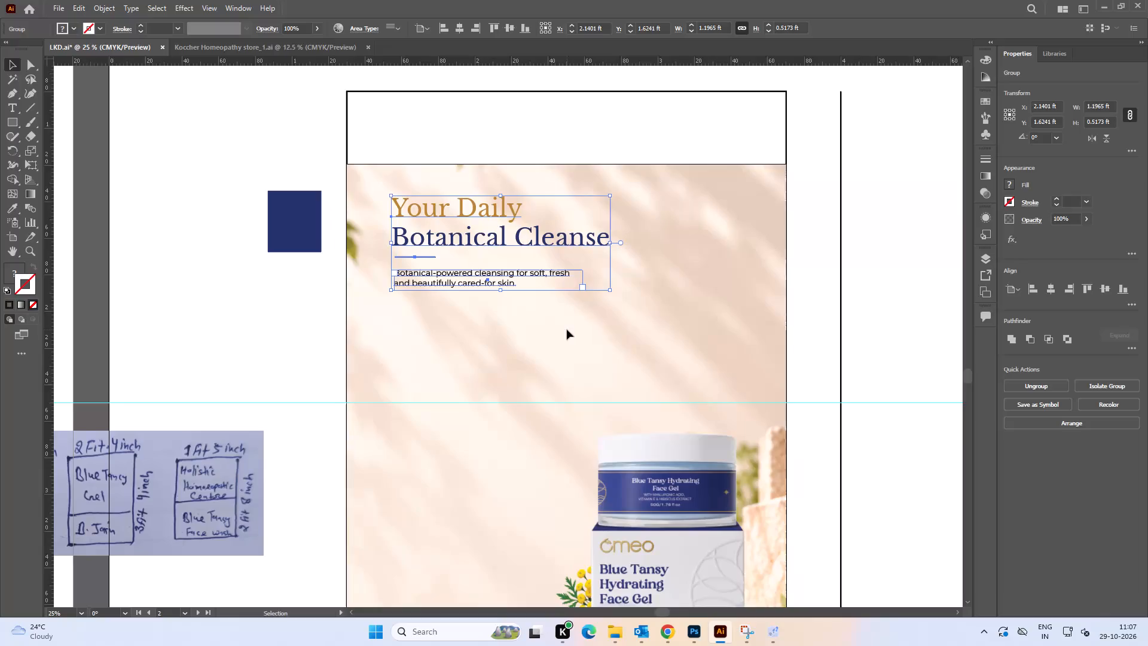
Enlarge the "Your Daily Botanical Cleanse" text group to about 1.82 × 0.79 ft and reposition it above the face gel.
key(space)
drag(569, 428, 546, 354)
alt+scroll(572, 324, down, 2)
alt+scroll(566, 269, up, 4)
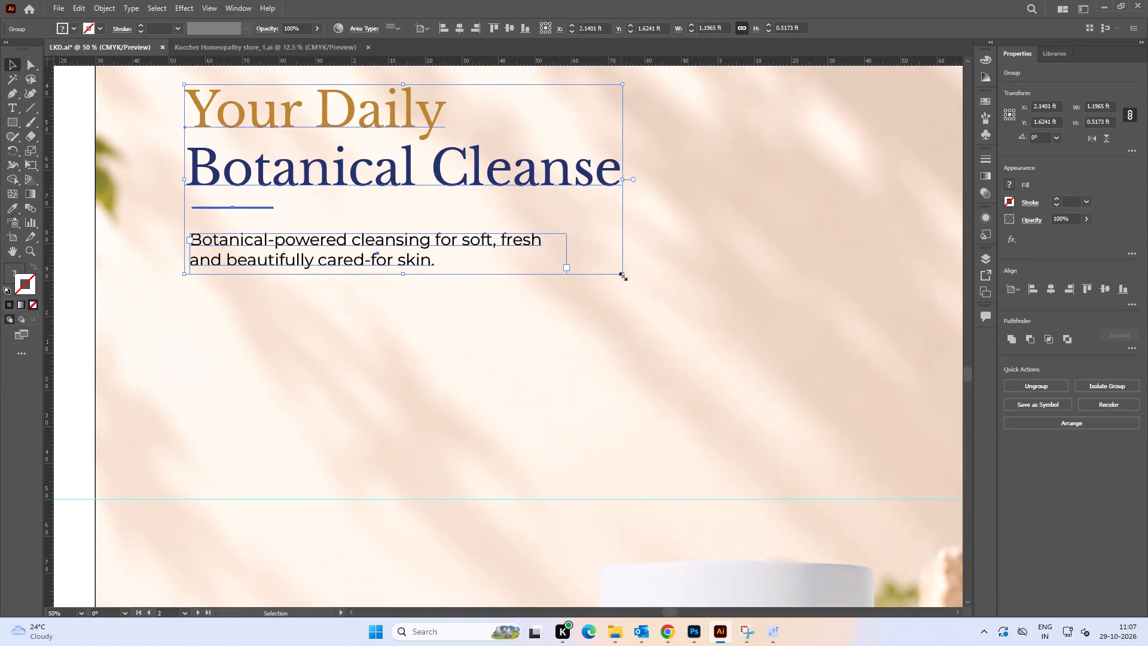
shift+drag(622, 275, 699, 332)
alt+scroll(643, 287, down, 4)
key(space)
drag(624, 277, 622, 298)
alt+scroll(537, 246, up, 2)
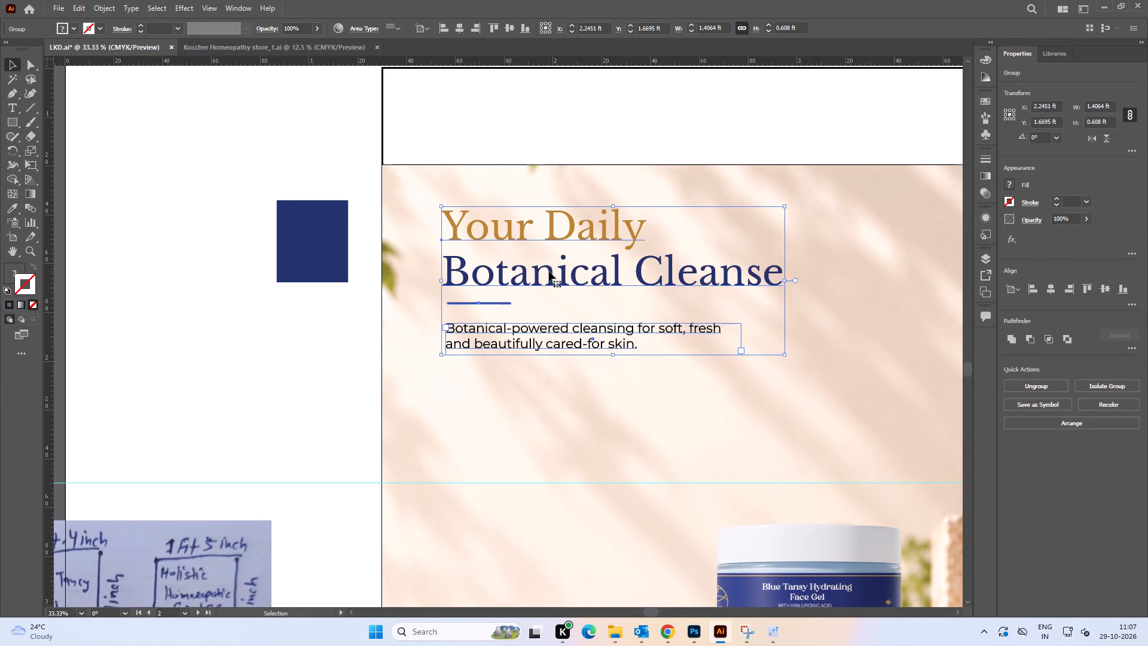
drag(550, 272, 566, 300)
alt+scroll(565, 297, down, 3)
key(space)
drag(577, 312, 536, 295)
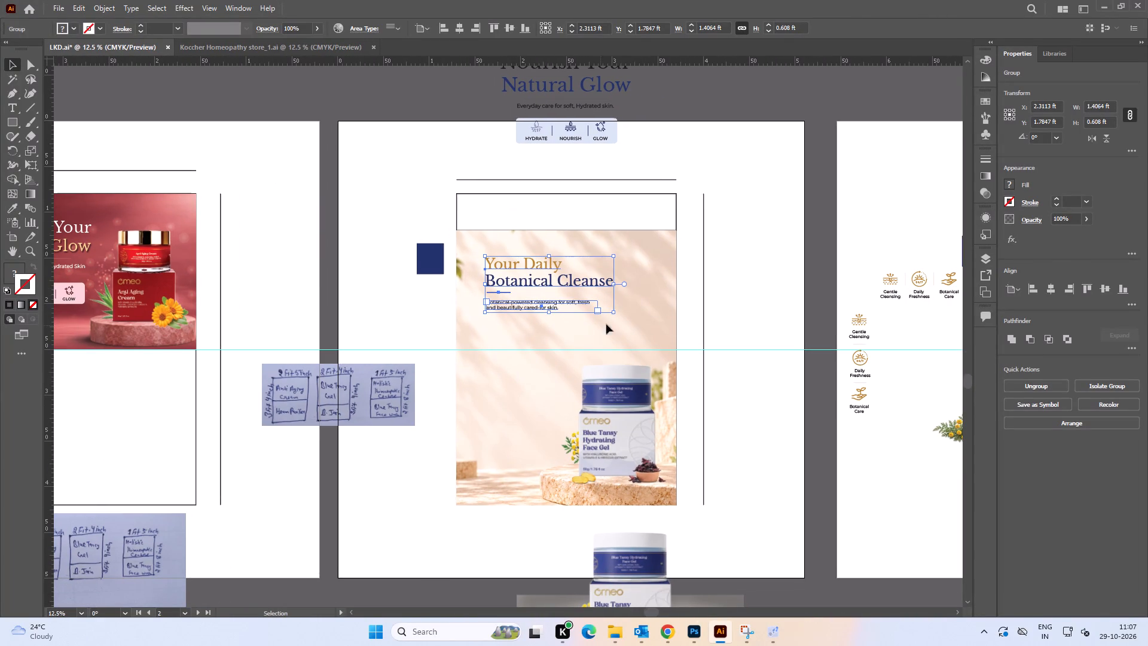
shift+drag(613, 312, 651, 335)
click(765, 307)
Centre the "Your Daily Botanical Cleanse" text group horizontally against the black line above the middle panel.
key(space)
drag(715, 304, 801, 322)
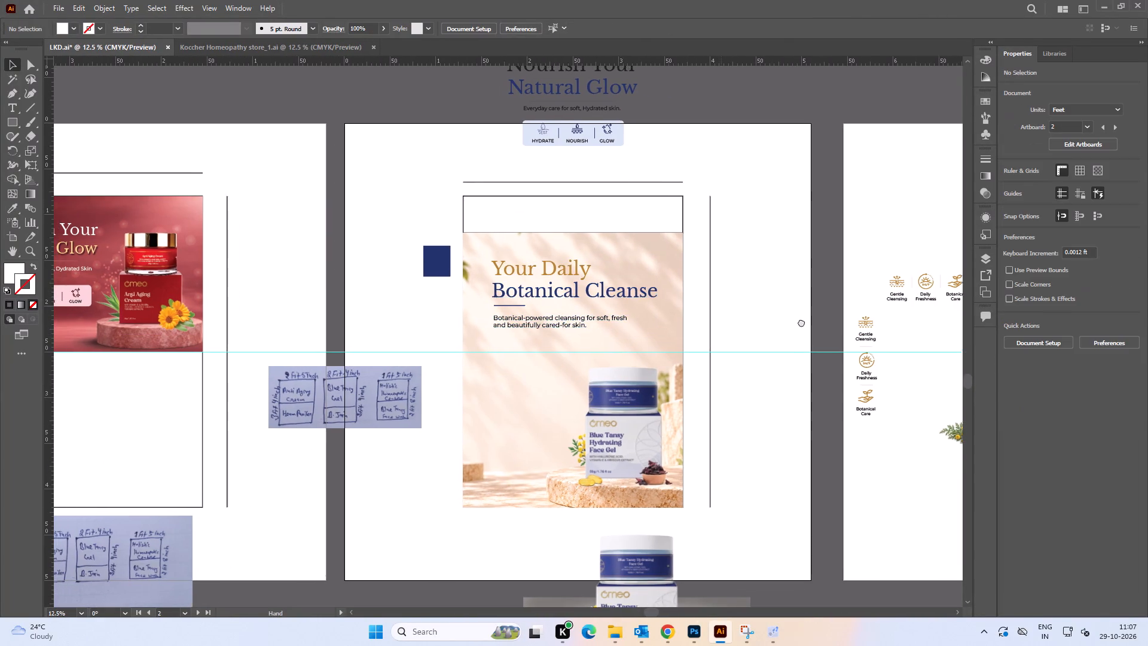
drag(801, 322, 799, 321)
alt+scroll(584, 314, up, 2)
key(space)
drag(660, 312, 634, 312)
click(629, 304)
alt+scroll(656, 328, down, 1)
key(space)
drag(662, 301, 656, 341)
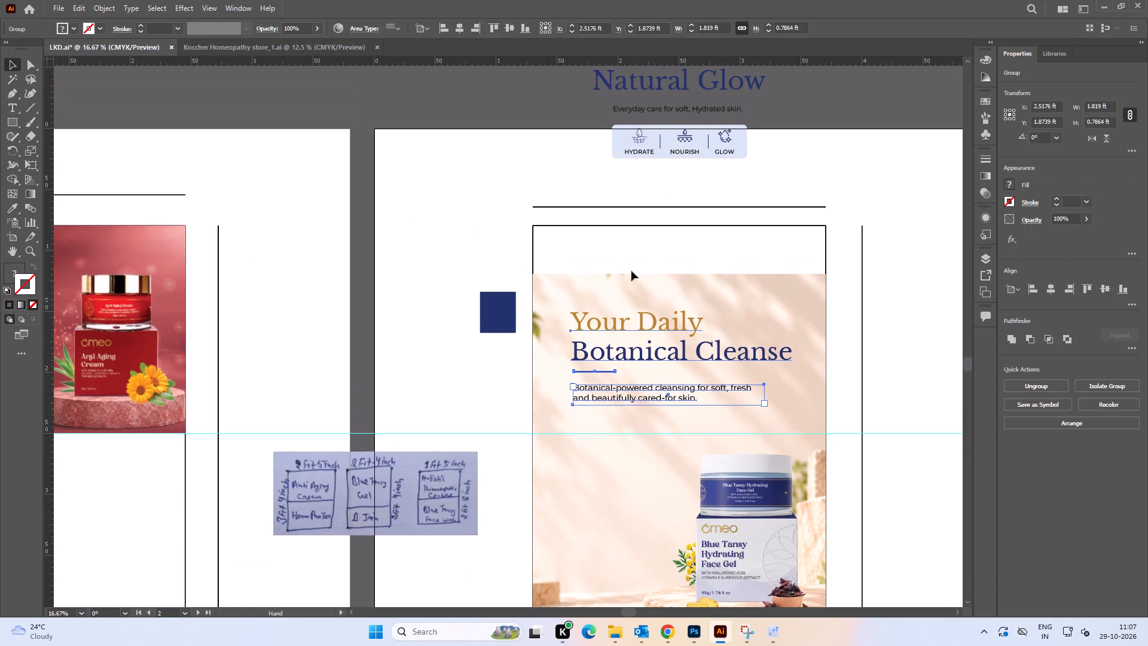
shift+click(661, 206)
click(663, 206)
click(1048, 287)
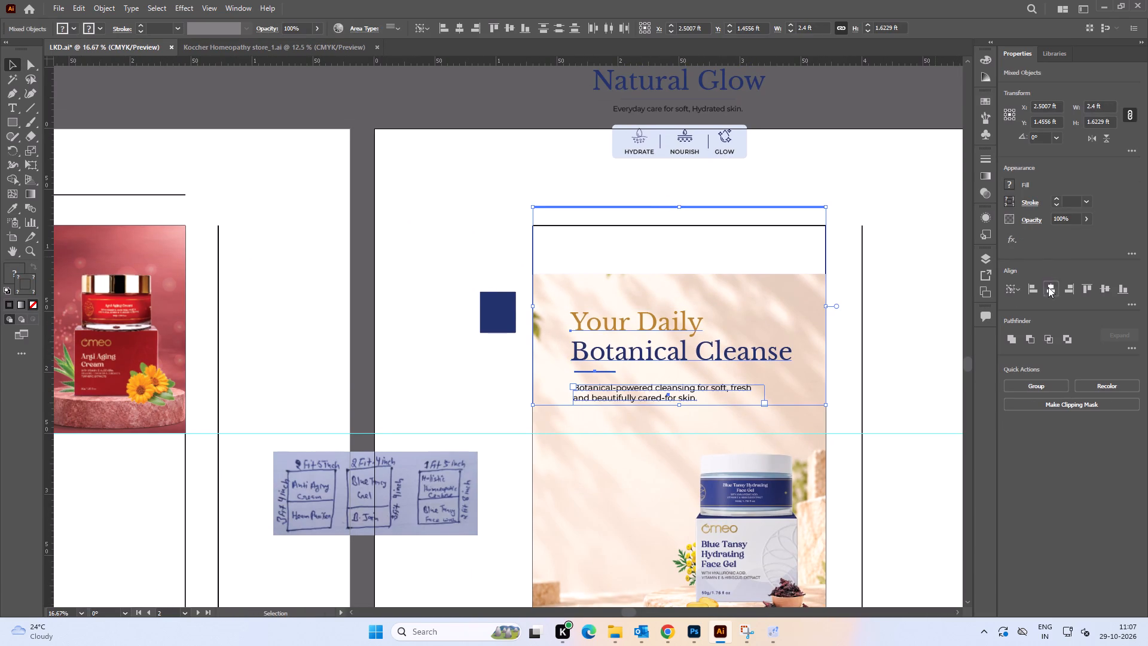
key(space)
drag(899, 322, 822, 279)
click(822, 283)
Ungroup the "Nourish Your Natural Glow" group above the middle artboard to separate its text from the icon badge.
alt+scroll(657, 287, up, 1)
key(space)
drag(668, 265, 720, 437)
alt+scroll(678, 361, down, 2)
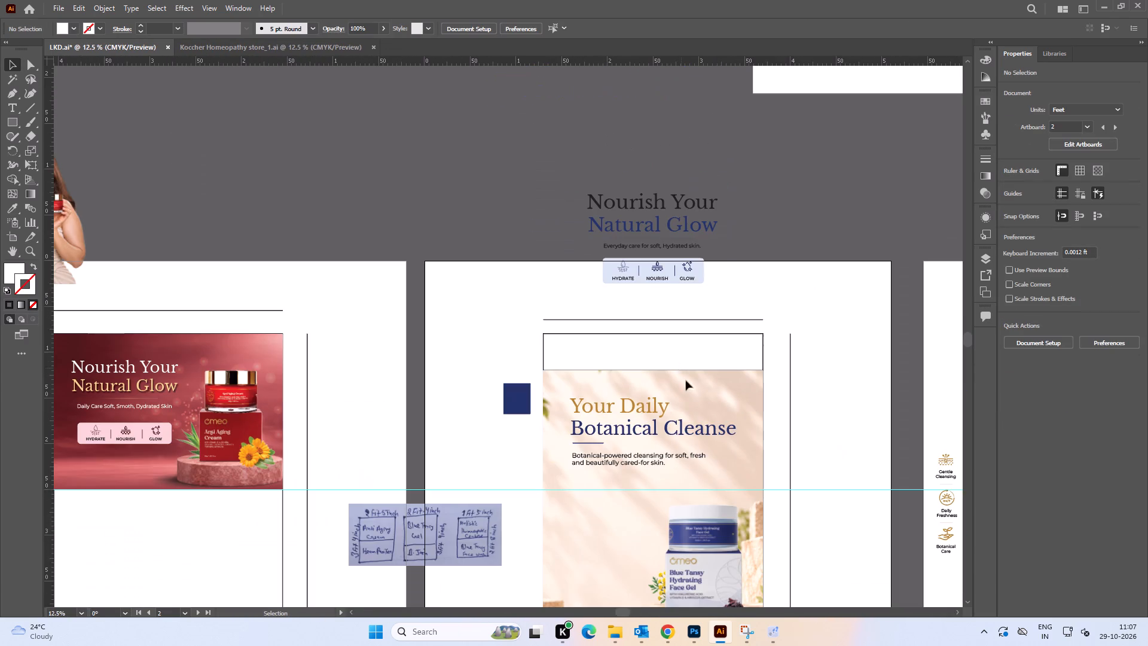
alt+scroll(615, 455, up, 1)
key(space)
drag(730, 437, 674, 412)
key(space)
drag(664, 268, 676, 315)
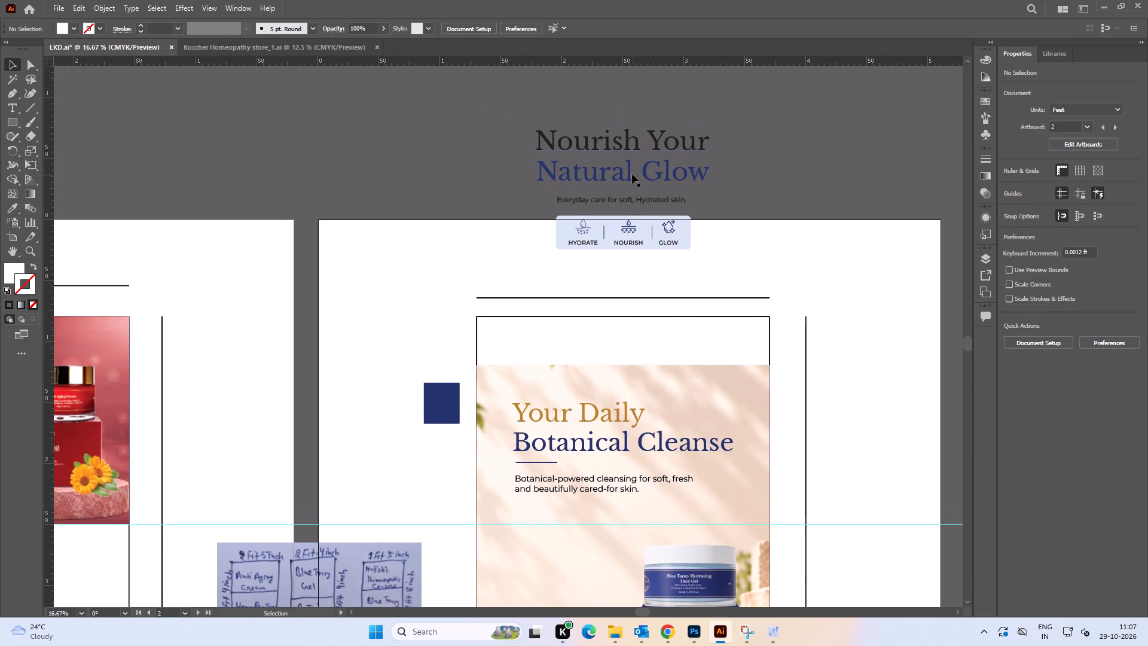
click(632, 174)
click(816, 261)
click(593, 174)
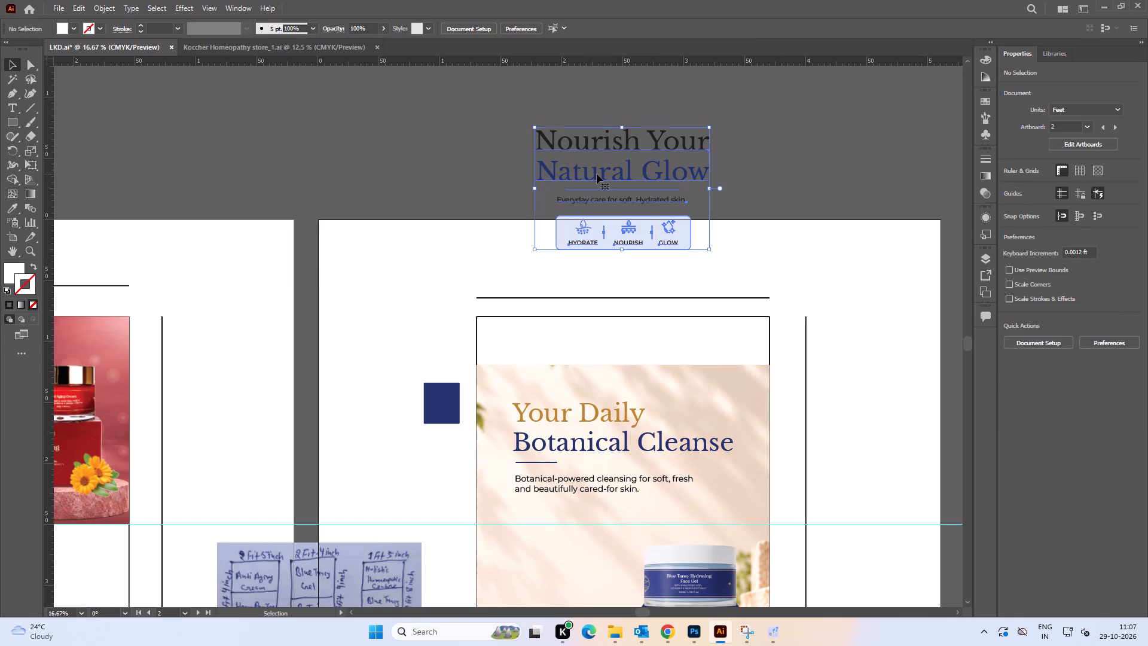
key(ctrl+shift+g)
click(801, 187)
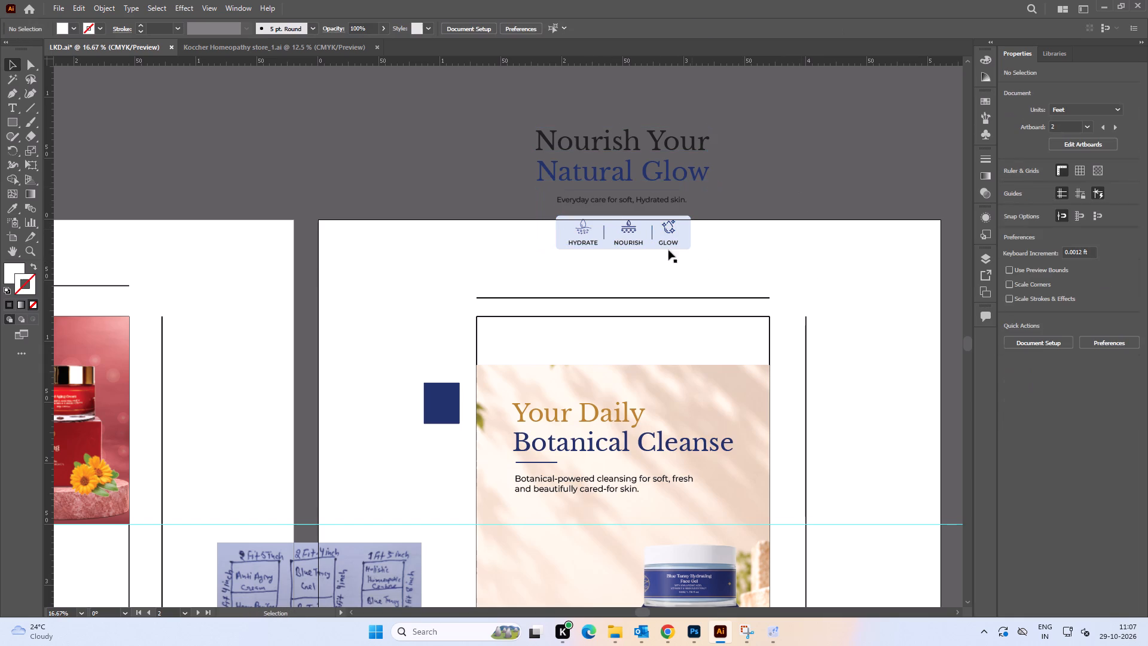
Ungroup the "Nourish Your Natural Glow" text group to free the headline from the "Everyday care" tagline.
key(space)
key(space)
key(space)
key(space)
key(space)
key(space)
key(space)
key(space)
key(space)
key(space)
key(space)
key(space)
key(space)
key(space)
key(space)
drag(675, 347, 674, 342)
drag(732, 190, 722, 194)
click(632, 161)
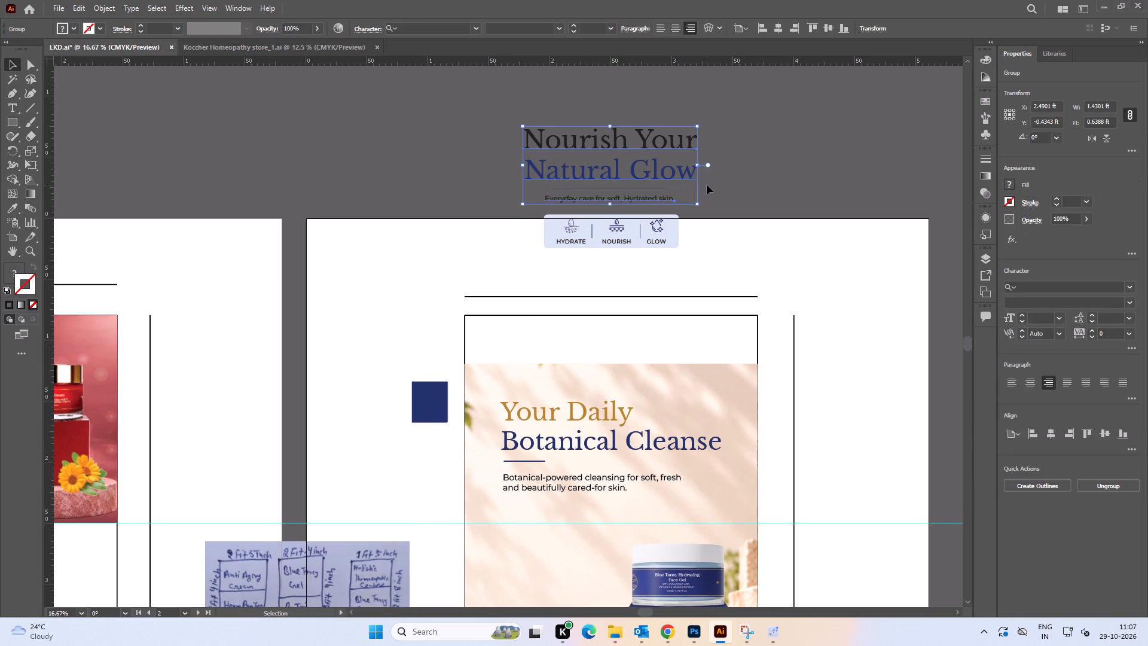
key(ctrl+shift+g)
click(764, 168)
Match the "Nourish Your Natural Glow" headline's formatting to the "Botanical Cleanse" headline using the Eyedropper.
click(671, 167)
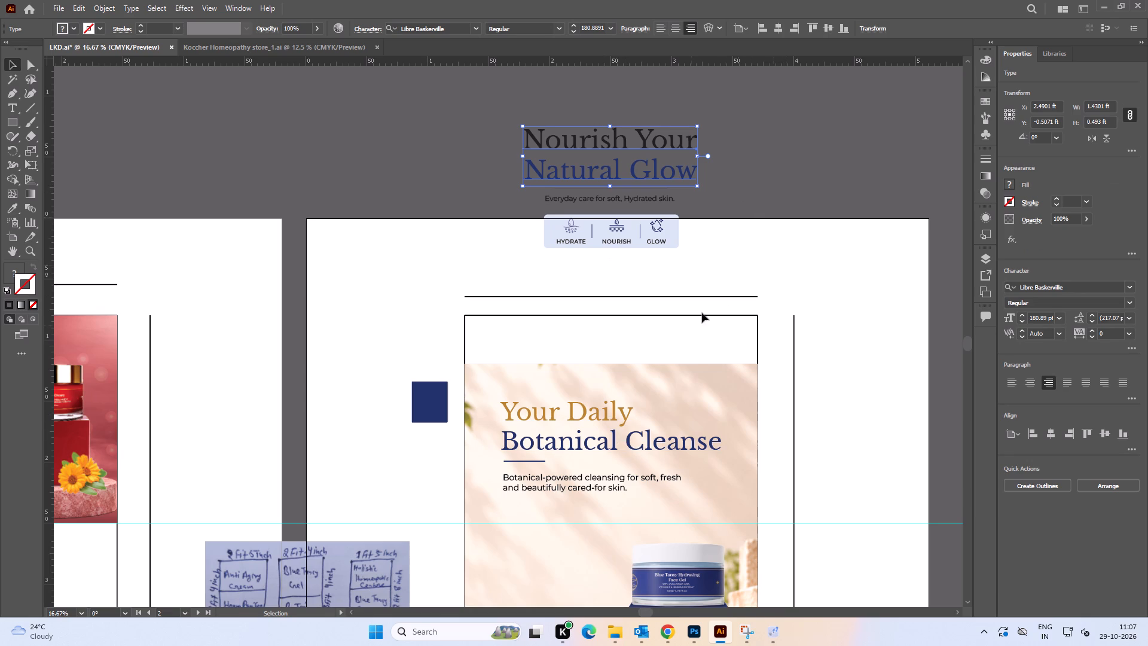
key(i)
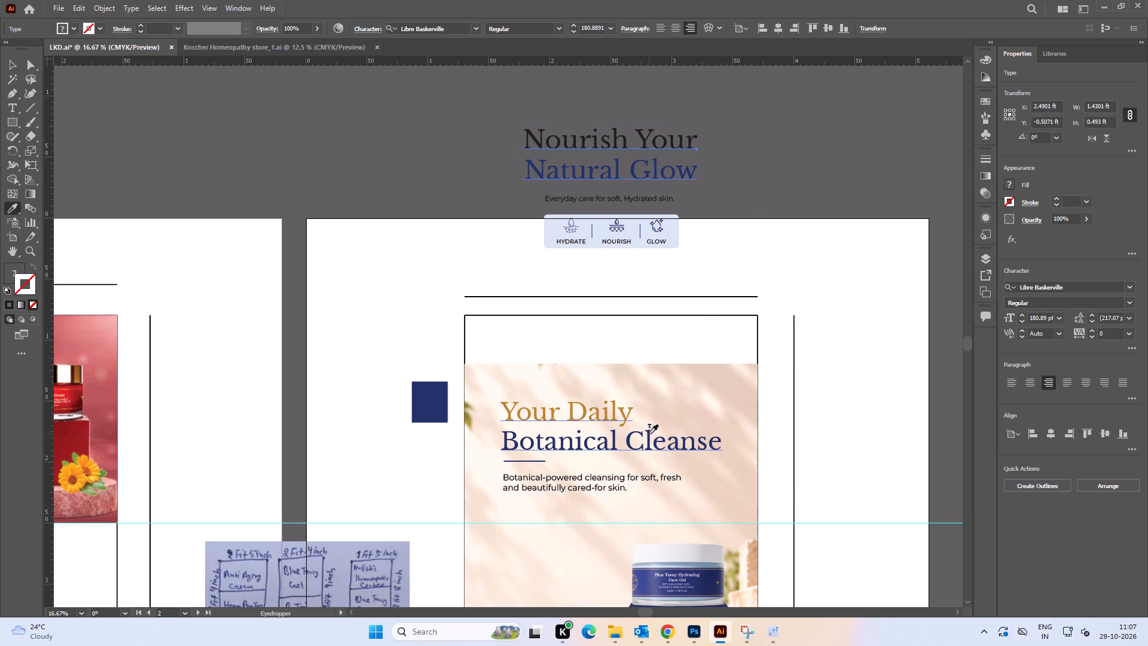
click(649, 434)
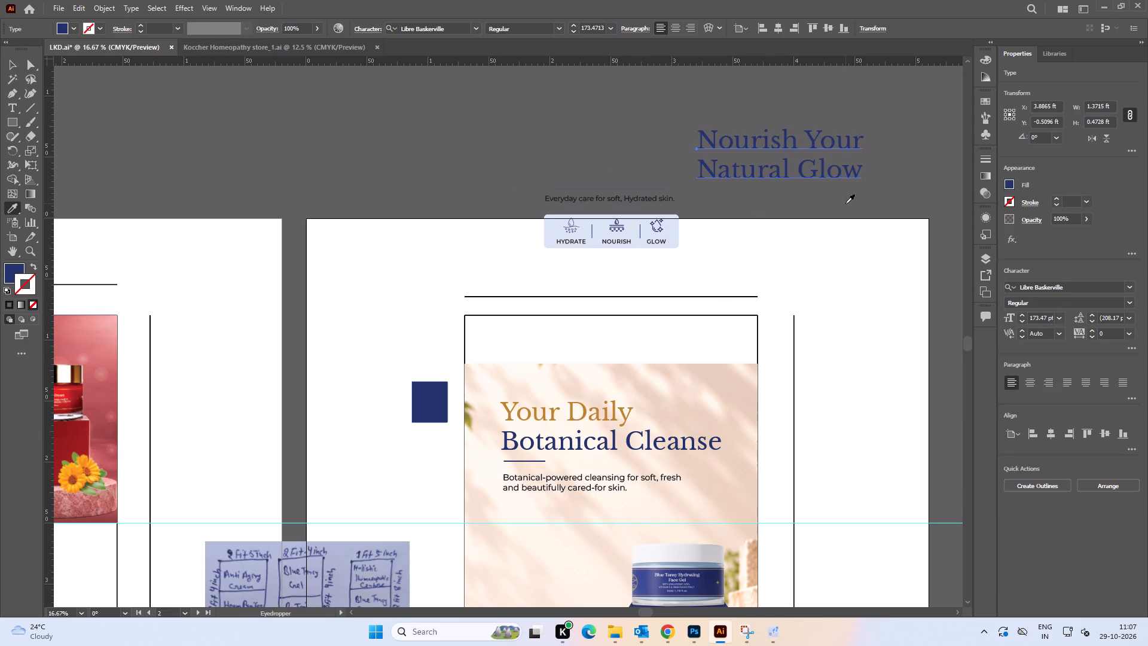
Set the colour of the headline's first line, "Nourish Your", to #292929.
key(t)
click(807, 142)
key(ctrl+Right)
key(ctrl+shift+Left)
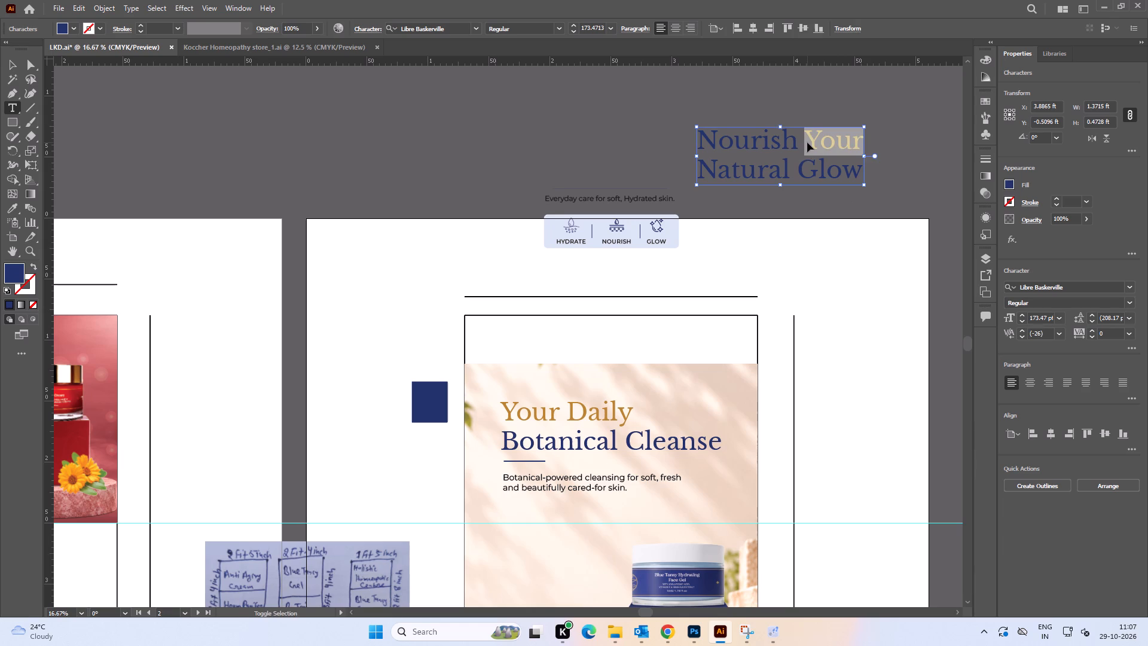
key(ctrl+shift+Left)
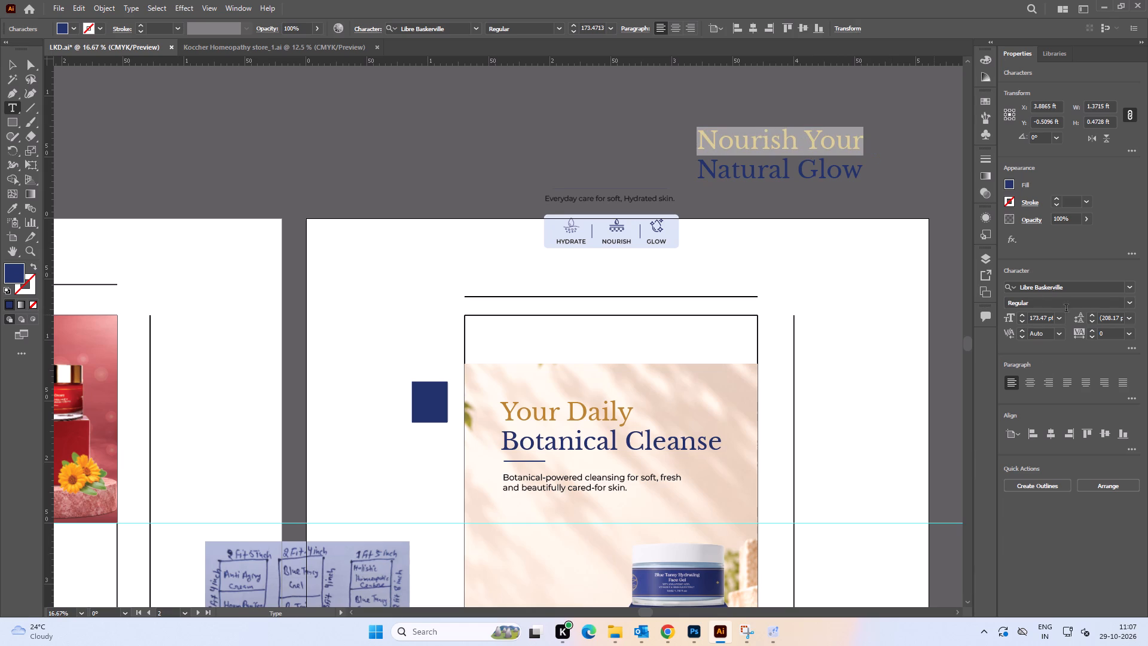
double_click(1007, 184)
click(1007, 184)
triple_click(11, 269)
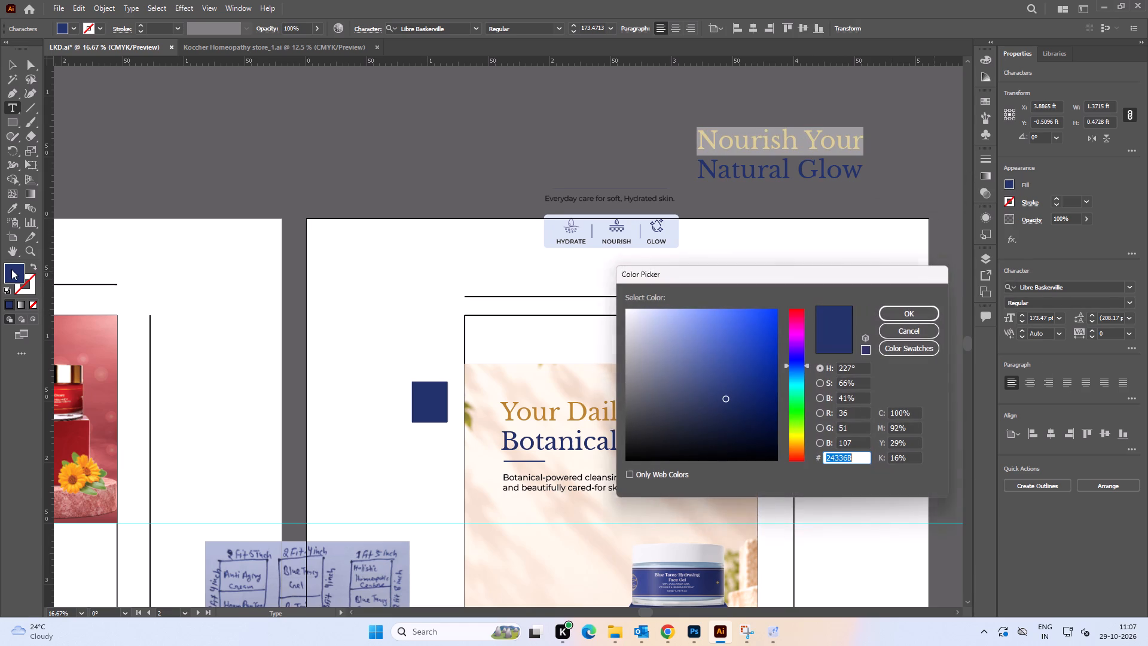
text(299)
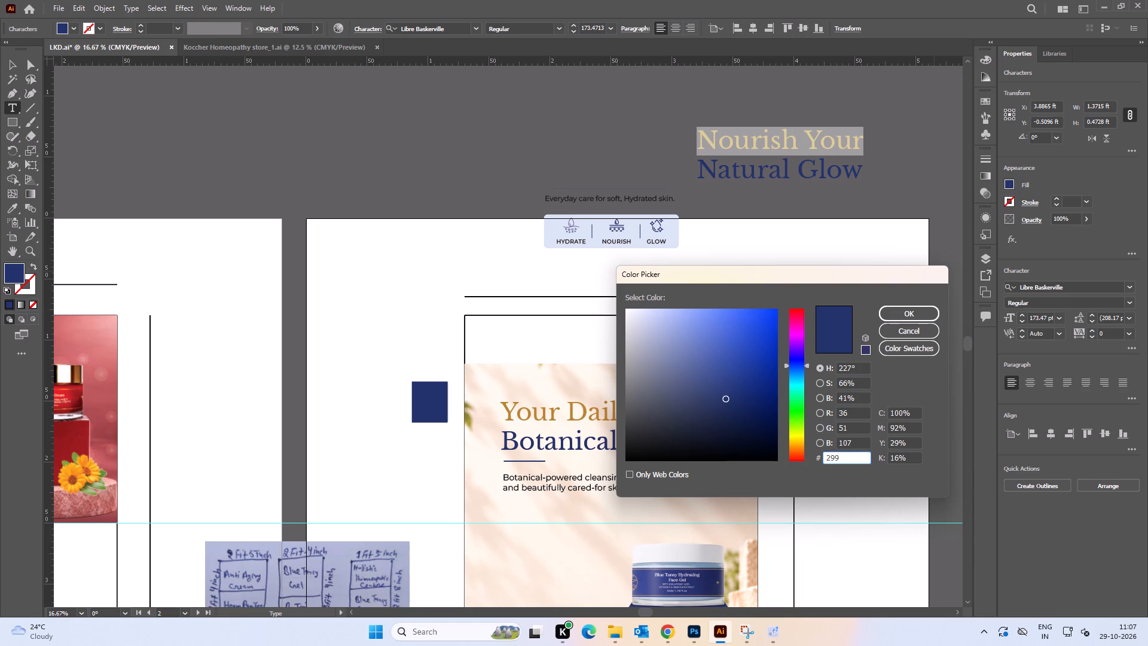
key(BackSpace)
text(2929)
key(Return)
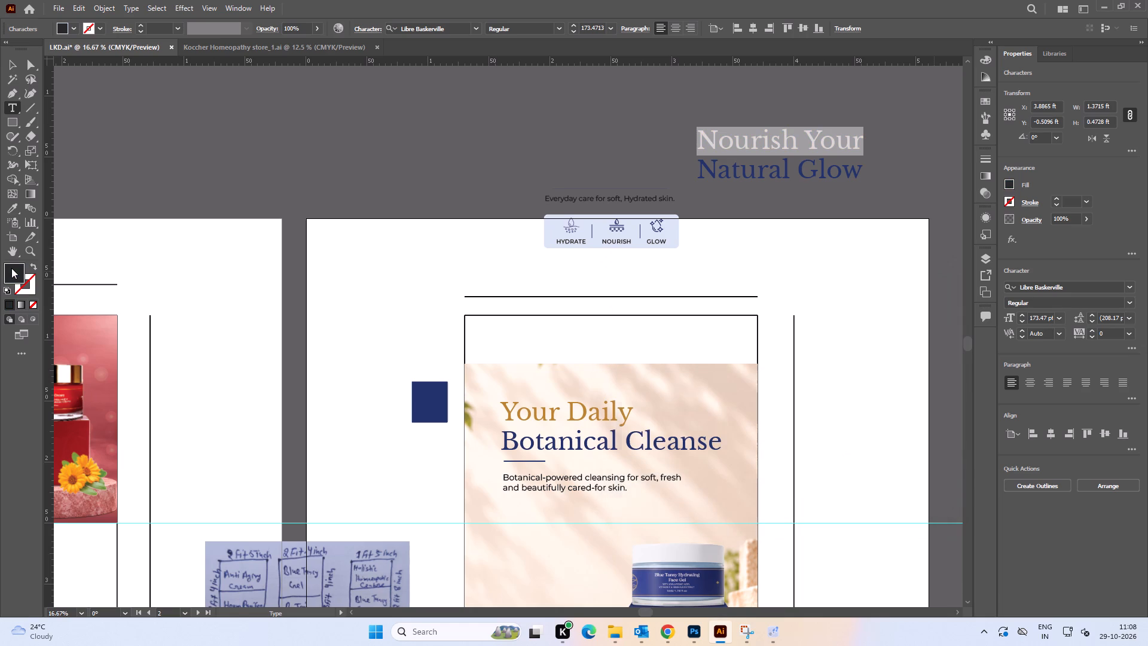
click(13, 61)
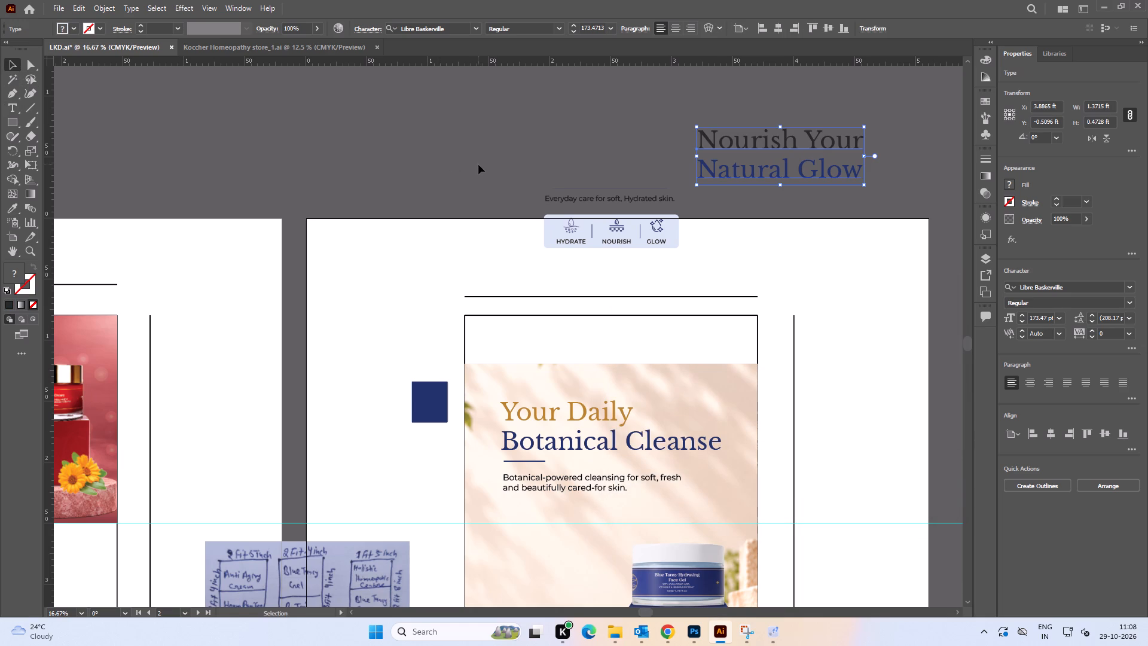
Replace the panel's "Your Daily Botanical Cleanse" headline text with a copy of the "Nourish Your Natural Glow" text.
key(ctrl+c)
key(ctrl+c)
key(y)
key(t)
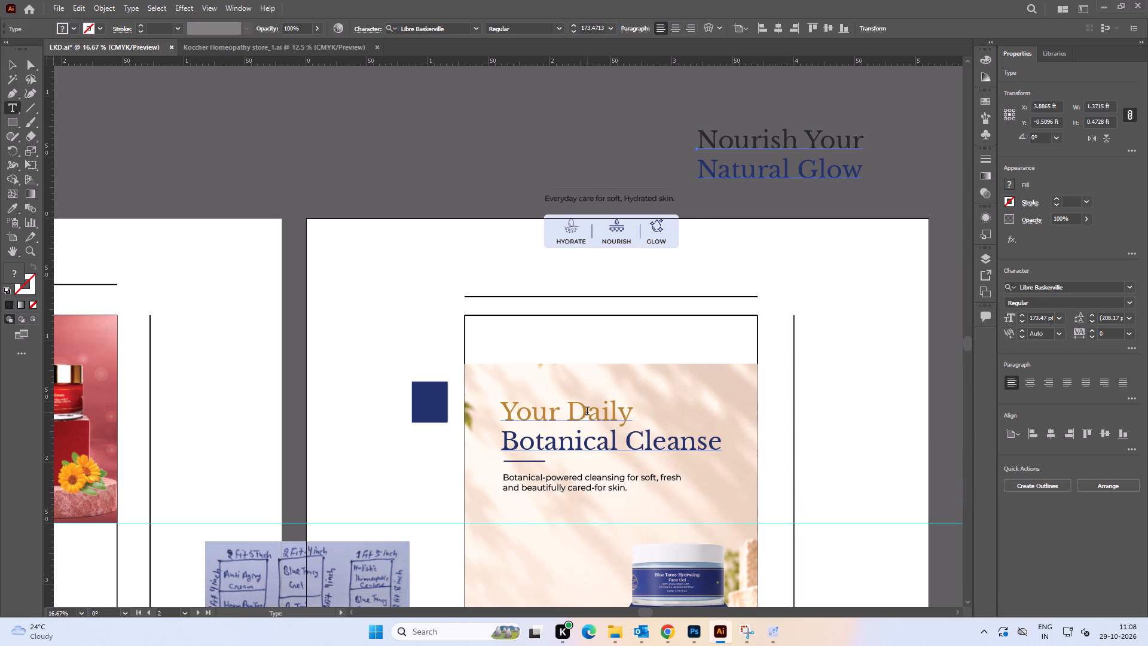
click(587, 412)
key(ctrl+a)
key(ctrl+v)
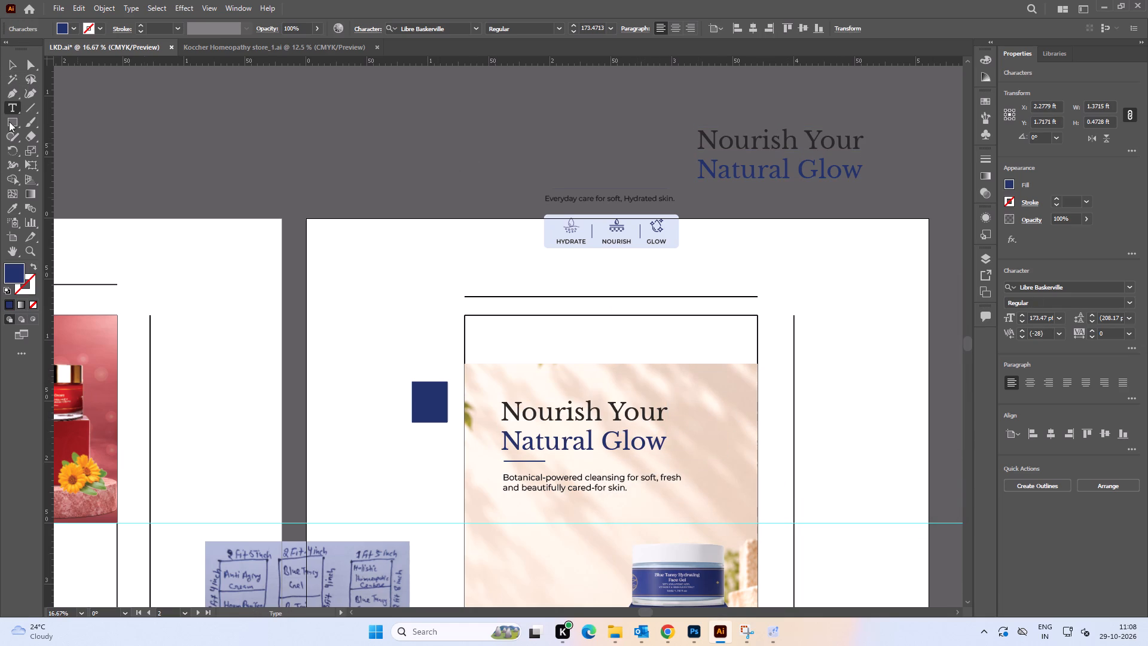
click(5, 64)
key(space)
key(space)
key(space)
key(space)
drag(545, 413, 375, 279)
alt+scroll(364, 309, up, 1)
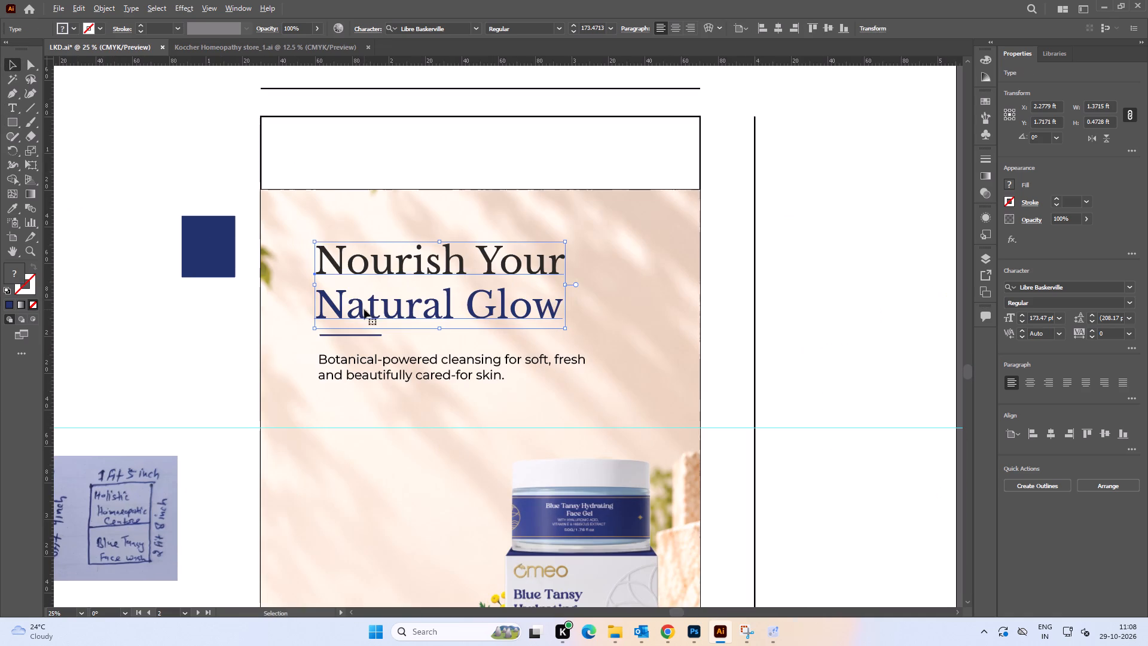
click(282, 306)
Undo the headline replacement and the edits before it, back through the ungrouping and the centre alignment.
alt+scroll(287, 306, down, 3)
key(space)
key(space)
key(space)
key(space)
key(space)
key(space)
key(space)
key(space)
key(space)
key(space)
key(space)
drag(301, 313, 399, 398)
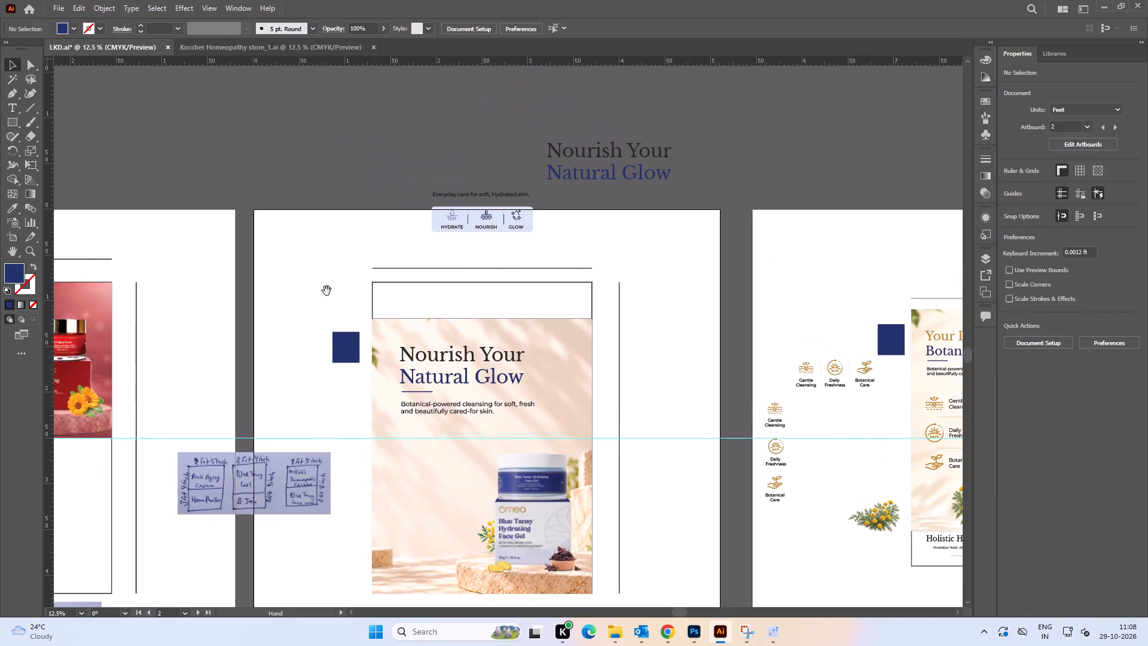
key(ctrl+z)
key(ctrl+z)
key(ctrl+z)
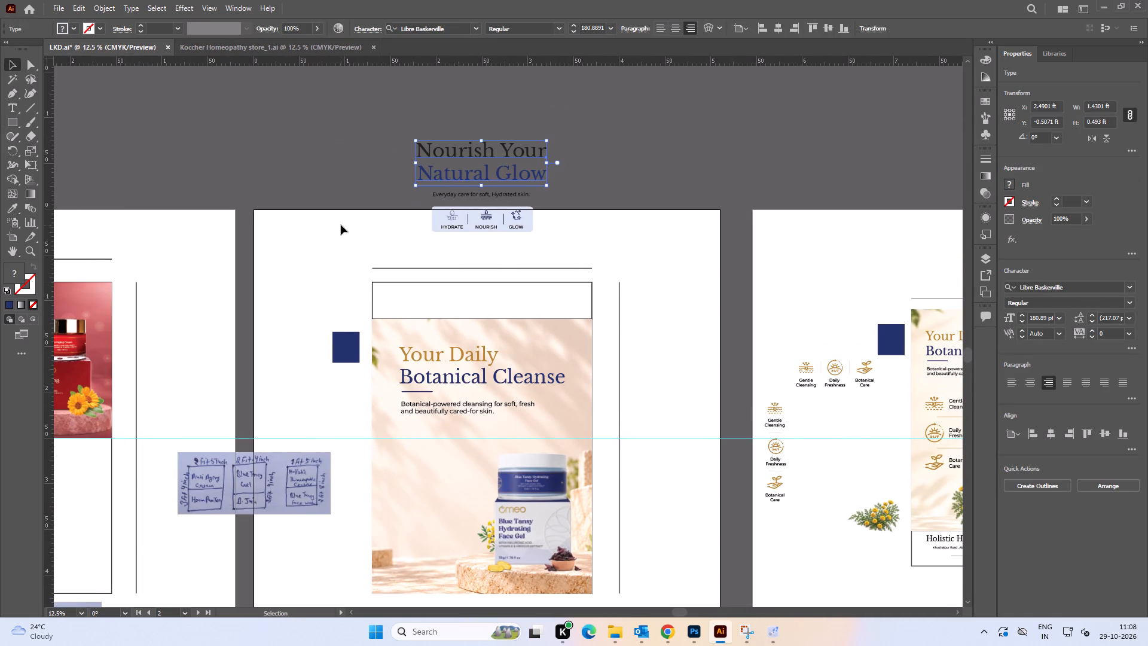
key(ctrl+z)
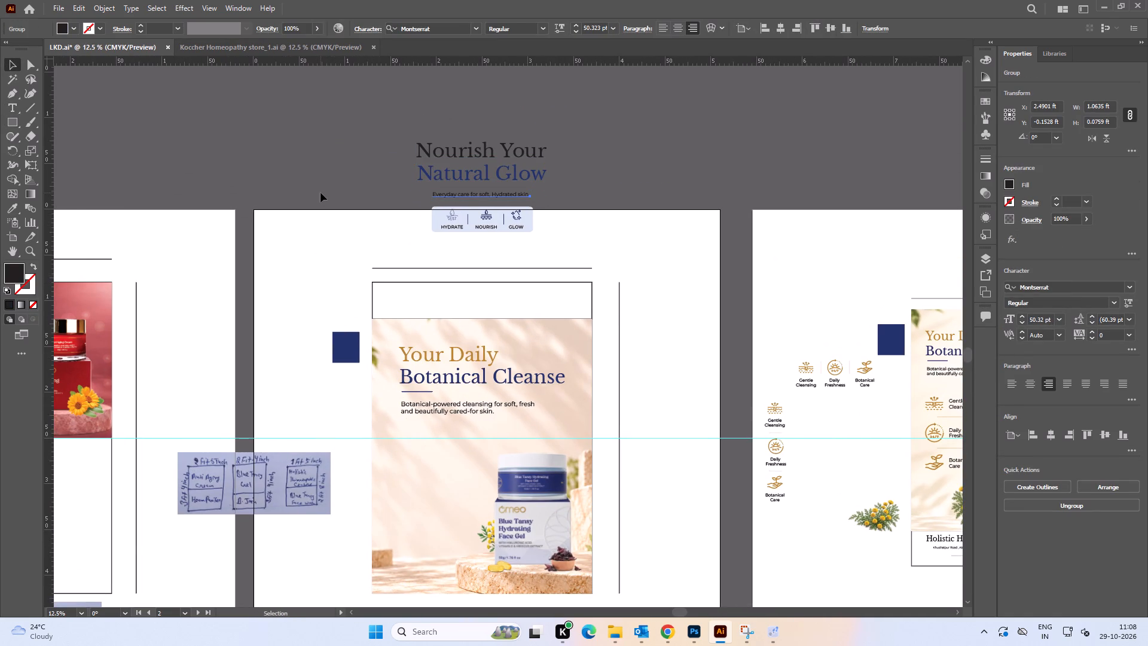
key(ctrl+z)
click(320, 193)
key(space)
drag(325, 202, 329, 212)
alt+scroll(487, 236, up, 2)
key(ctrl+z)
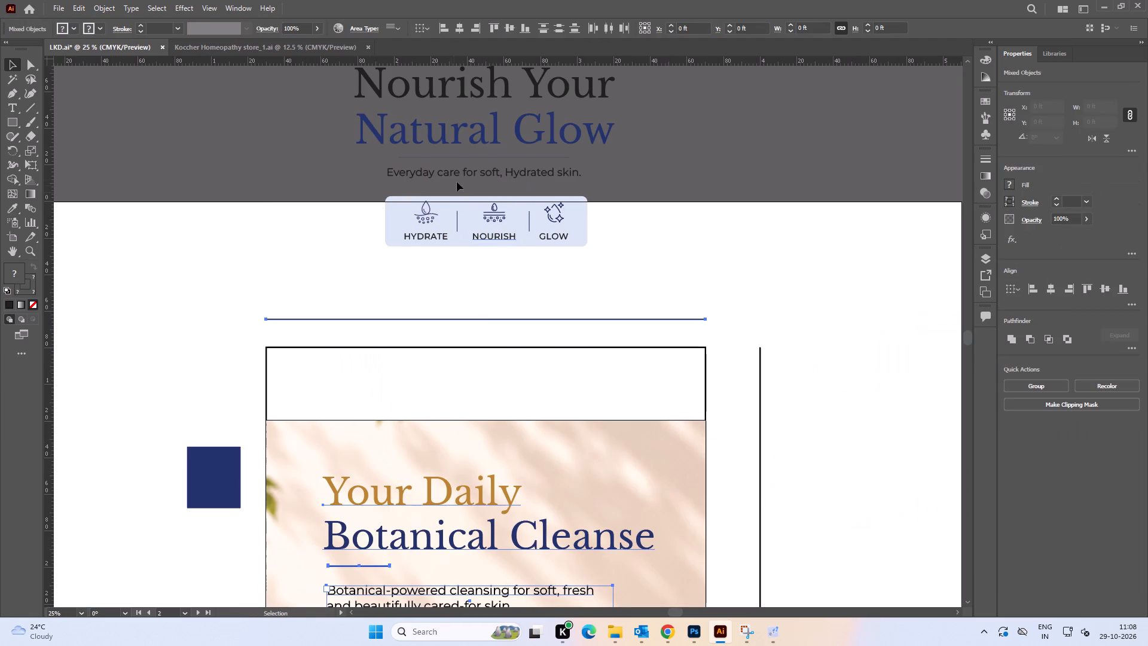
Move the "Nourish Your Natural Glow" group with its icon badge slightly down toward the middle panel.
drag(458, 179, 459, 192)
alt+scroll(375, 215, down, 3)
key(space)
drag(358, 230, 418, 199)
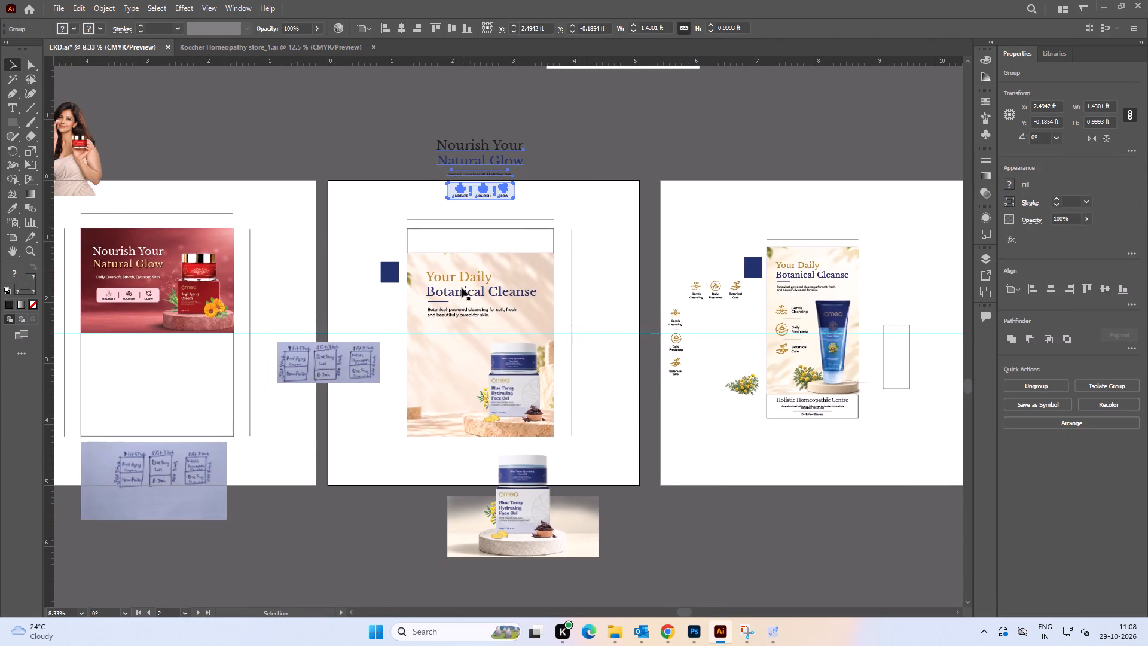
Delete the "Your Daily Botanical Cleanse" text block from the middle panel.
alt+scroll(462, 292, up, 2)
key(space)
drag(517, 311, 450, 319)
alt+scroll(445, 298, down, 1)
click(444, 298)
key(Delete)
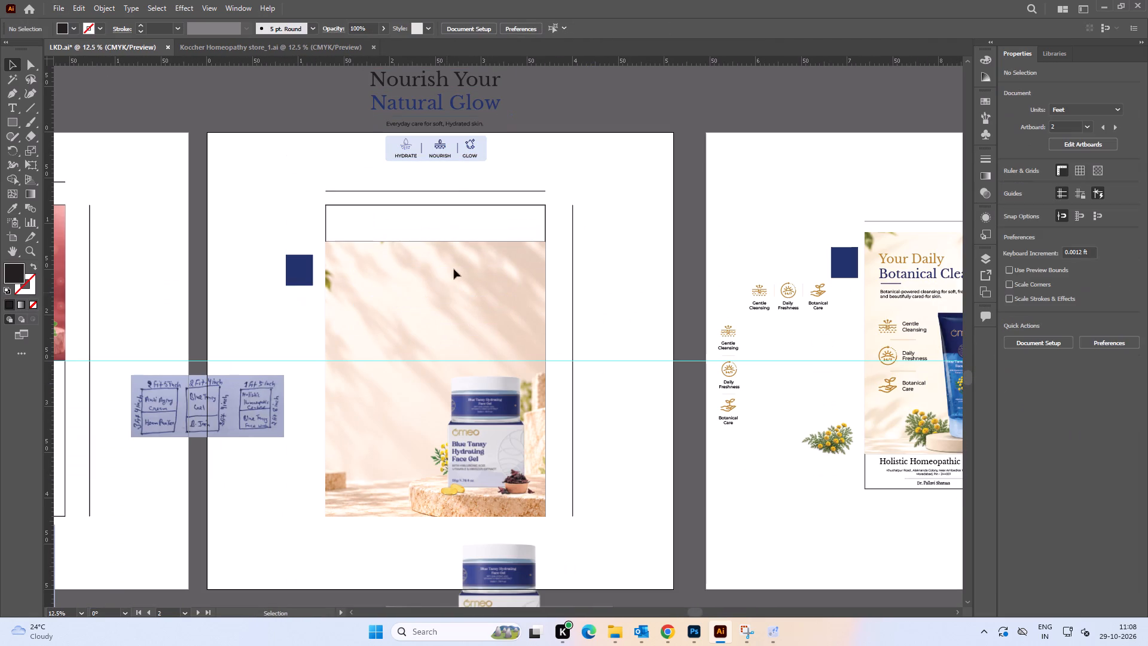
Move the "Nourish Your Natural Glow" group up to the empty area clear above the middle artboard.
click(448, 151)
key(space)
drag(549, 145, 559, 175)
drag(466, 173, 480, 379)
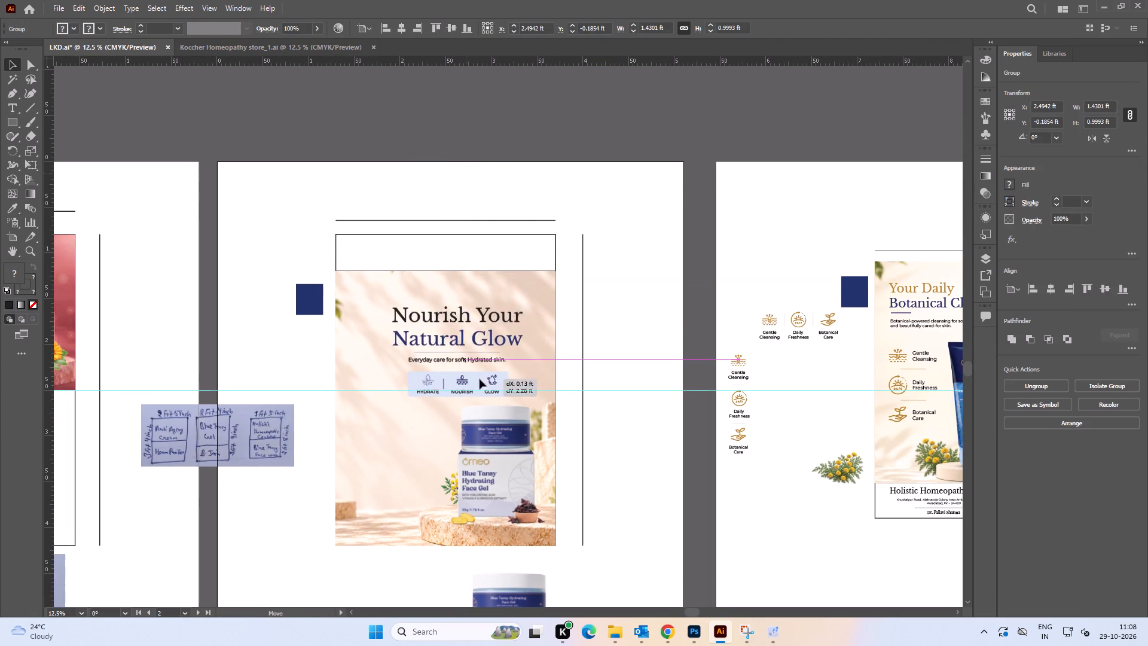
drag(480, 379, 474, 131)
Ungroup the "Nourish Your Natural Glow" block, centre-align its parts horizontally, and group them again.
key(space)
drag(475, 142, 468, 276)
key(ctrl+shift+g)
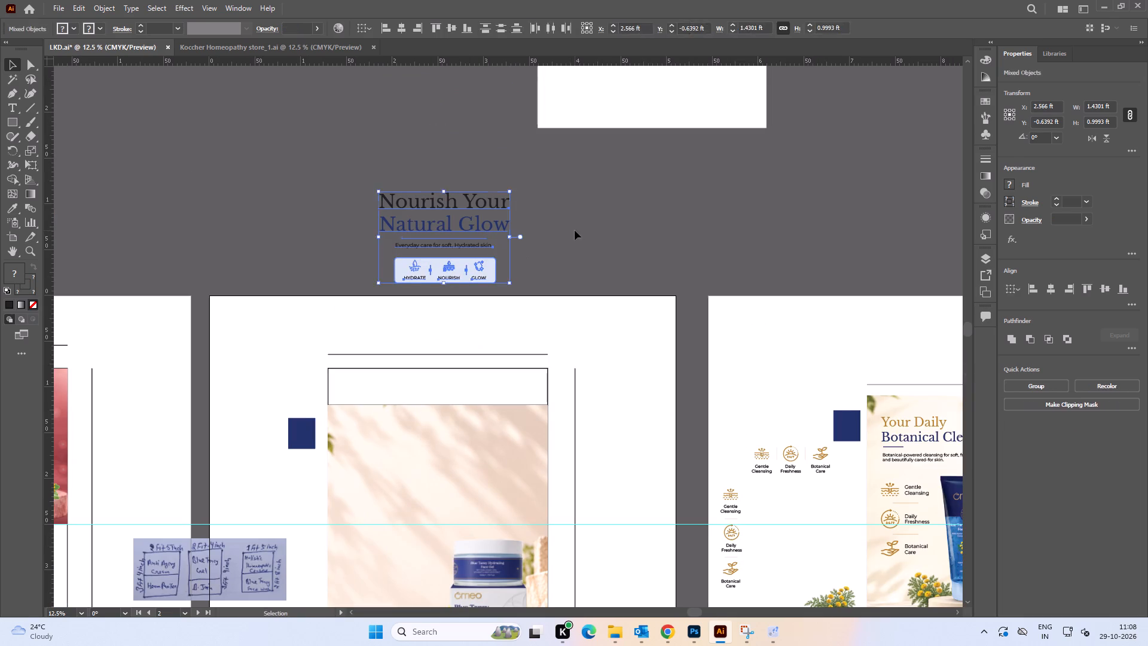
click(575, 230)
drag(558, 269, 315, 172)
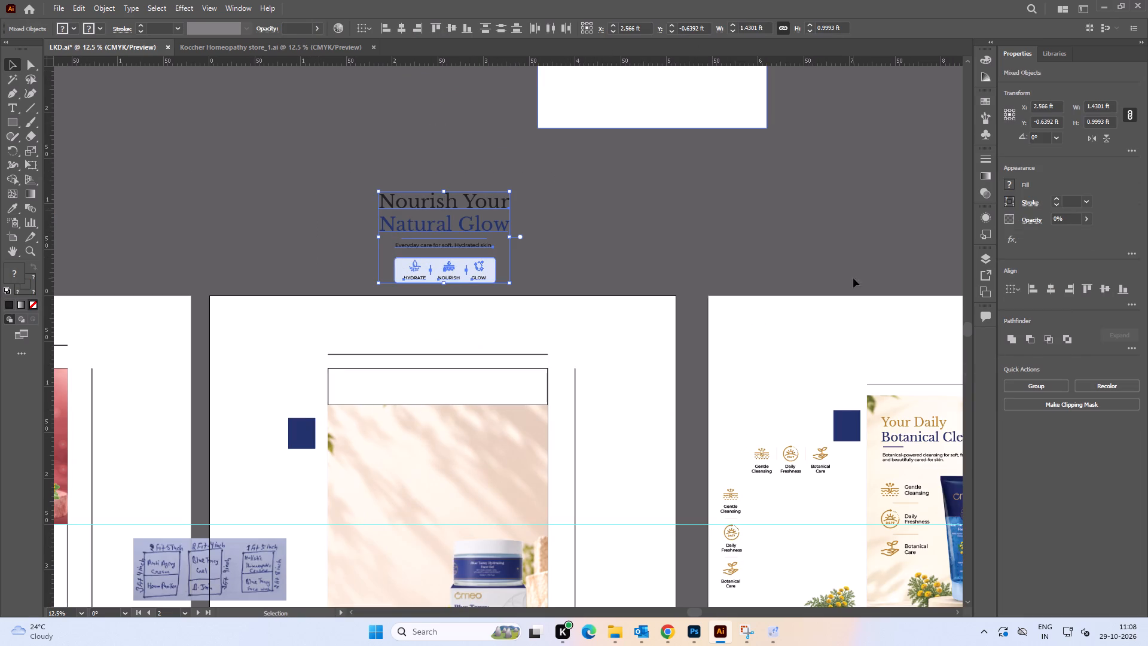
click(1049, 292)
click(514, 245)
drag(554, 293, 432, 208)
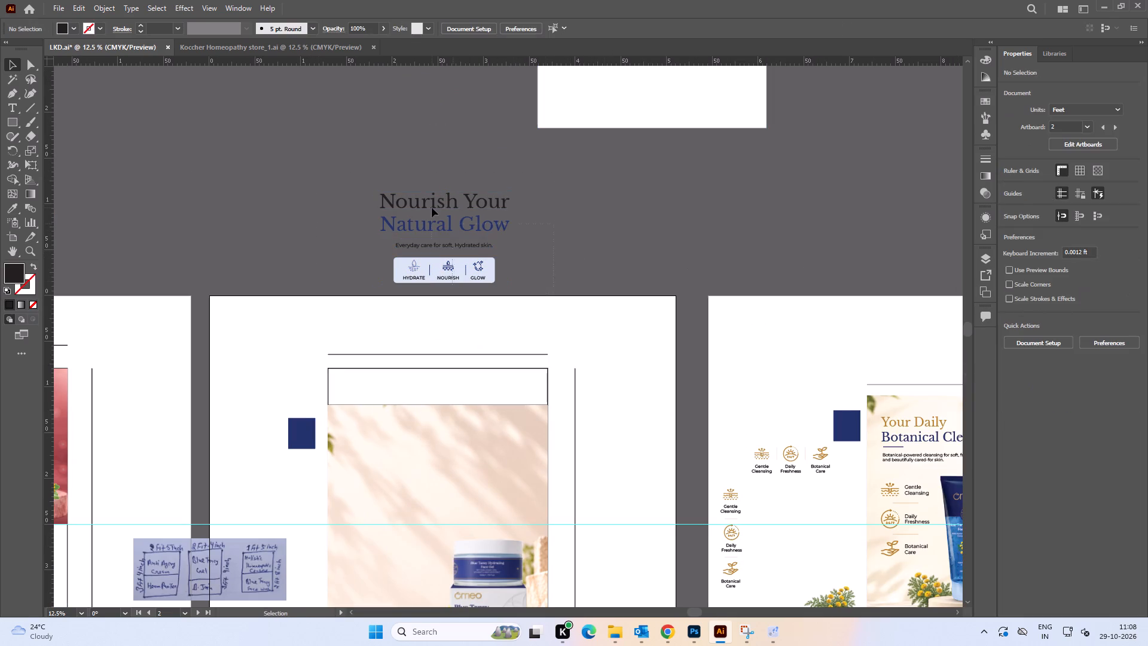
drag(432, 208, 427, 203)
key(ctrl+g)
Move the regrouped "Nourish Your Natural Glow" block onto the middle panel's beige background, above the Blue Tansy gel jar.
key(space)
drag(524, 322, 531, 243)
drag(478, 166, 478, 263)
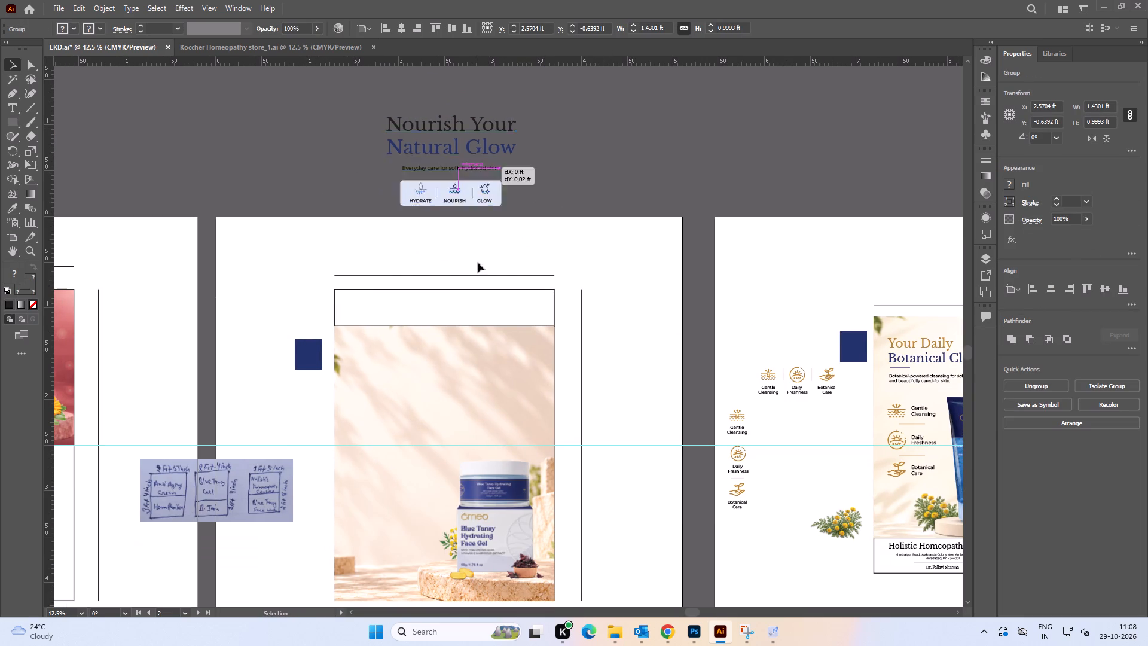
drag(478, 263, 467, 404)
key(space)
drag(463, 345, 463, 224)
alt+scroll(419, 254, up, 1)
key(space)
drag(452, 291, 455, 262)
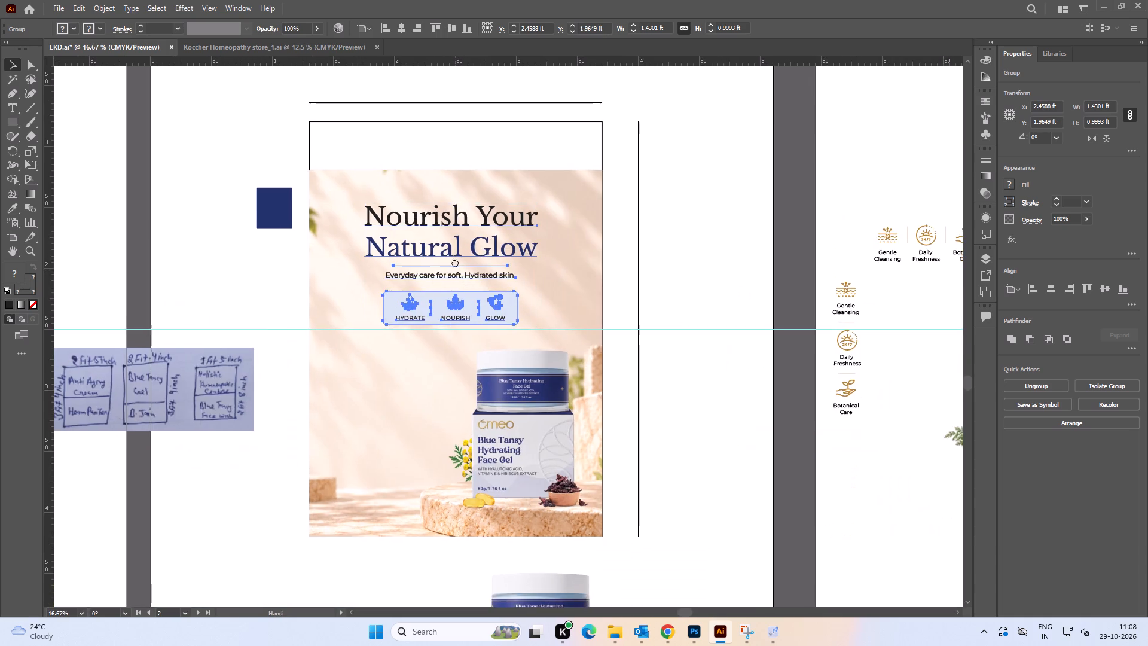
drag(455, 262, 455, 261)
Fine-tune the headline group's position on the middle panel to about X 2.47 ft, Y 1.96 ft.
alt+scroll(430, 243, up, 2)
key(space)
drag(453, 244, 454, 267)
drag(460, 261, 474, 255)
alt+scroll(471, 253, down, 2)
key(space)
drag(472, 298, 475, 283)
alt+scroll(468, 294, up, 1)
drag(467, 288, 465, 292)
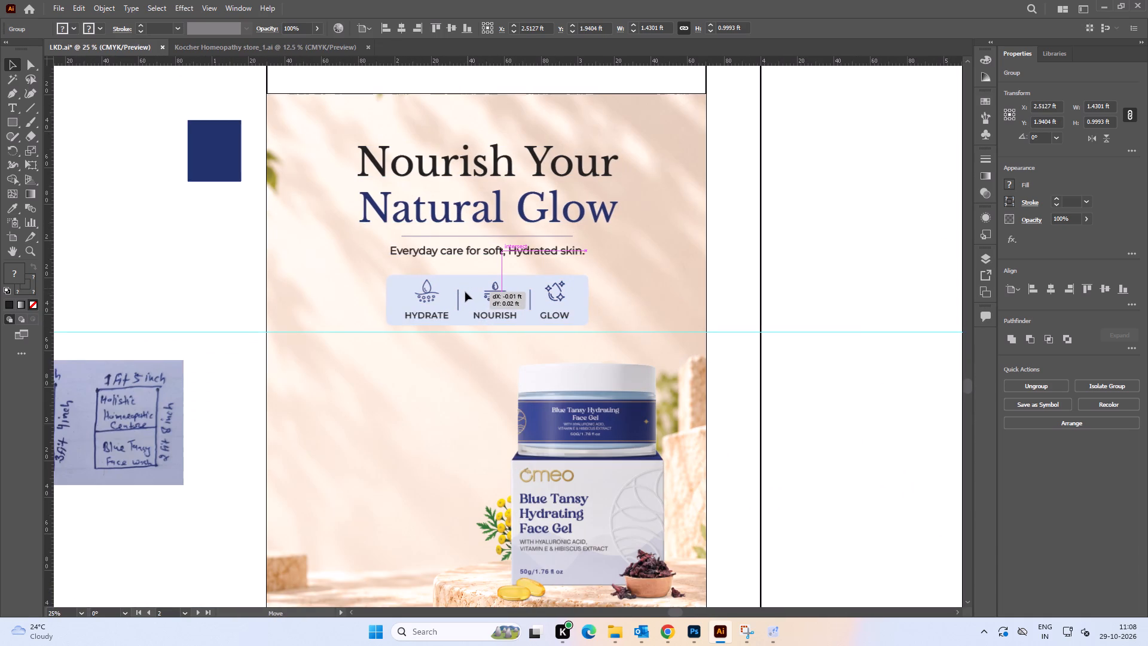
drag(465, 292, 459, 292)
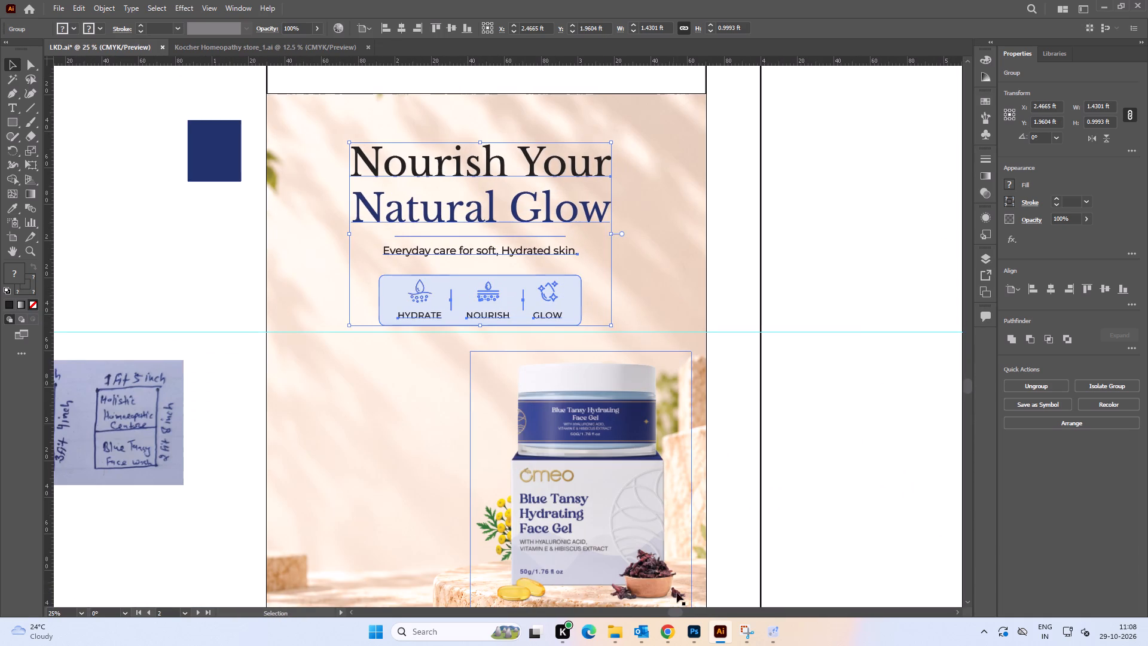
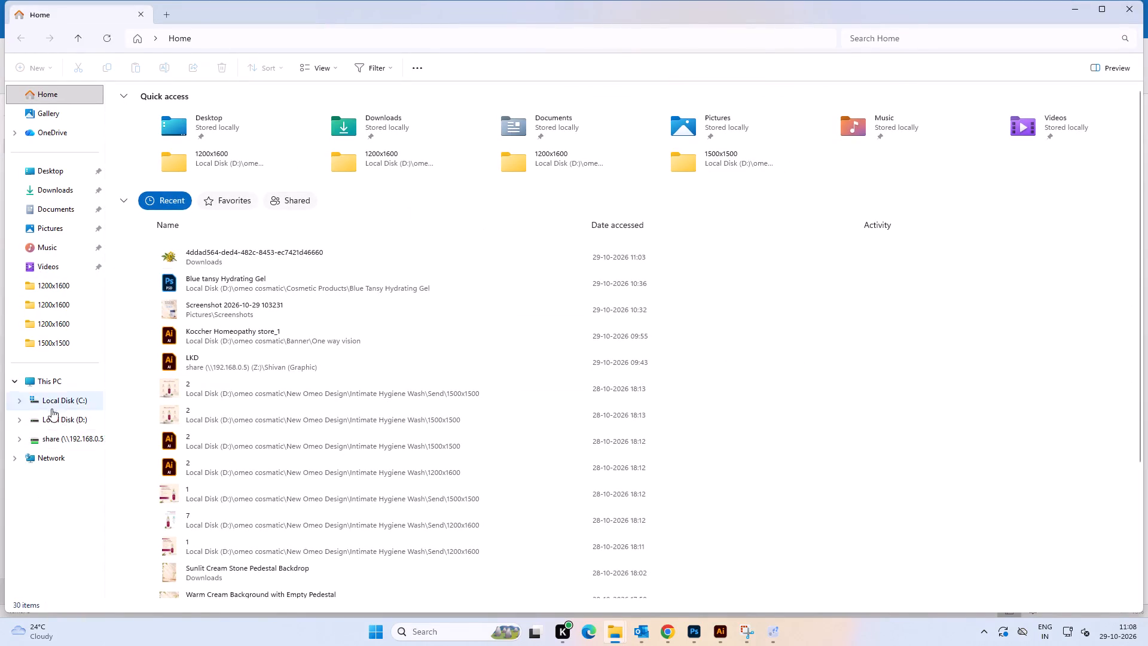
In File Explorer, open the Cosmetic Products folder inside omeo cosmatic on Local Disk (D:) and browse its product folders.
click(59, 418)
double_click(853, 138)
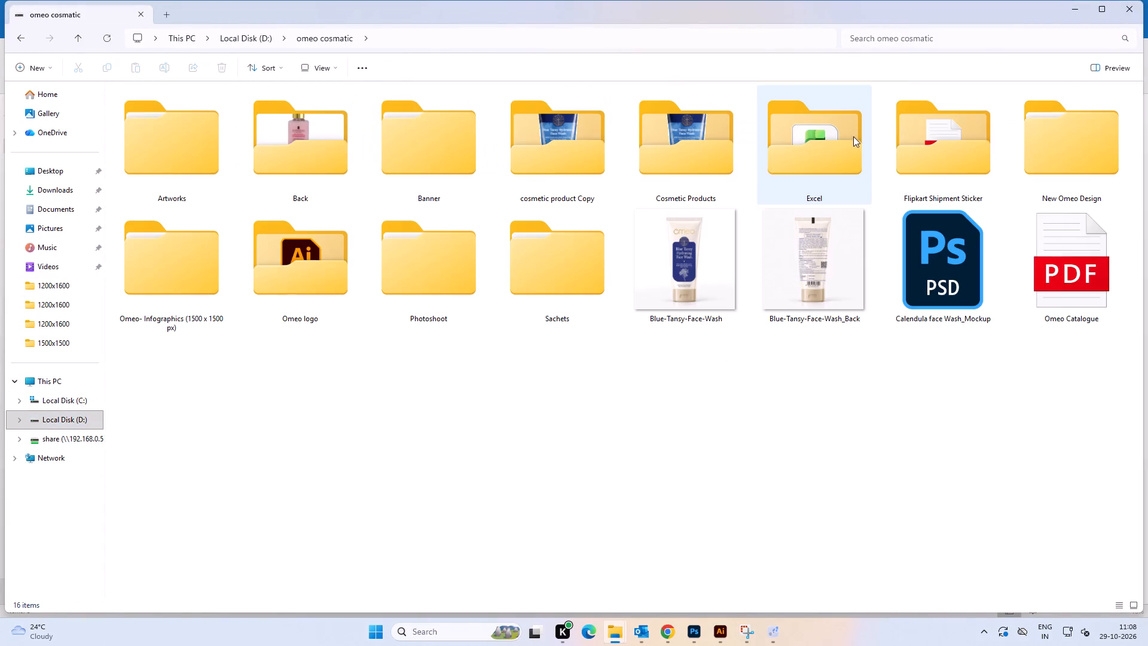
click(679, 144)
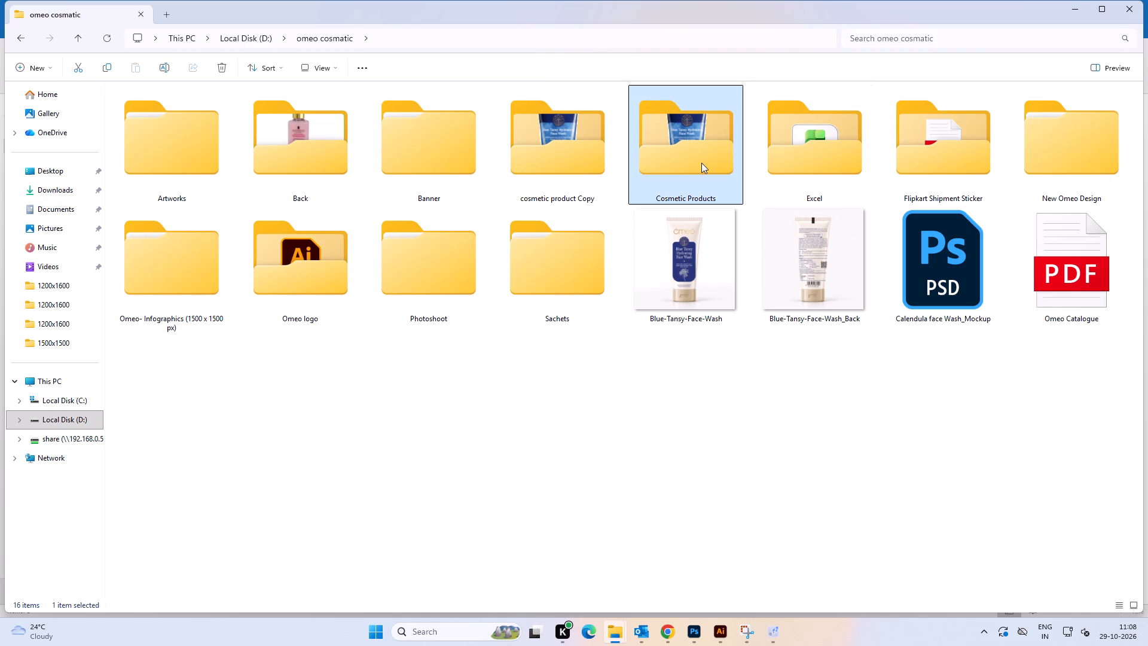
double_click(700, 163)
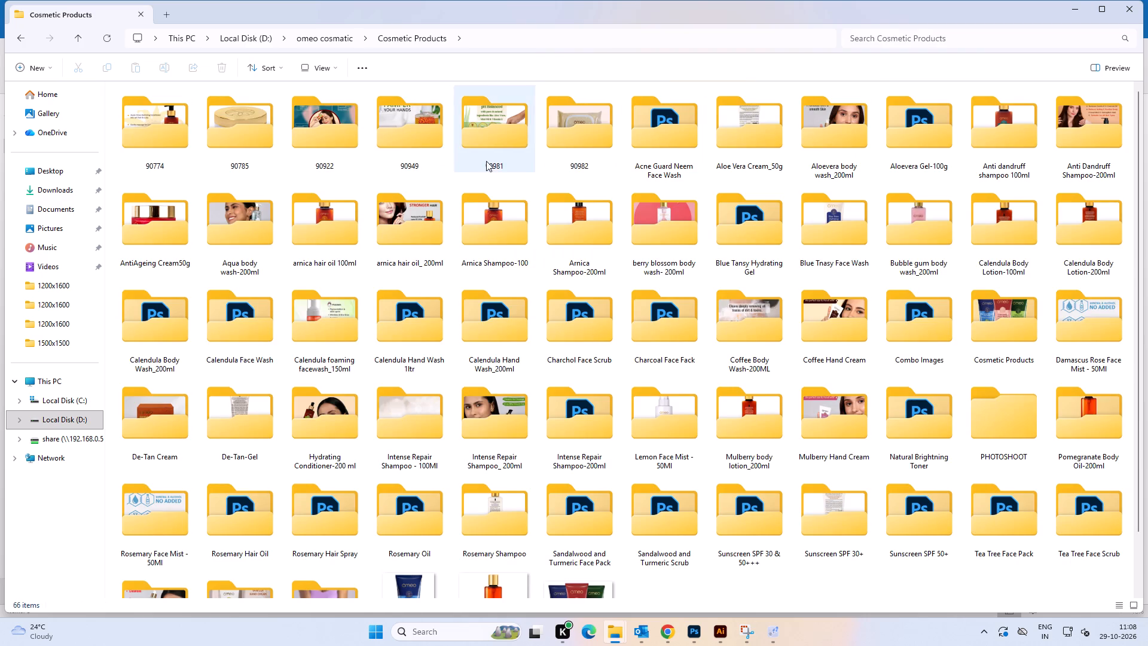
scroll(836, 279, down, 5)
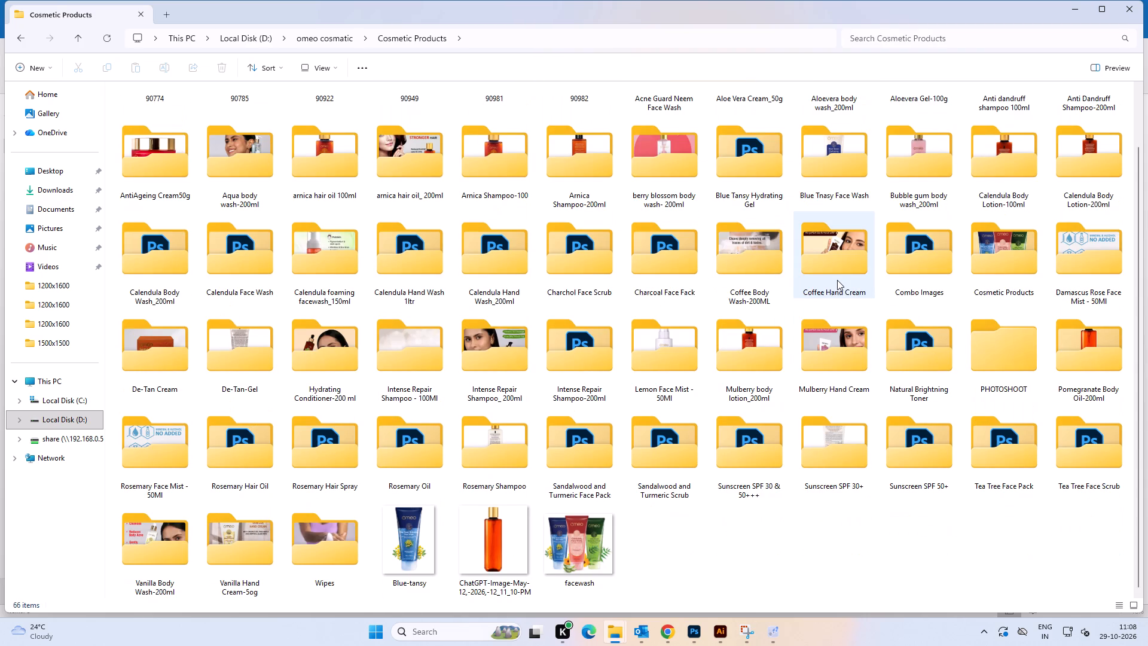
In File Explorer, go to the omeo cosmatic Photoshoot > 2026 folder and look through its Blue tansy subfolder's images.
scroll(642, 313, up, 3)
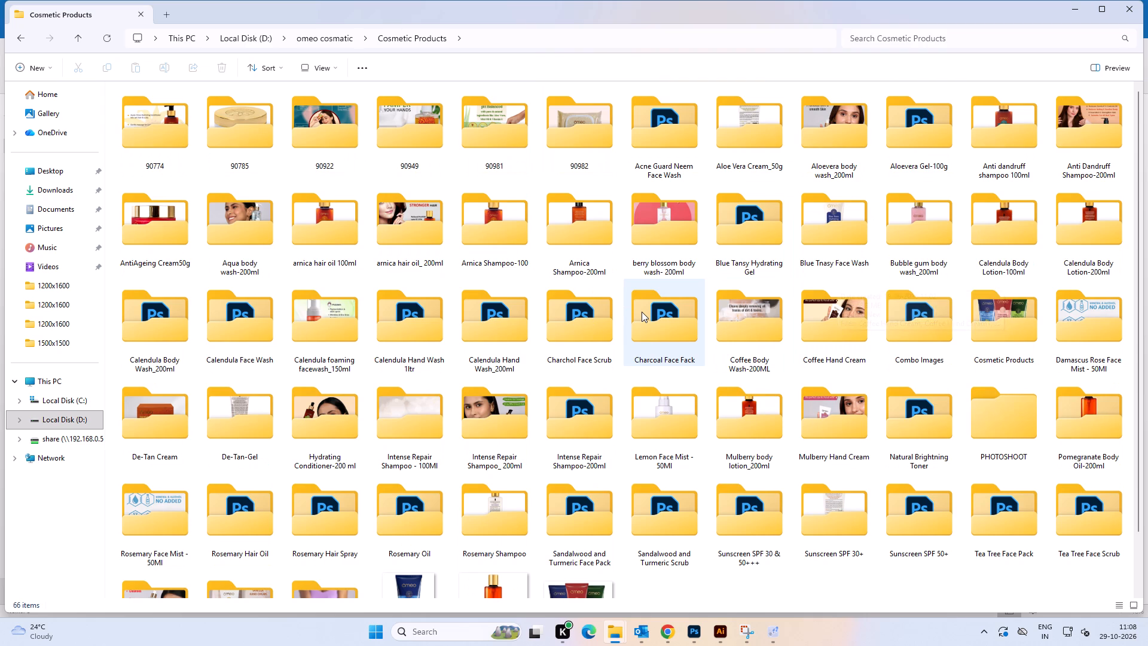
key(BackSpace)
double_click(432, 278)
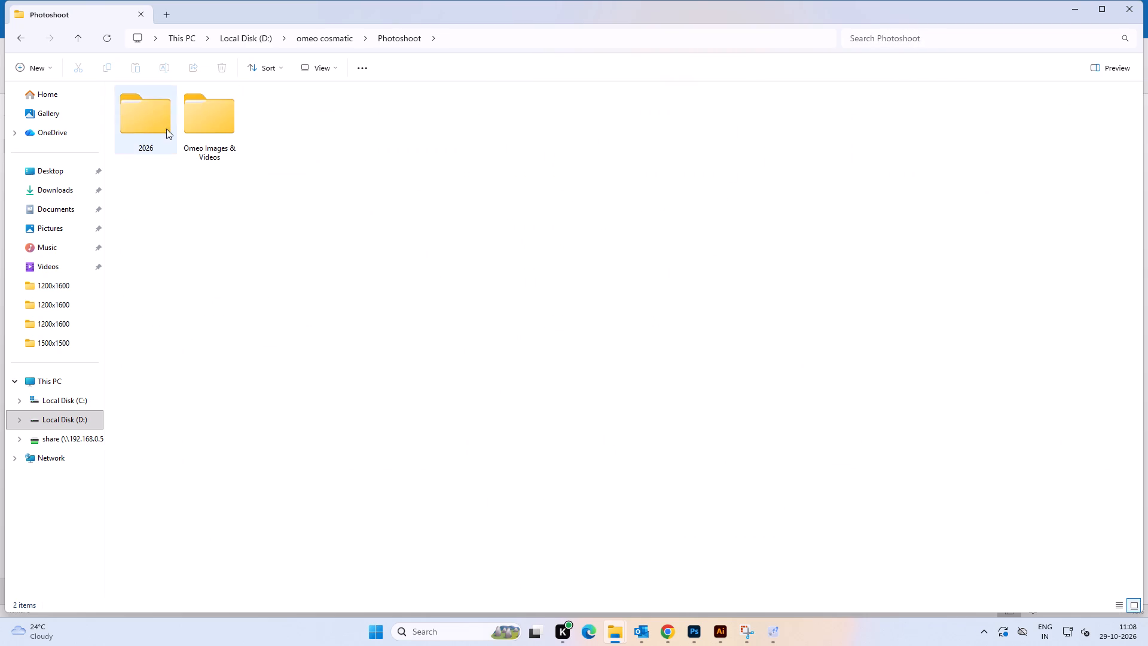
double_click(152, 129)
double_click(151, 130)
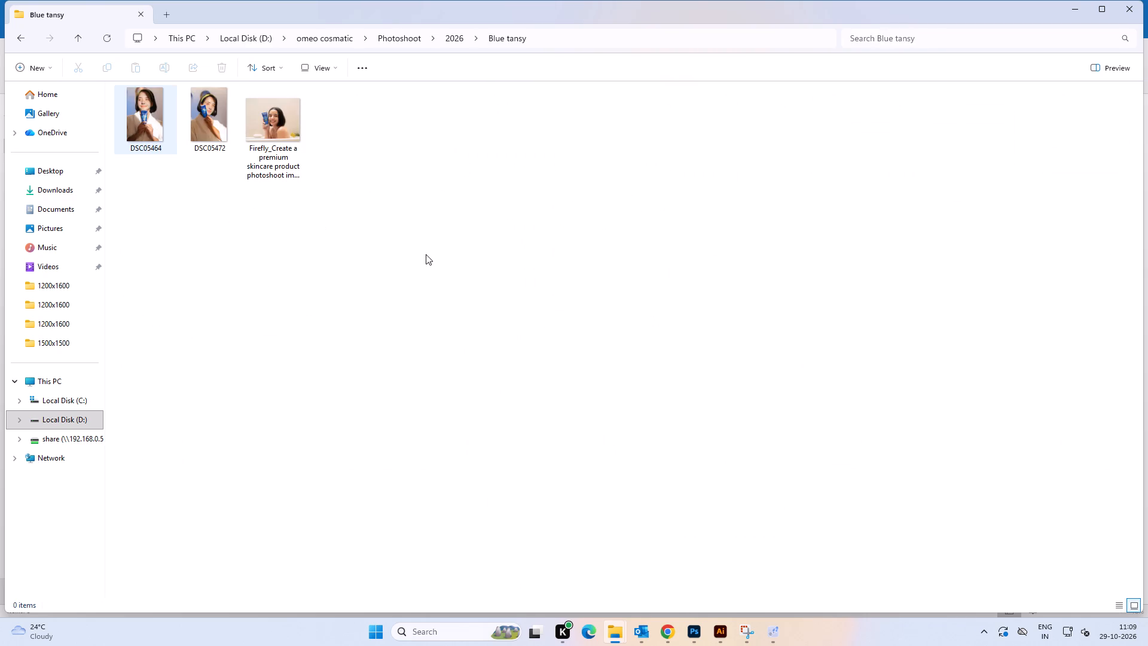
key(BackSpace)
Look through the model photos in the drive-download-20260130T113851Z-3-001 folder inside 2026.
double_click(245, 148)
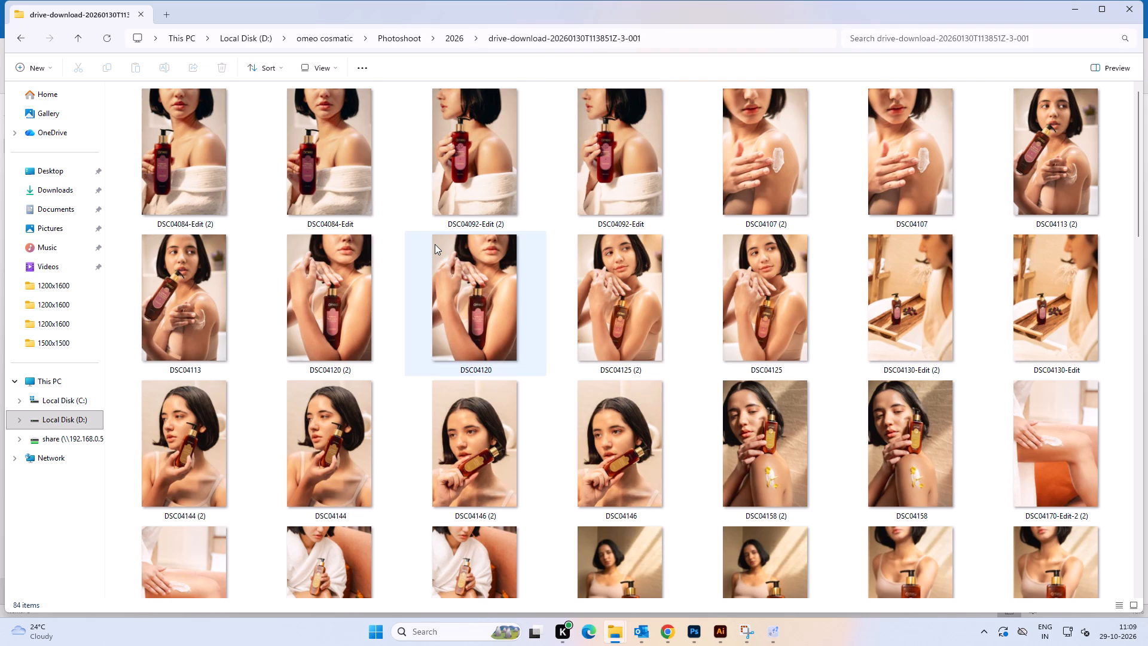
scroll(435, 244, down, 3)
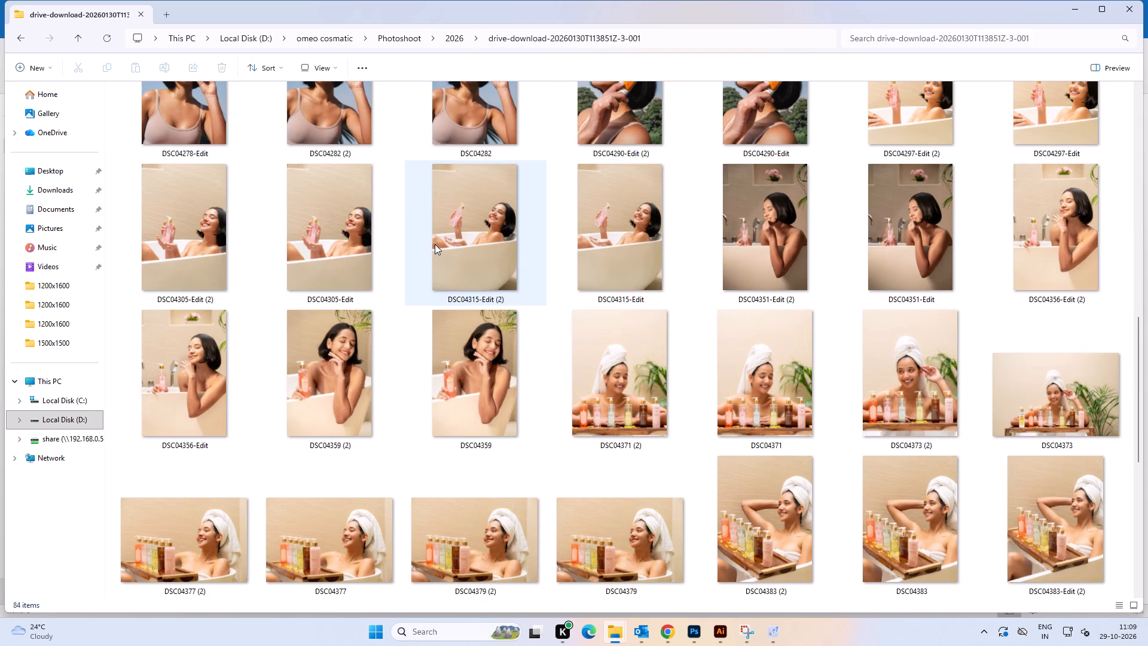
scroll(435, 244, down, 2)
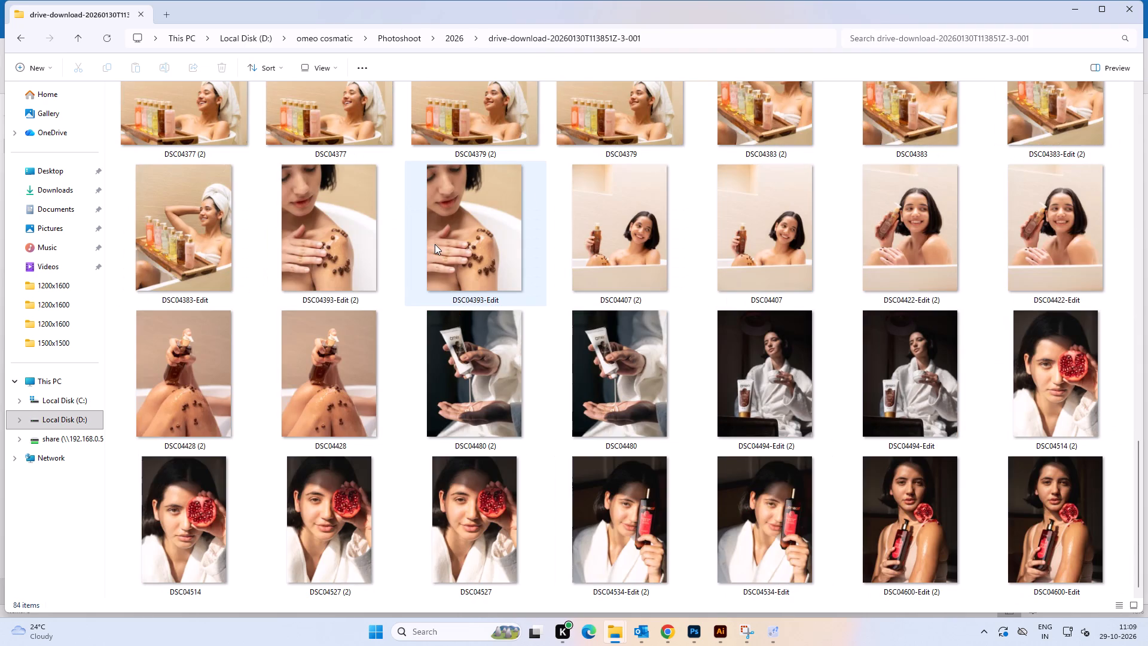
scroll(435, 244, down, 3)
key(BackSpace)
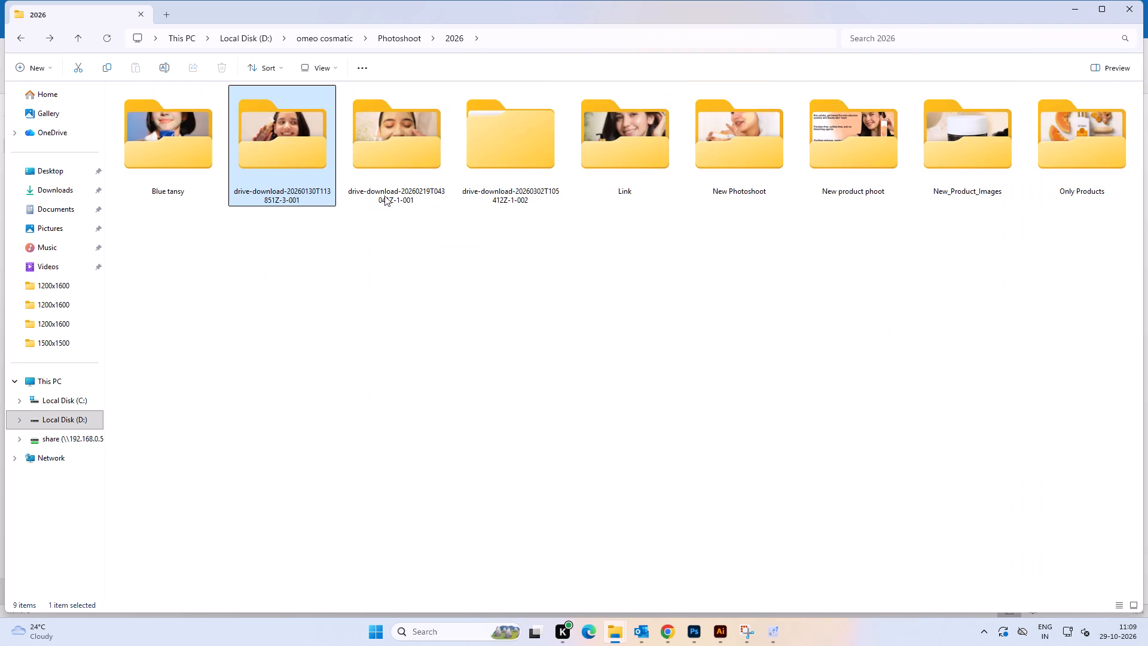
Look through the model and product photos in the drive-download-20260219T043041Z-1-001 folder inside 2026.
double_click(347, 155)
scroll(470, 257, down, 2)
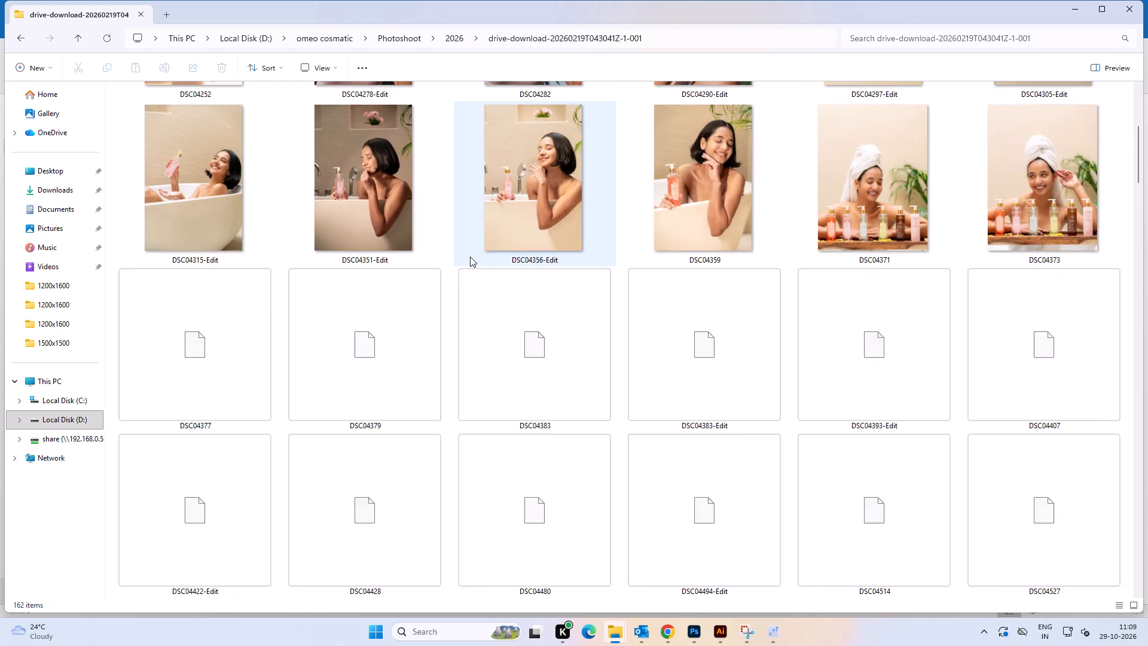
scroll(470, 257, down, 3)
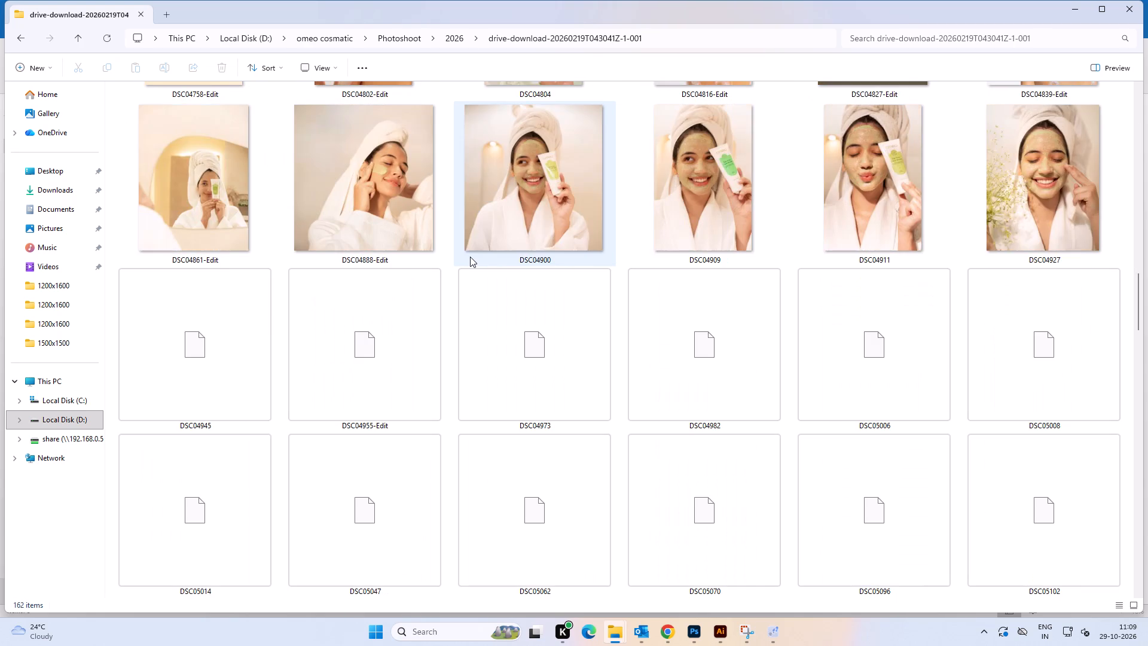
scroll(470, 257, down, 1)
scroll(470, 257, up, 2)
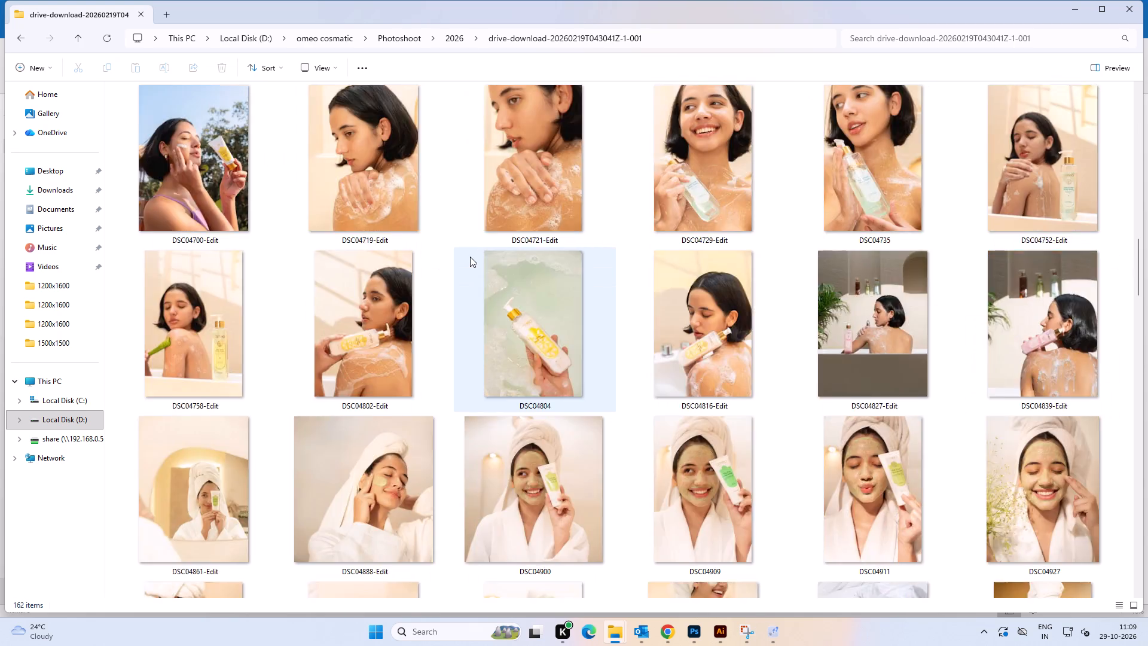
scroll(470, 257, down, 4)
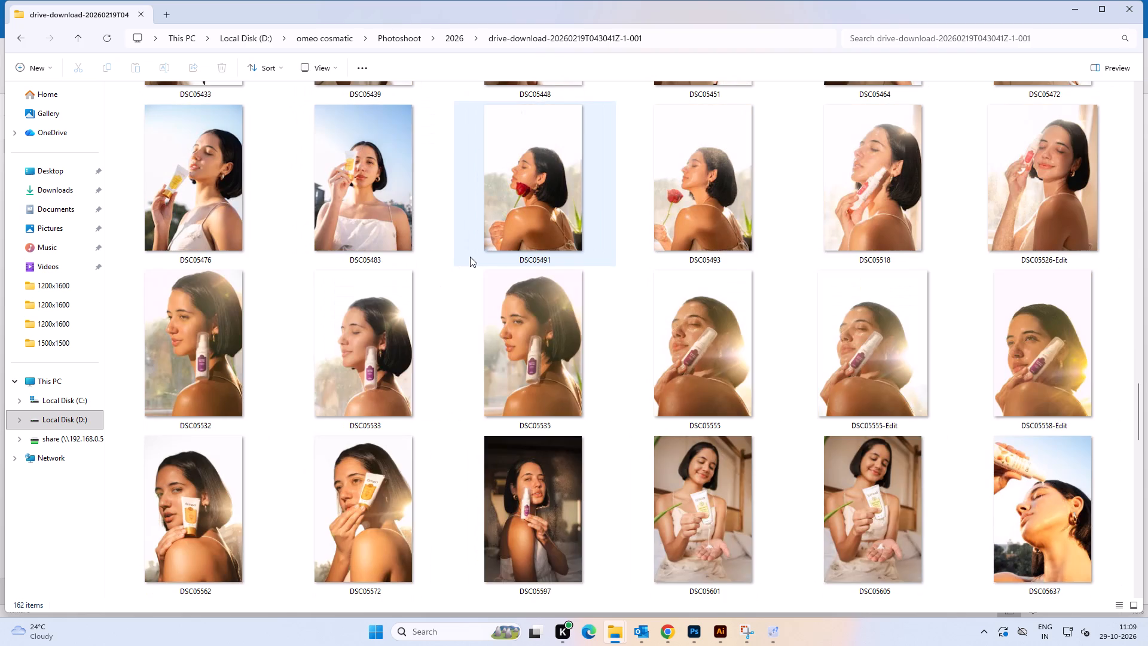
scroll(470, 257, up, 1)
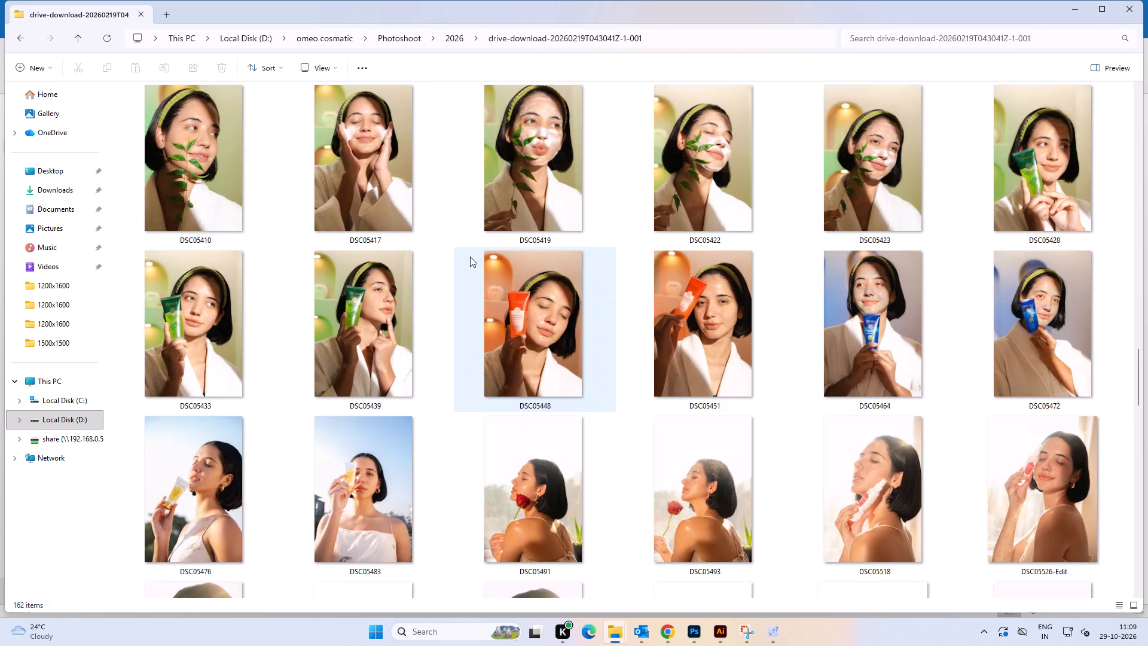
scroll(470, 257, down, 1)
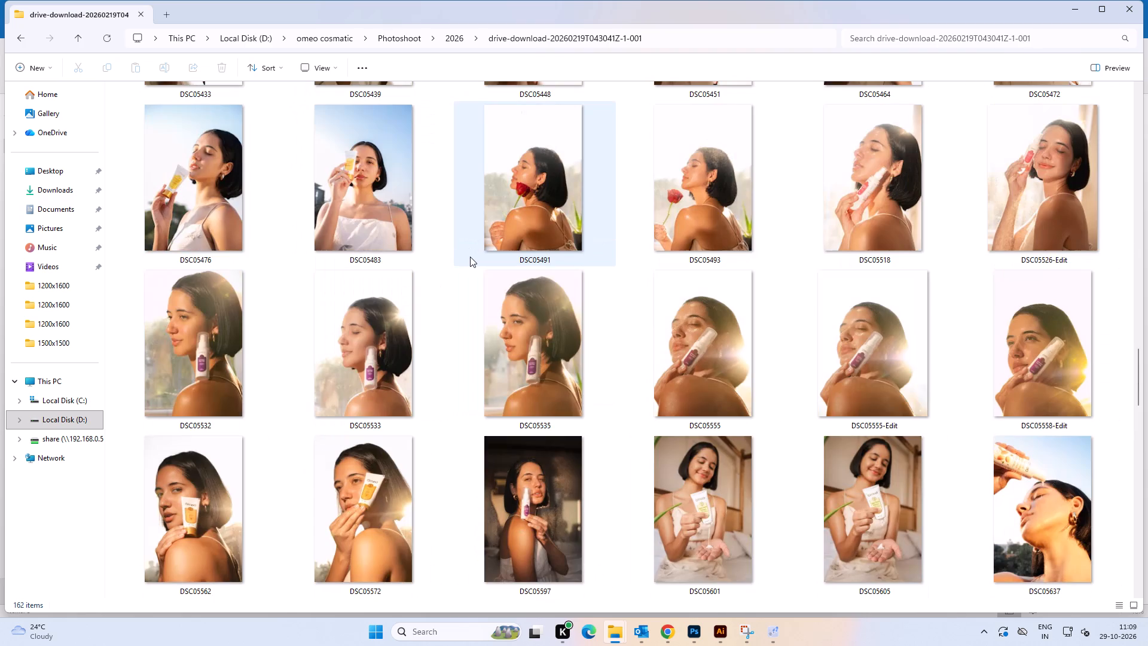
scroll(470, 257, down, 2)
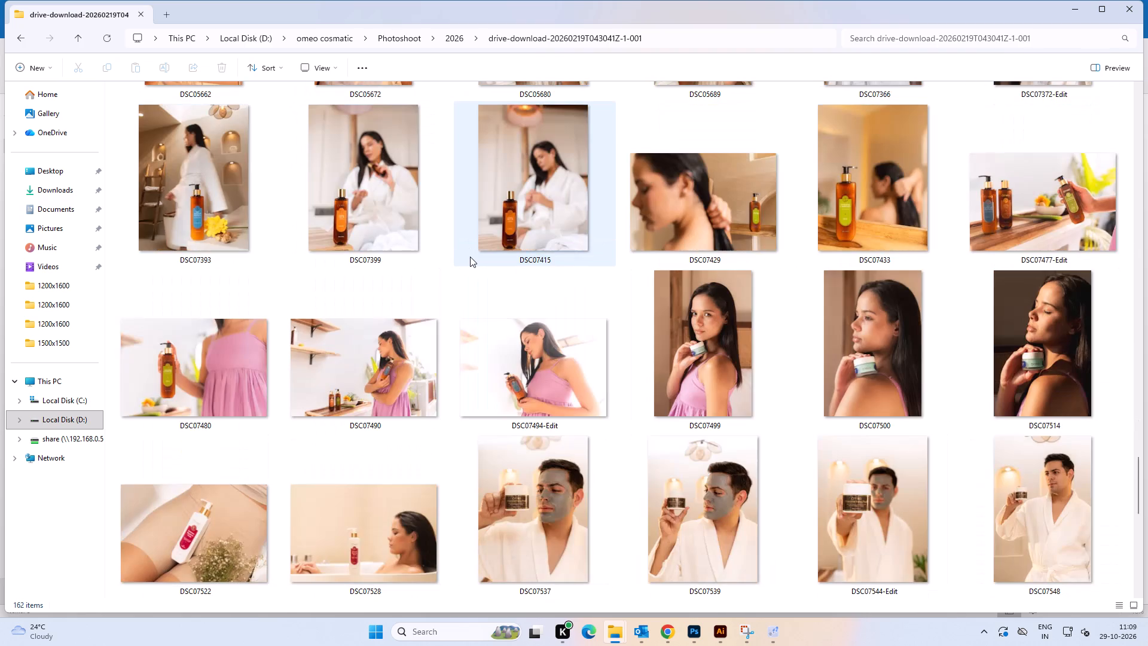
scroll(470, 257, down, 2)
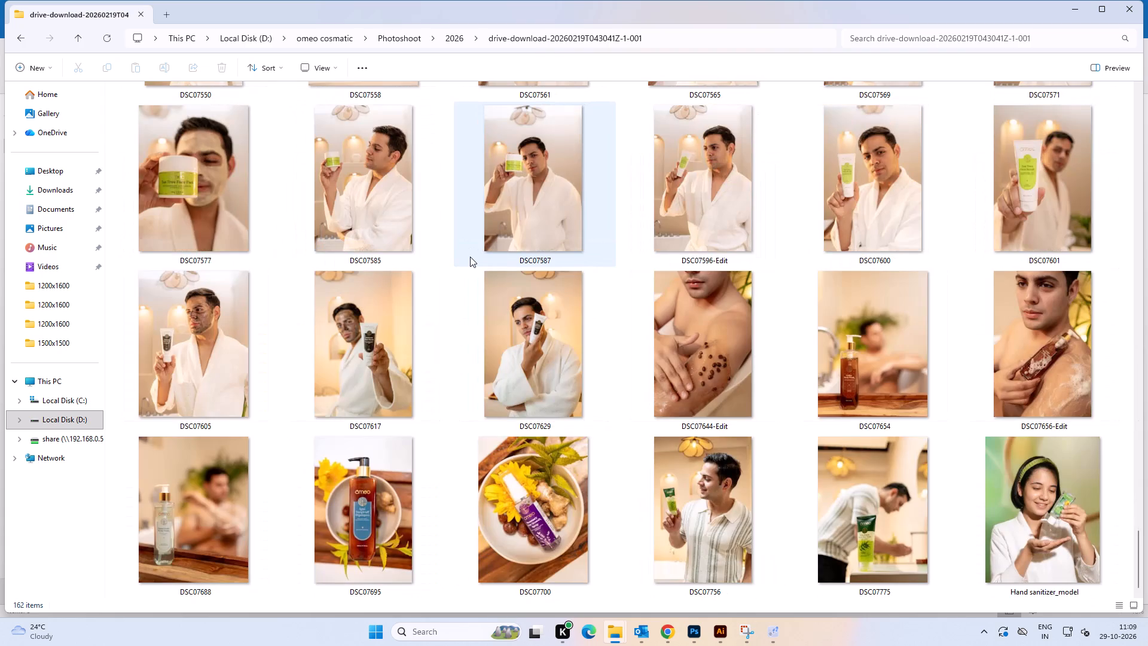
scroll(470, 257, down, 3)
scroll(470, 257, up, 2)
key(BackSpace)
In drive-download-20260302T105412Z-1-002, check the images in each product folder from 4 Berry Blossom Body Wash to 12 Tea Tree Face Pack.
double_click(494, 162)
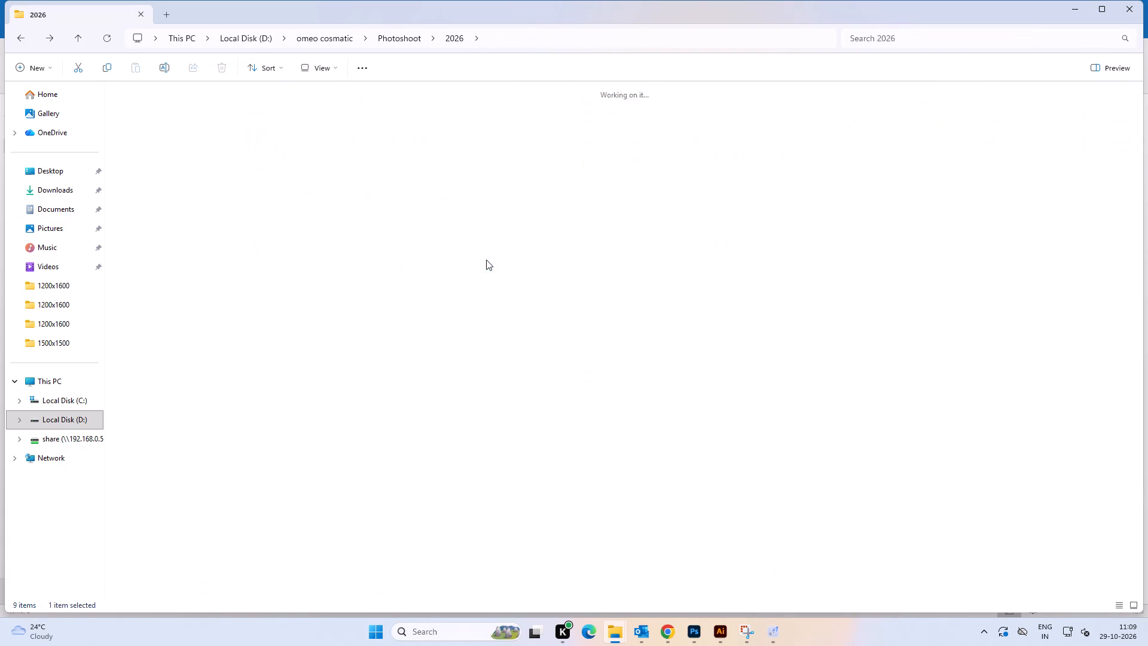
double_click(246, 191)
key(BackSpace)
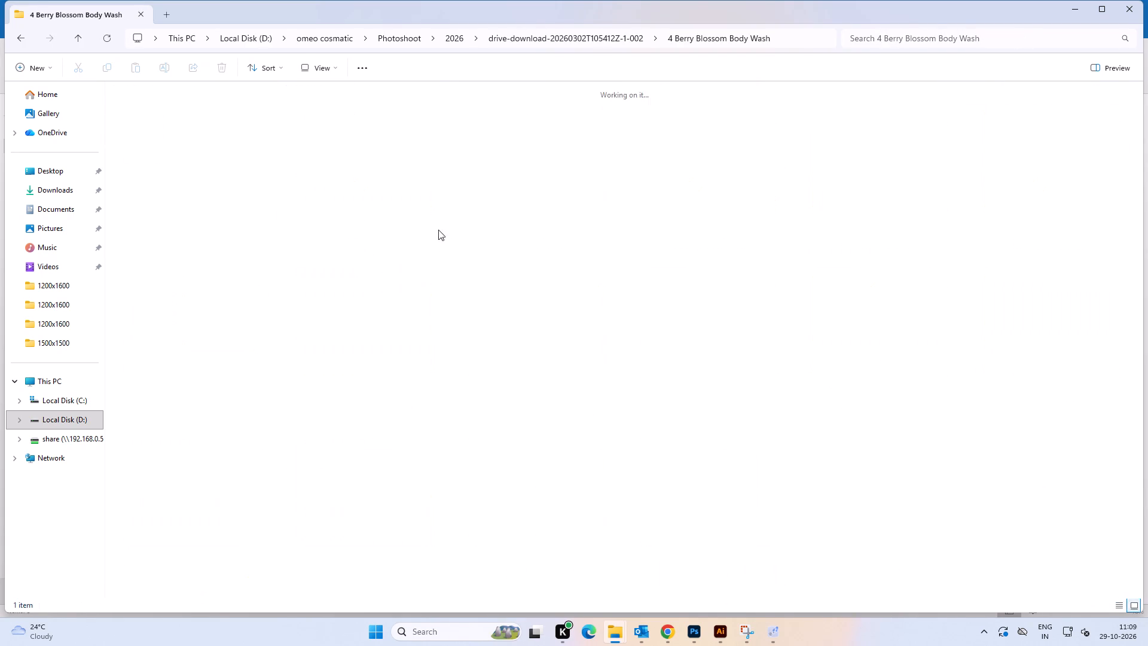
double_click(432, 182)
key(BackSpace)
double_click(530, 173)
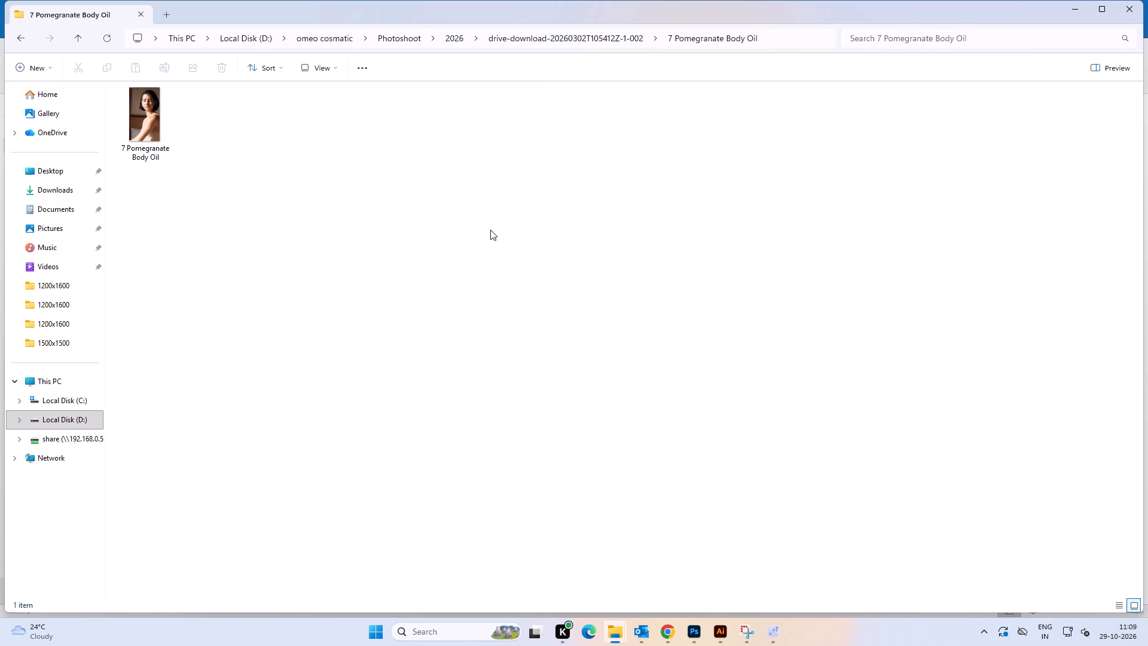
key(BackSpace)
double_click(683, 184)
key(BackSpace)
double_click(844, 185)
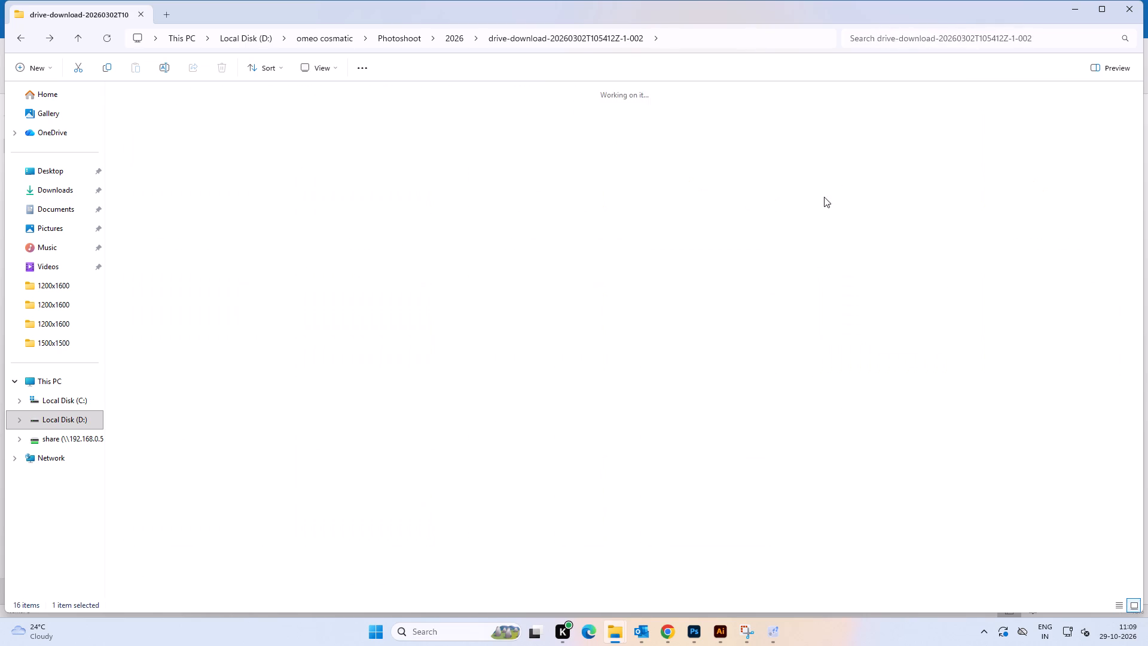
key(BackSpace)
double_click(1042, 173)
key(BackSpace)
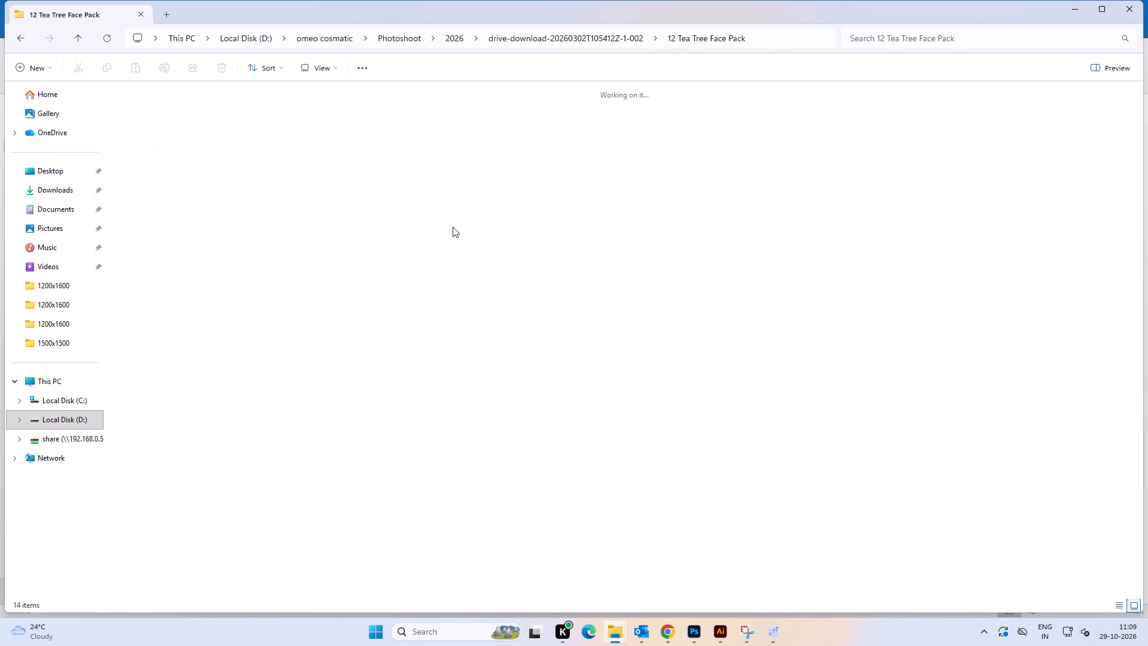
Check the images in each product folder from 13 Charcoal Face Pack to 28 Aqua Fresh Body Wash.
double_click(251, 295)
key(BackSpace)
double_click(354, 334)
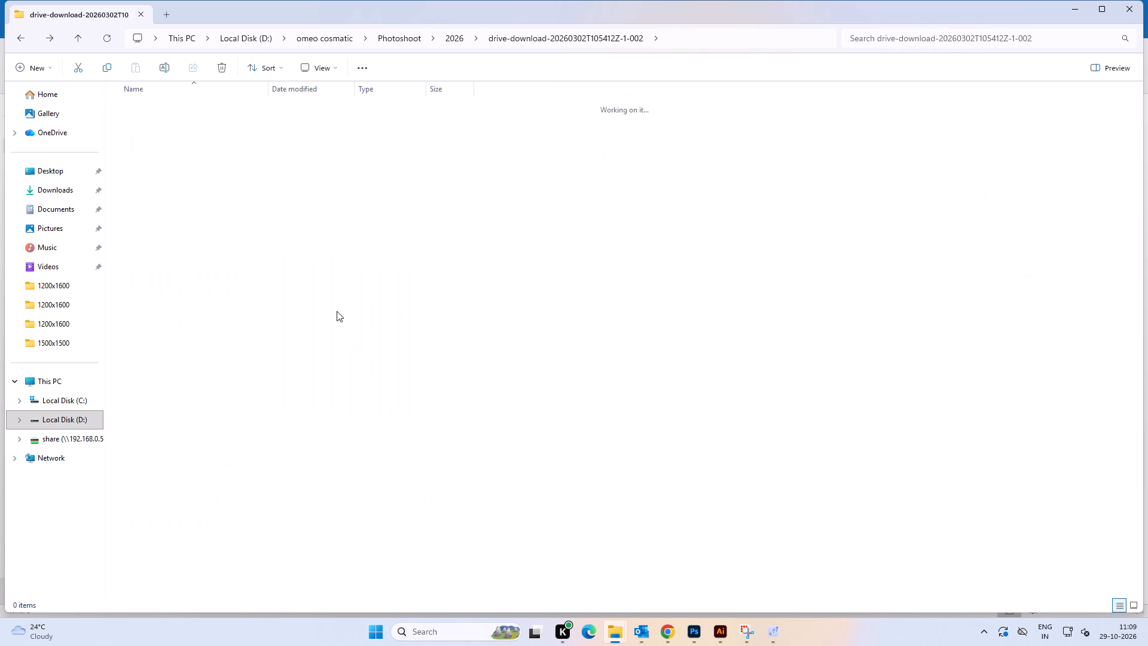
key(BackSpace)
double_click(541, 346)
key(BackSpace)
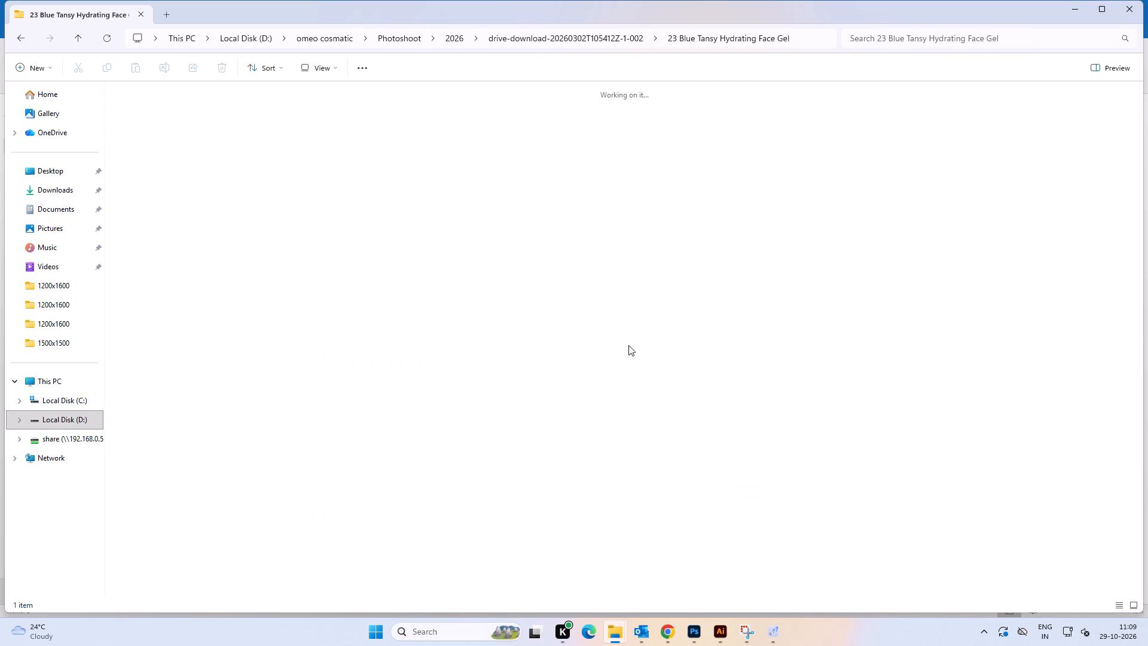
double_click(675, 351)
key(BackSpace)
double_click(884, 325)
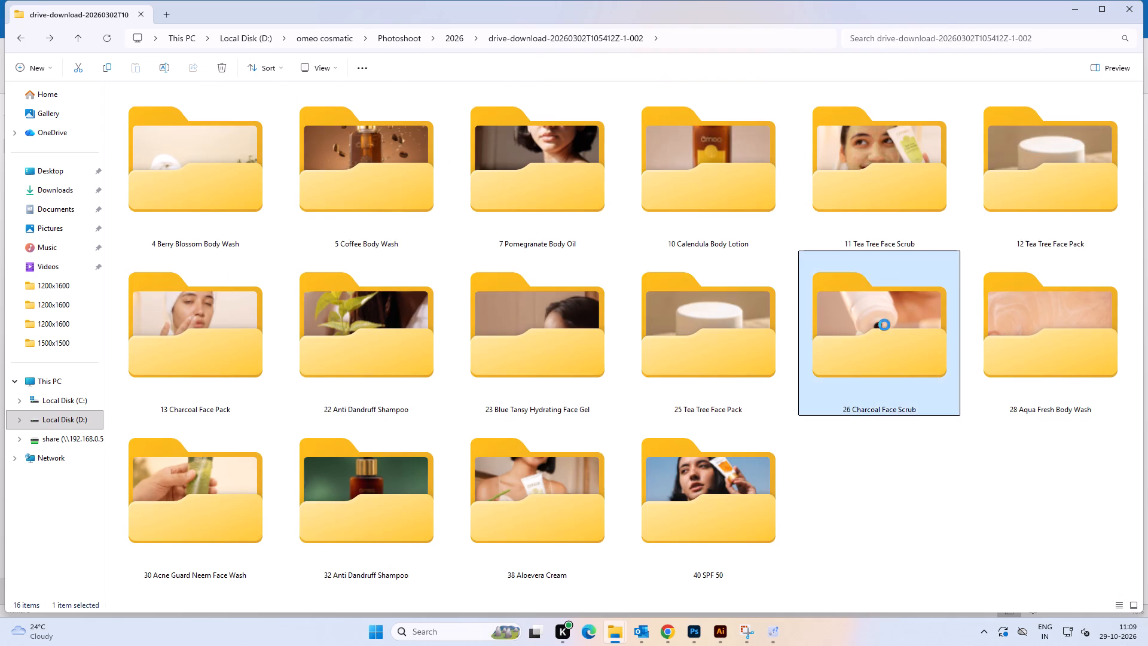
key(BackSpace)
double_click(1103, 355)
key(BackSpace)
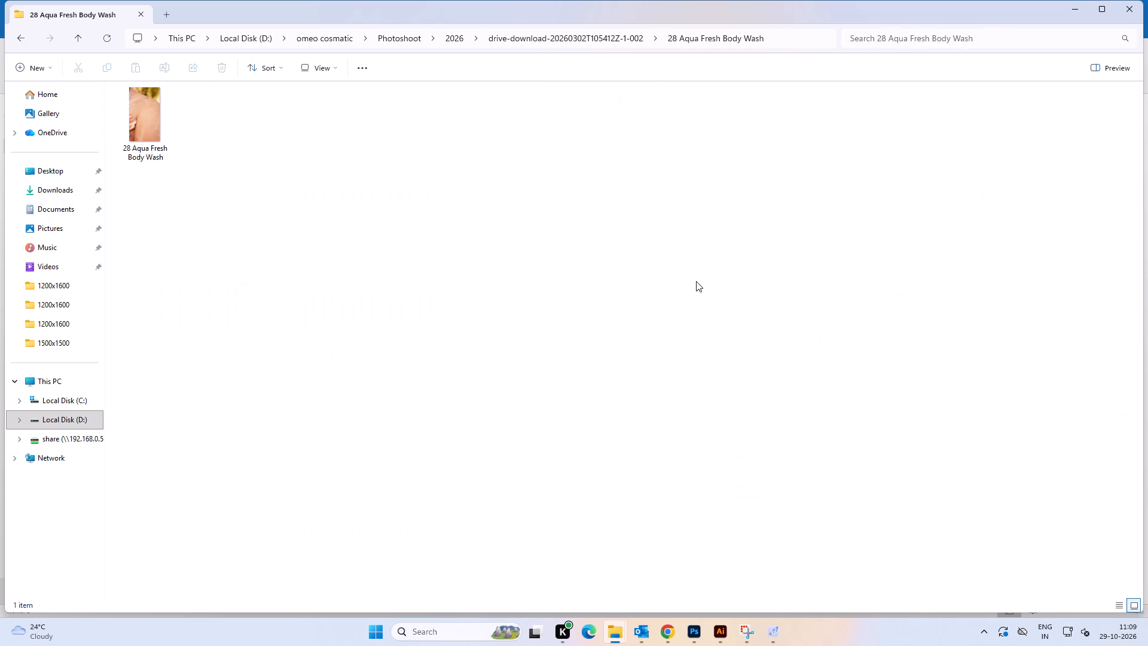
Check the images in the remaining product folders, from 30 Acne Guard Neem Face Wash to 40 SPF 50, and return to 2026.
double_click(195, 477)
key(BackSpace)
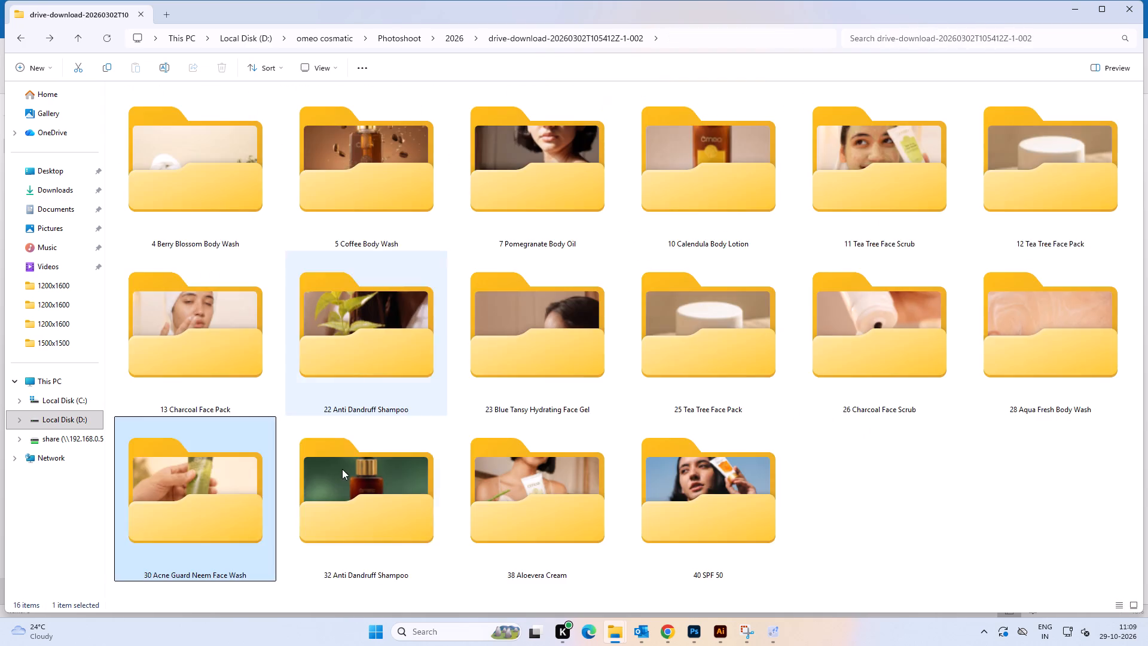
double_click(342, 470)
key(BackSpace)
double_click(510, 484)
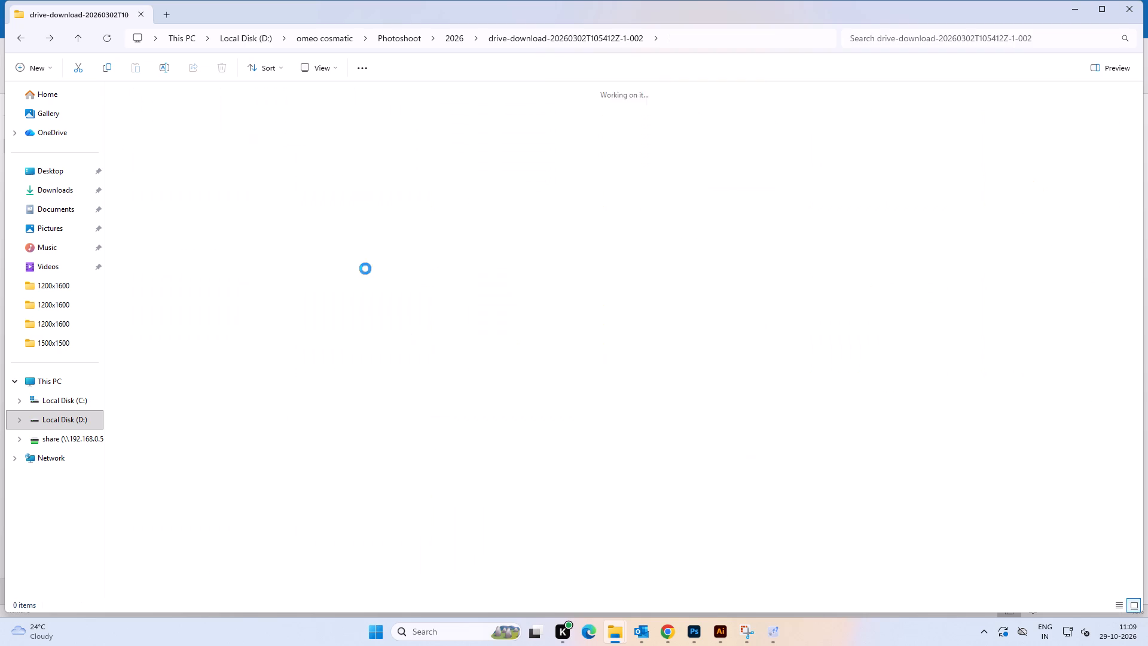
key(BackSpace)
double_click(718, 504)
key(BackSpace)
key(BackSpace)
Look through the model photos, product cut-outs and mockups in the Link folder inside 2026.
double_click(628, 164)
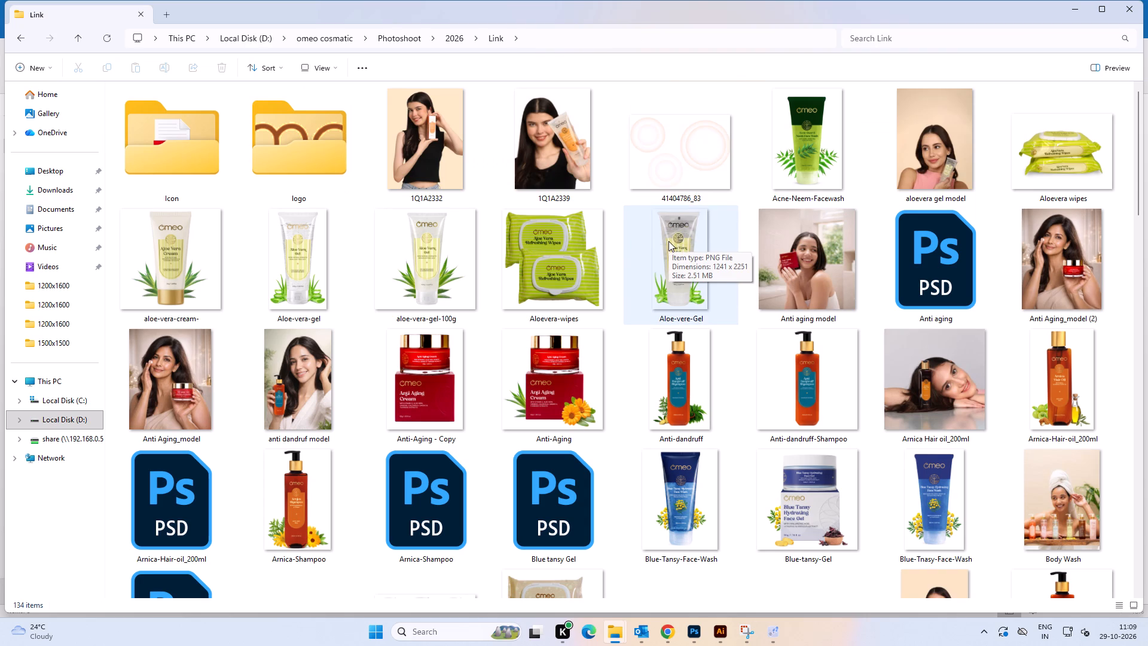
scroll(668, 241, down, 1)
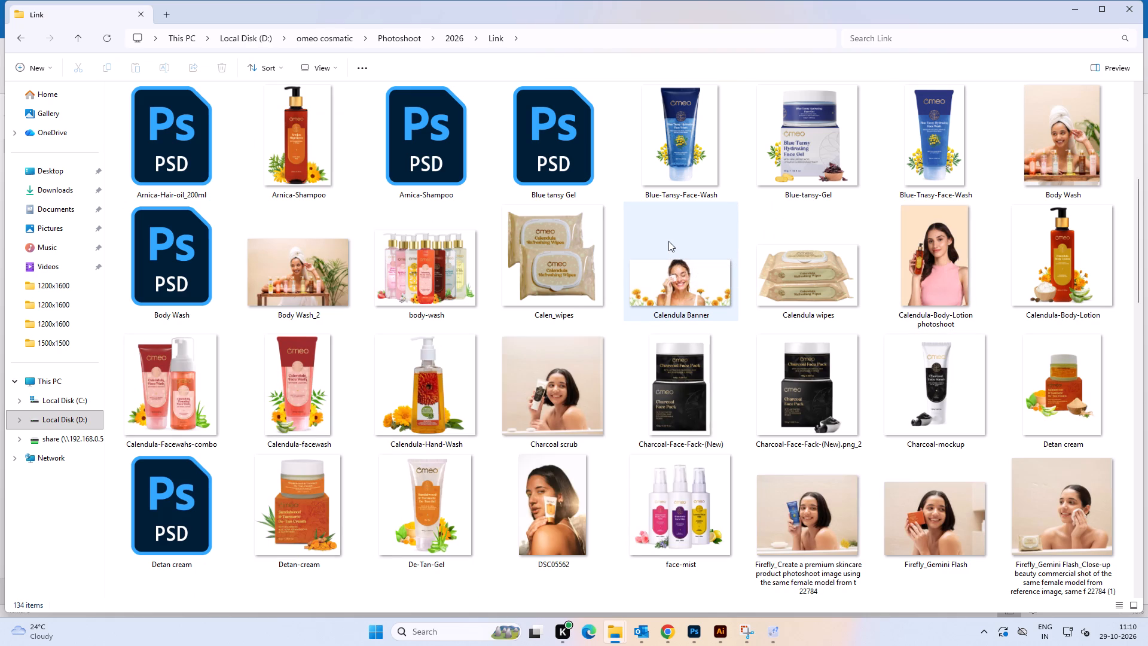
scroll(668, 241, down, 1)
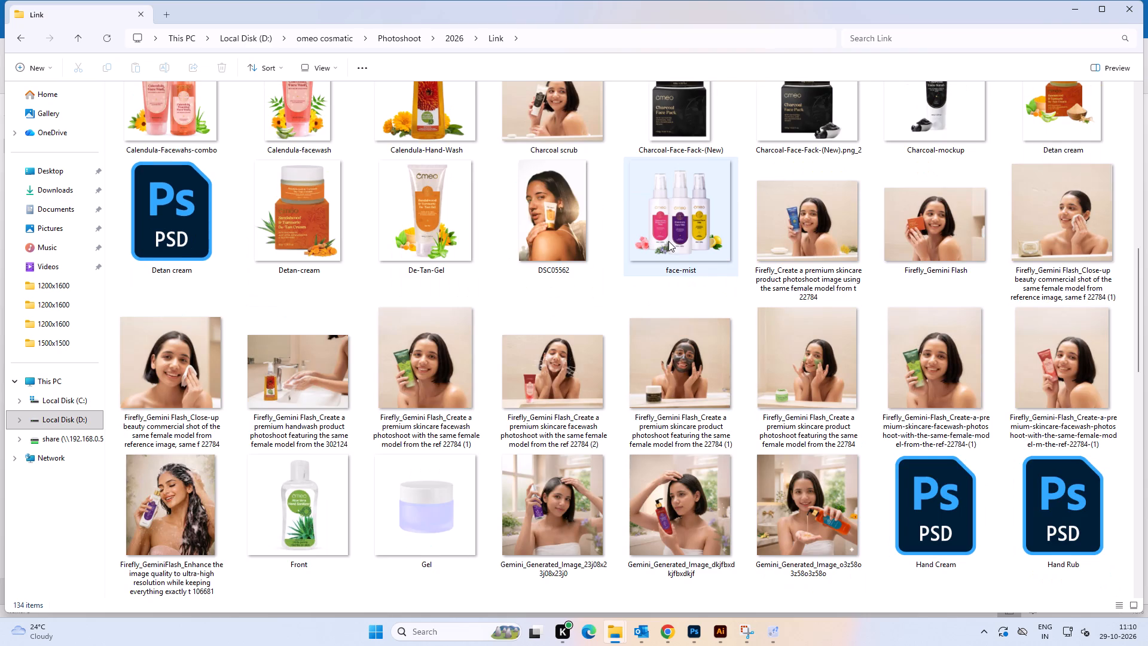
scroll(668, 241, down, 1)
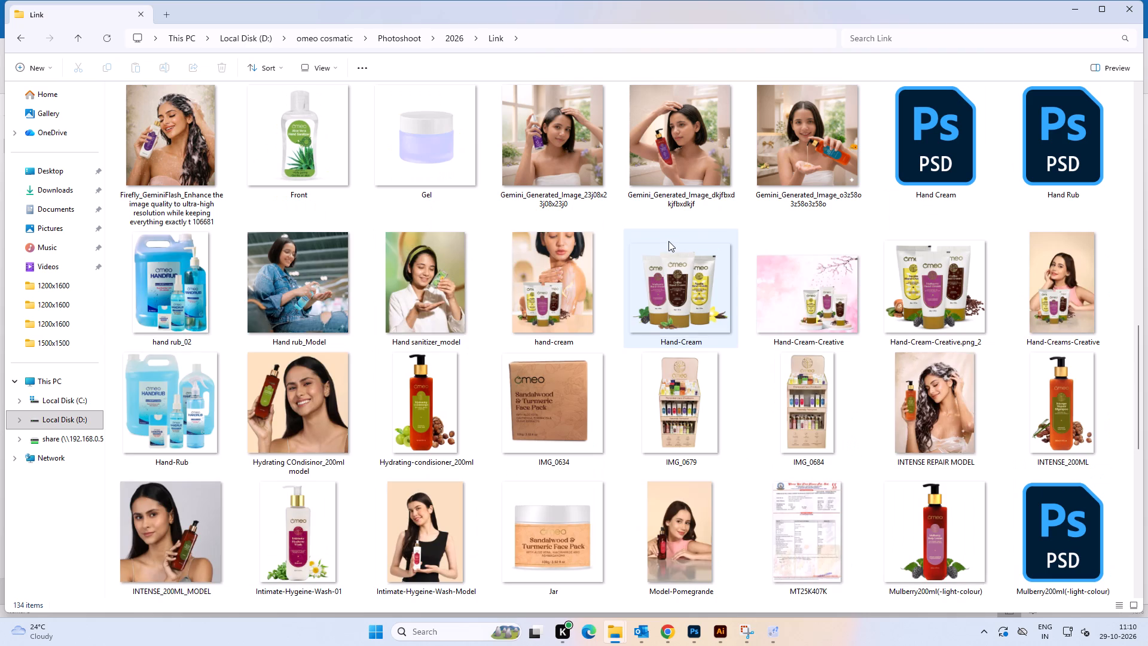
scroll(668, 241, down, 1)
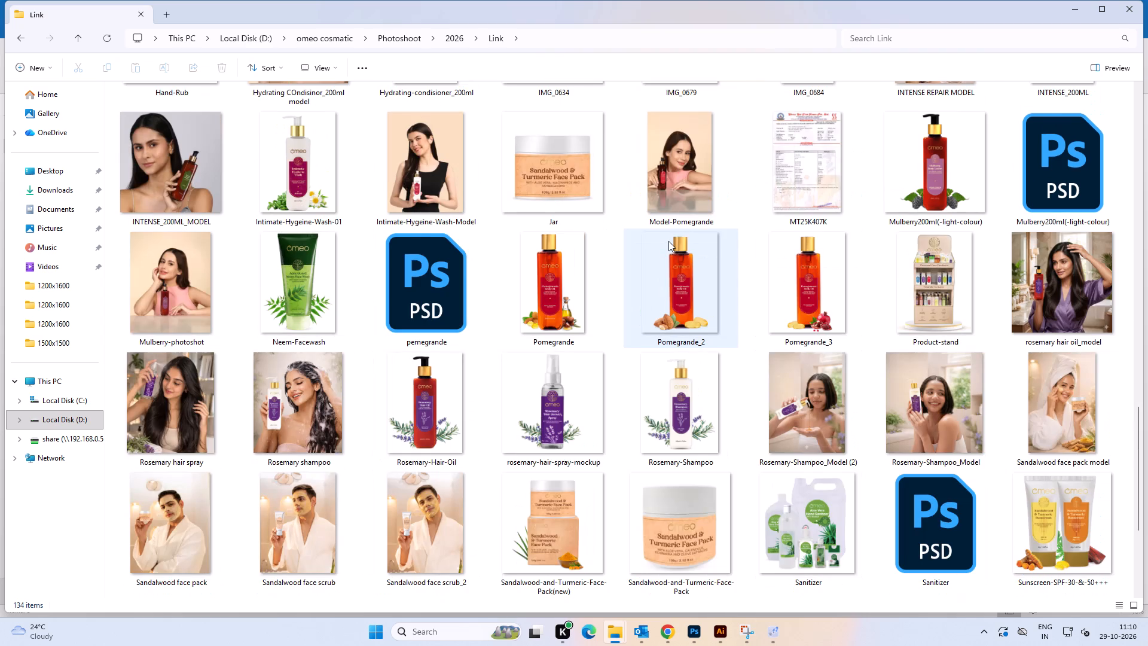
scroll(668, 241, down, 1)
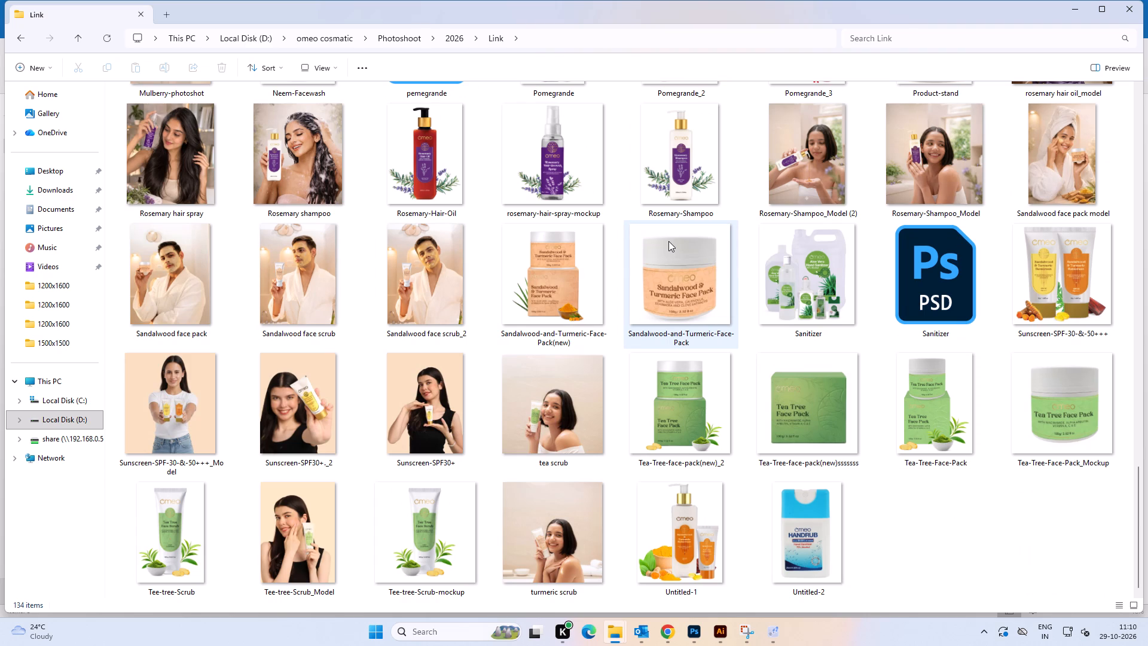
key(BackSpace)
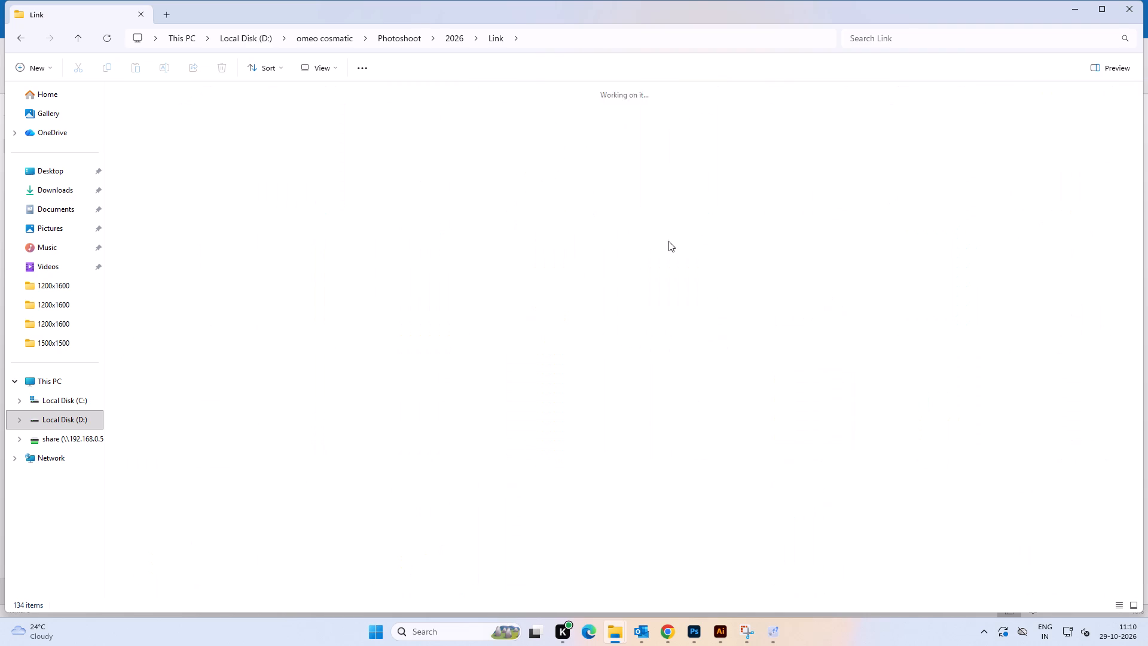
Look through the New Photoshoot and New product phoot folders, including the Sandalwood & Turmeric Face Scrub, New folder (5) and Omeo De Tan Gel subfolders.
double_click(759, 136)
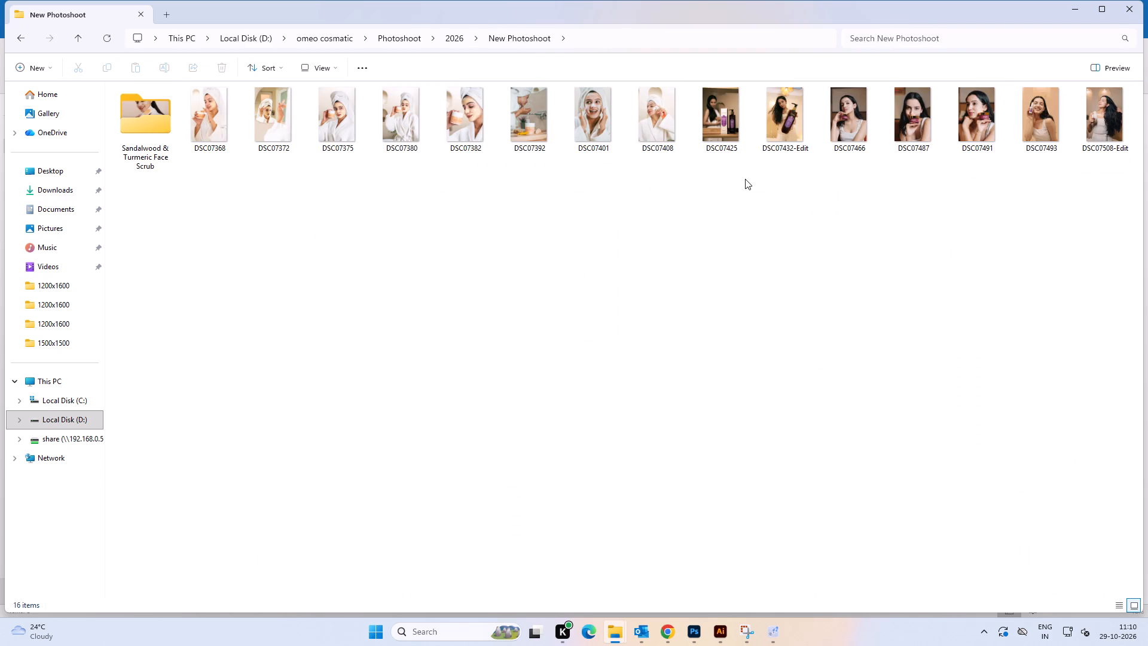
double_click(149, 118)
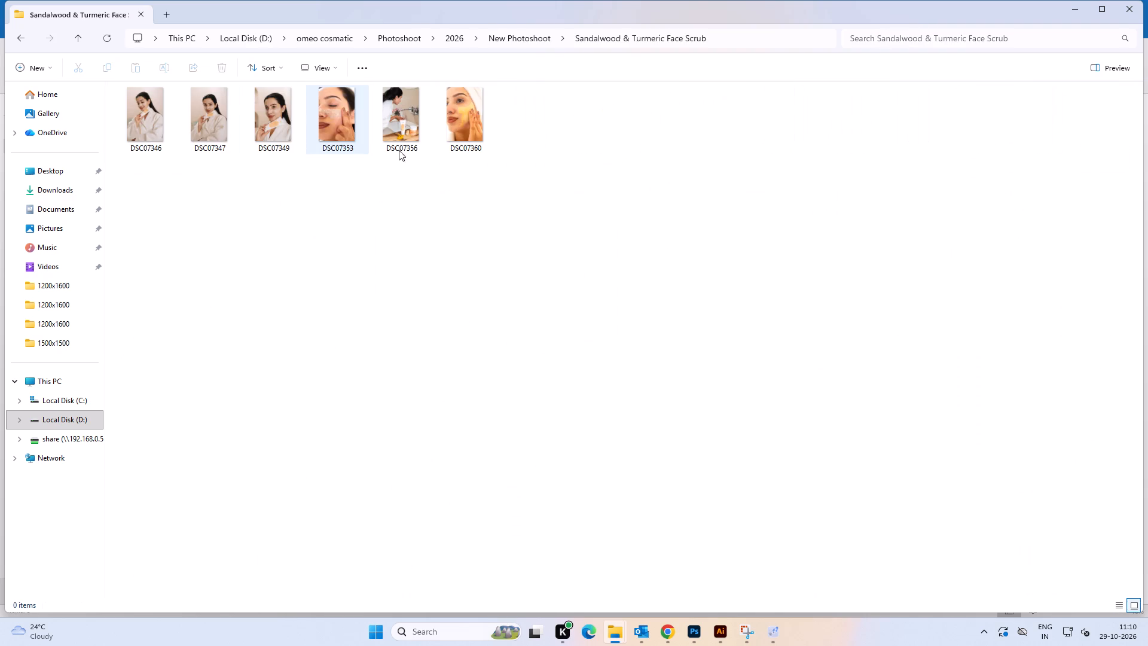
key(BackSpace)
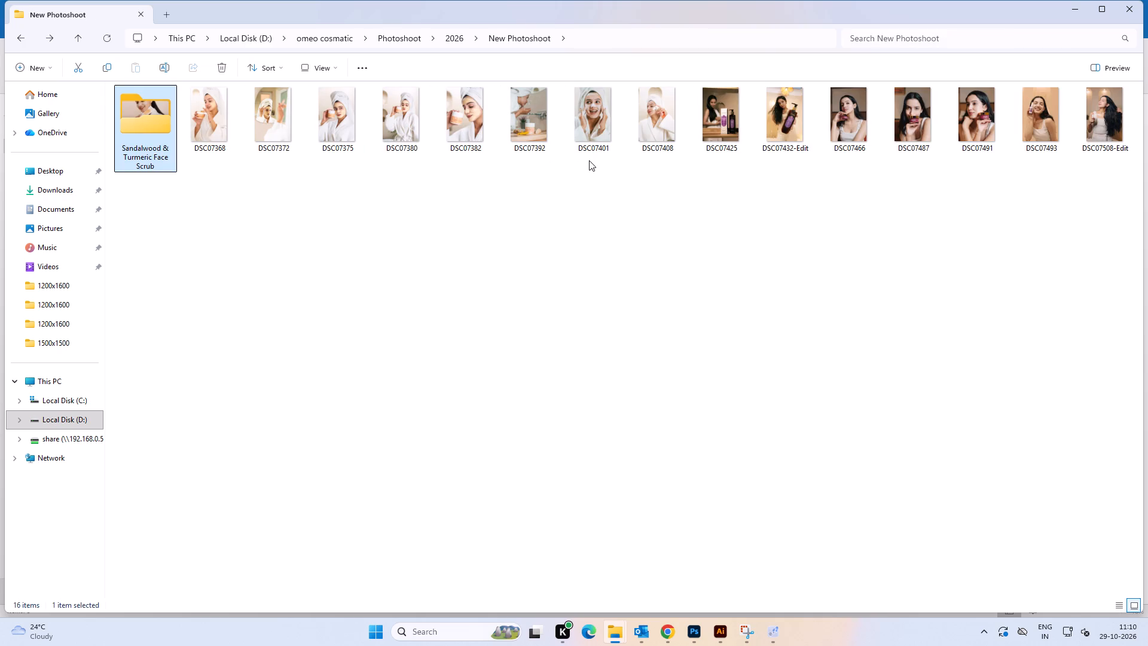
key(BackSpace)
double_click(854, 155)
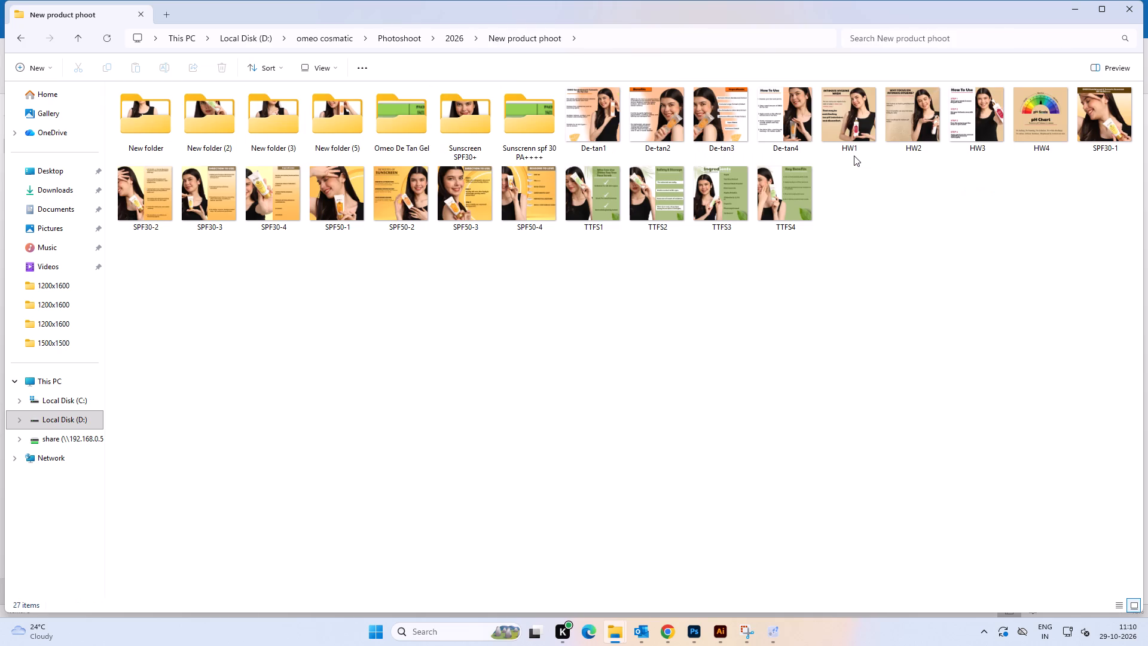
double_click(307, 126)
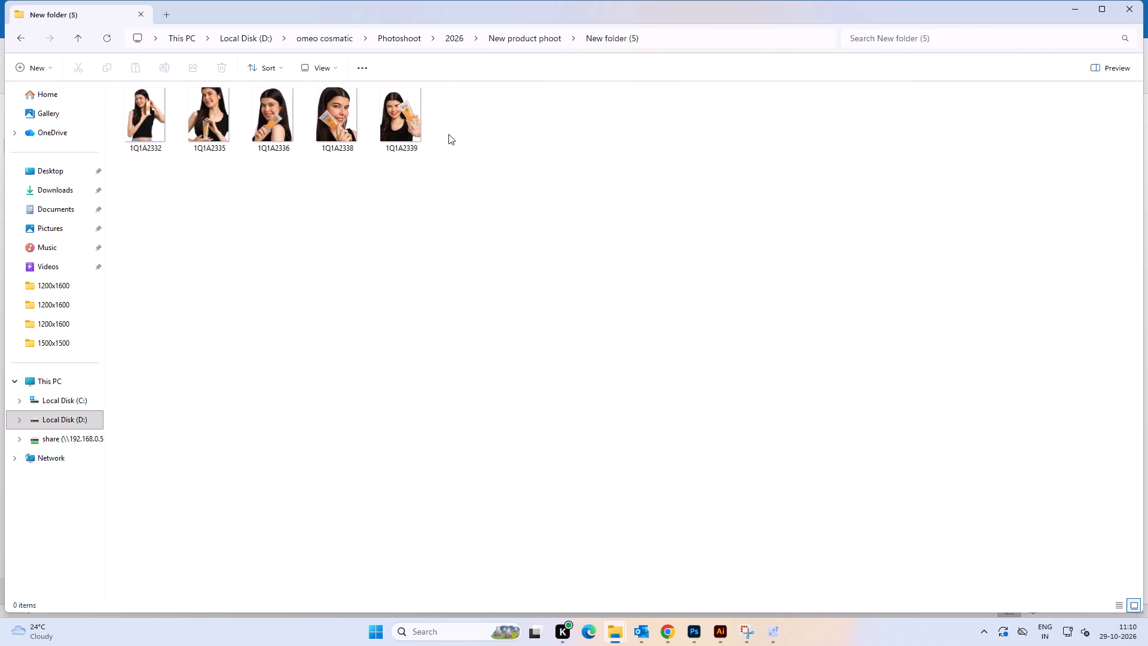
key(BackSpace)
click(370, 126)
double_click(398, 123)
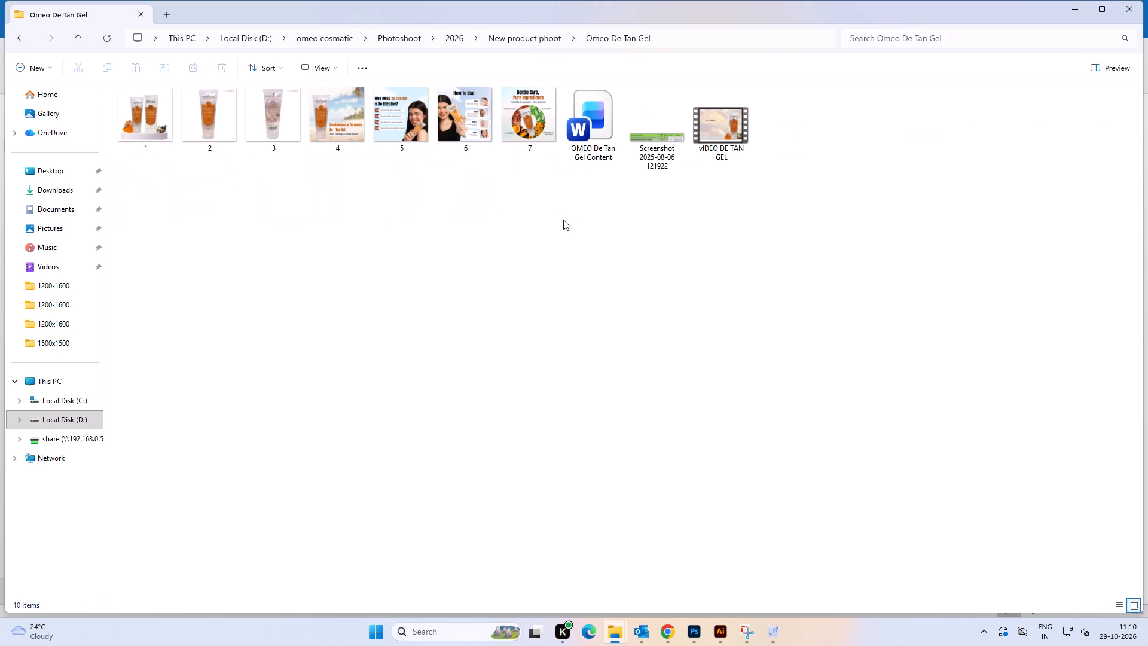
key(BackSpace)
key(BackSpace)
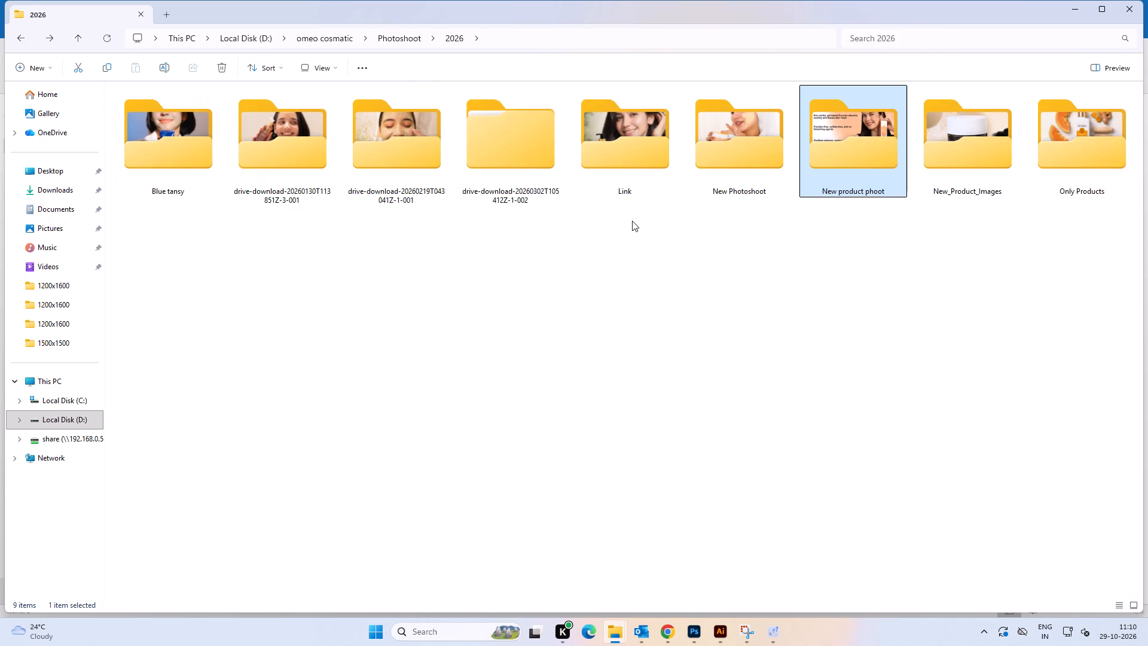
In New_Product_Images, check the images in each numbered product folder from 90977 to 91069.
double_click(943, 163)
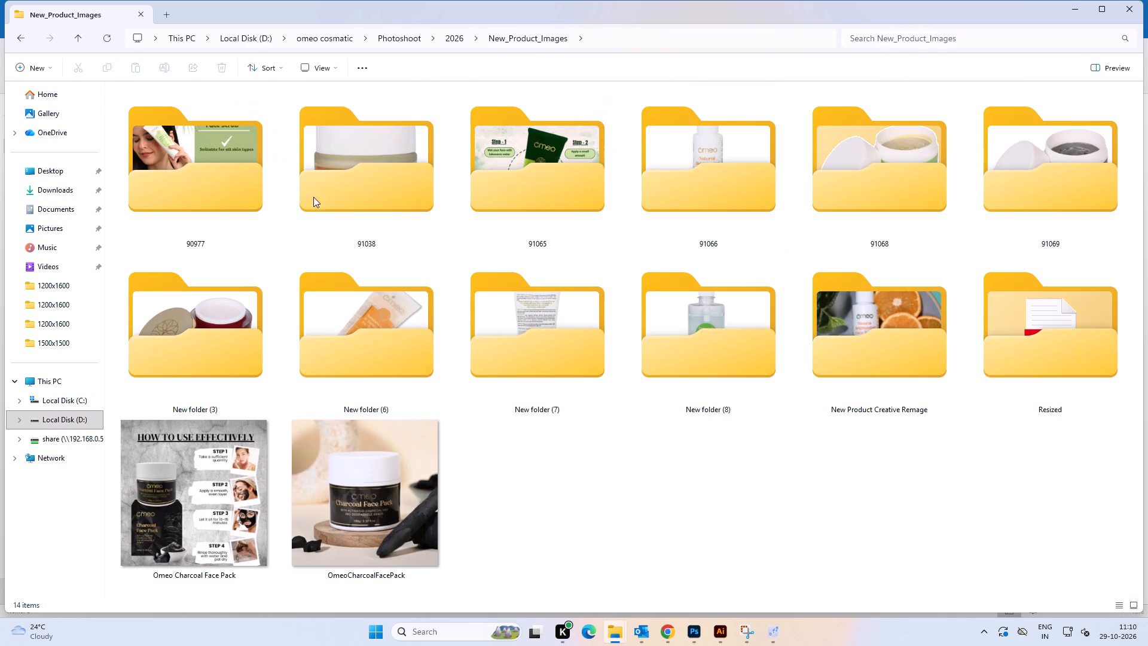
double_click(227, 190)
key(BackSpace)
double_click(303, 177)
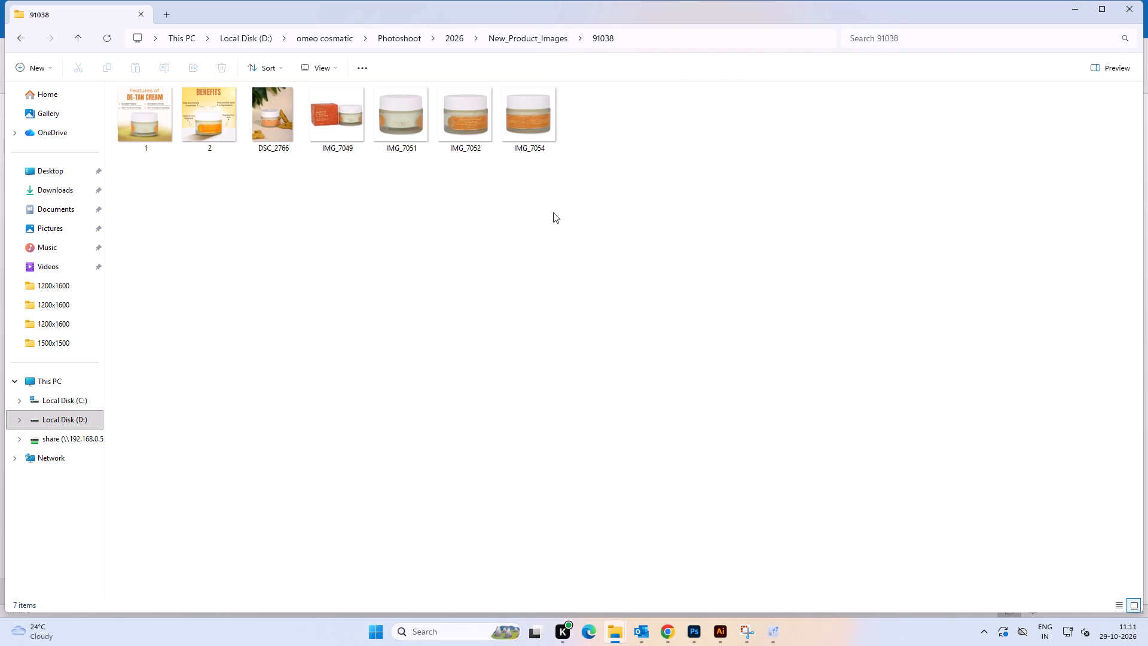
key(BackSpace)
double_click(538, 184)
key(BackSpace)
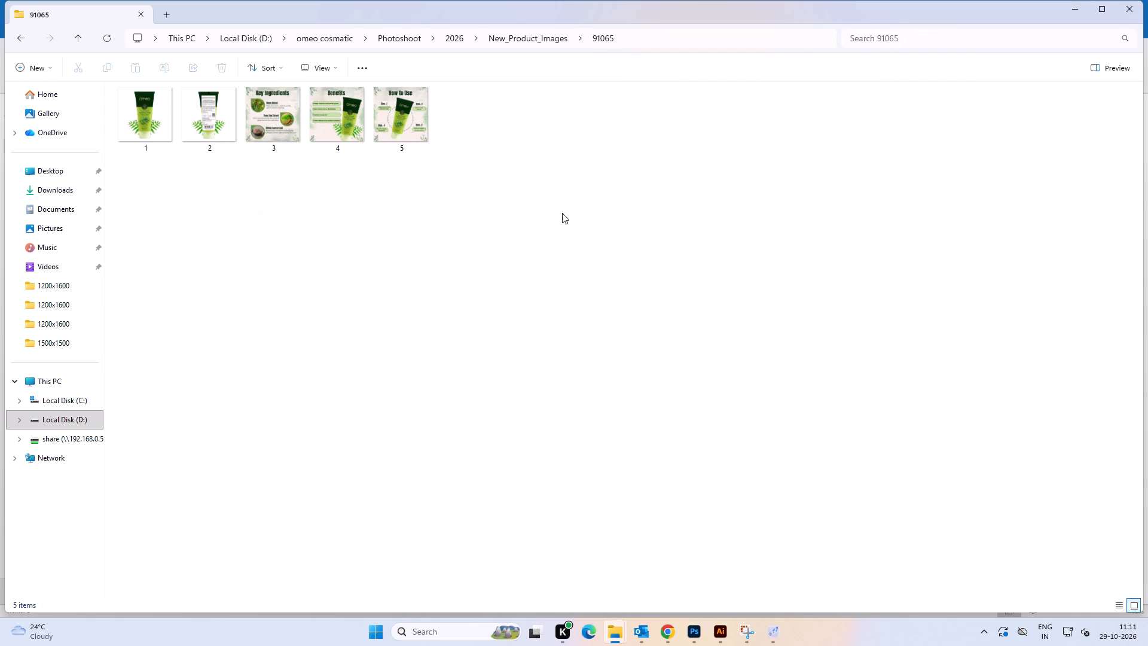
double_click(652, 170)
key(BackSpace)
double_click(851, 188)
key(BackSpace)
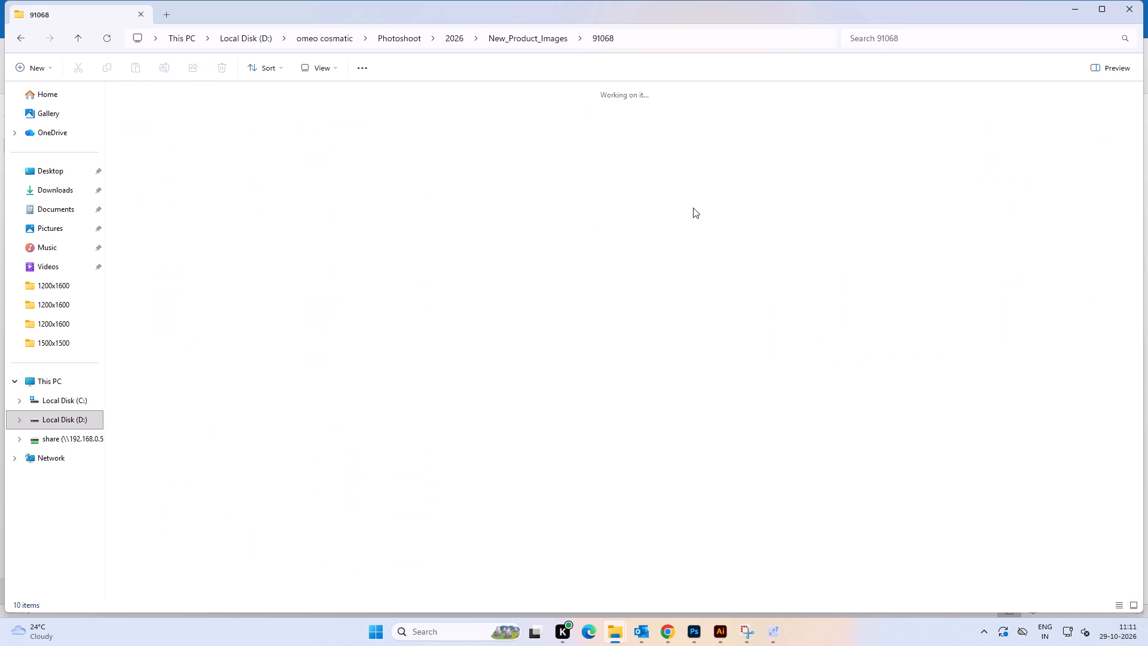
double_click(1019, 196)
key(BackSpace)
Check the remaining New_Product_Images subfolders, from New folder (3) to New Product Creative Remage and Resized, and return to 2026.
double_click(175, 281)
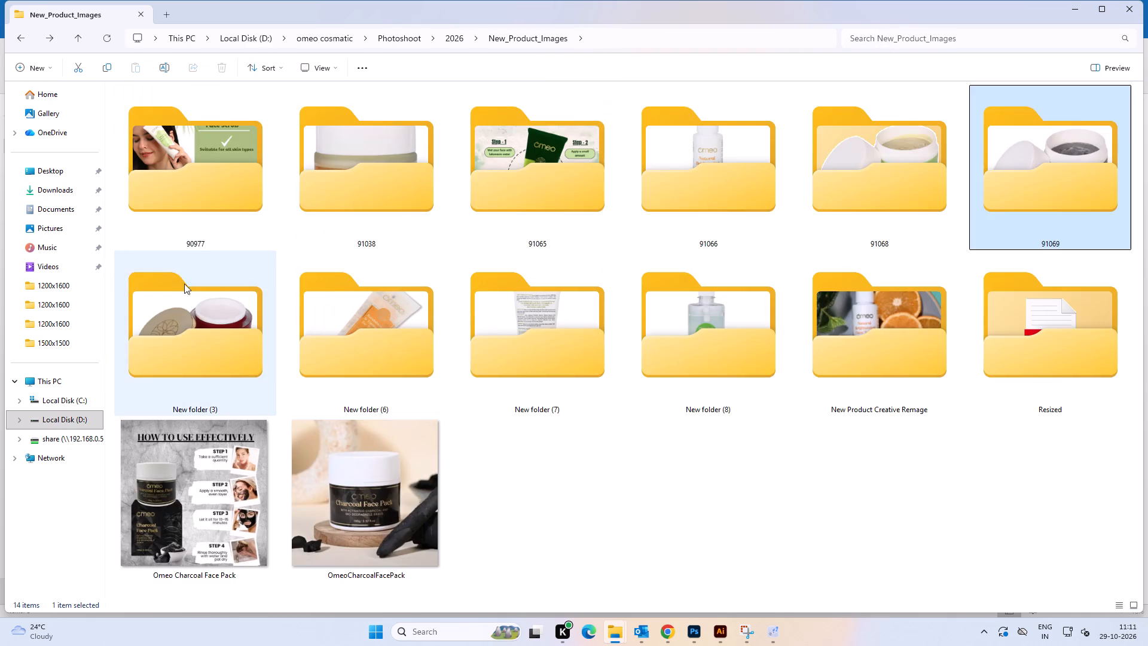
key(BackSpace)
double_click(381, 270)
key(BackSpace)
double_click(531, 328)
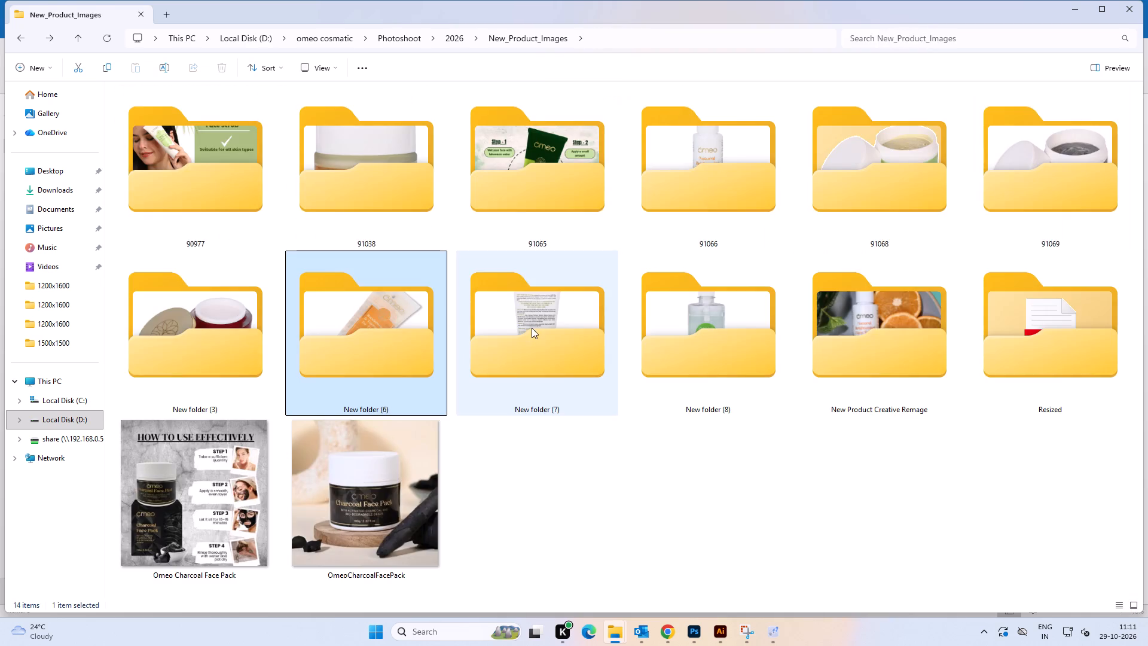
key(BackSpace)
double_click(717, 354)
key(BackSpace)
double_click(878, 358)
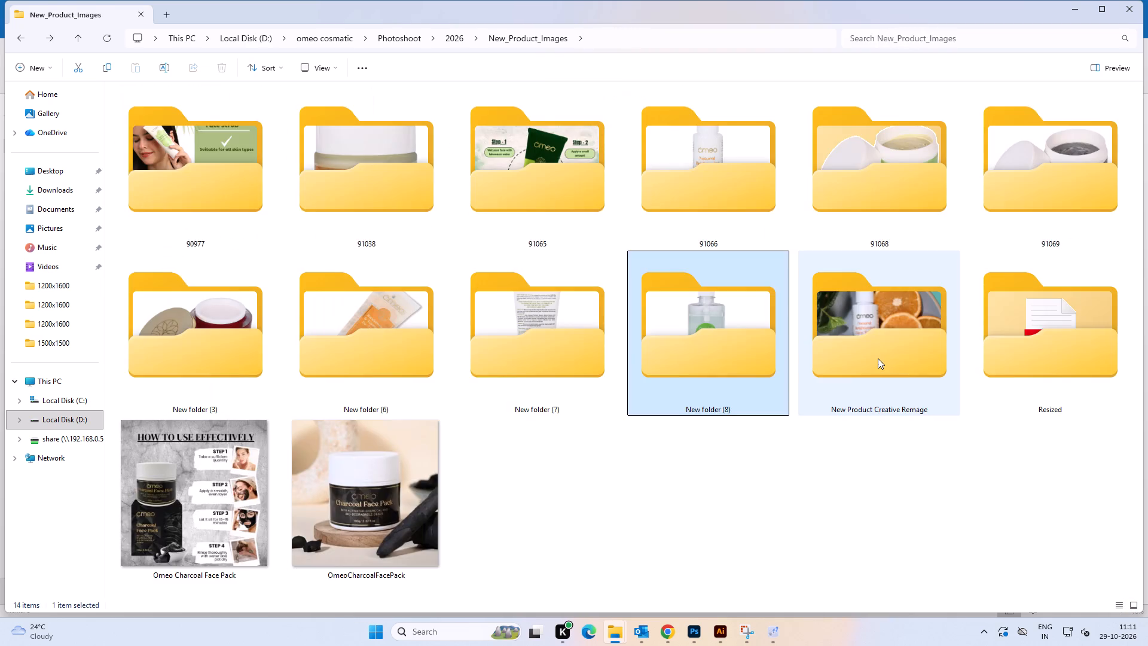
key(BackSpace)
double_click(1066, 340)
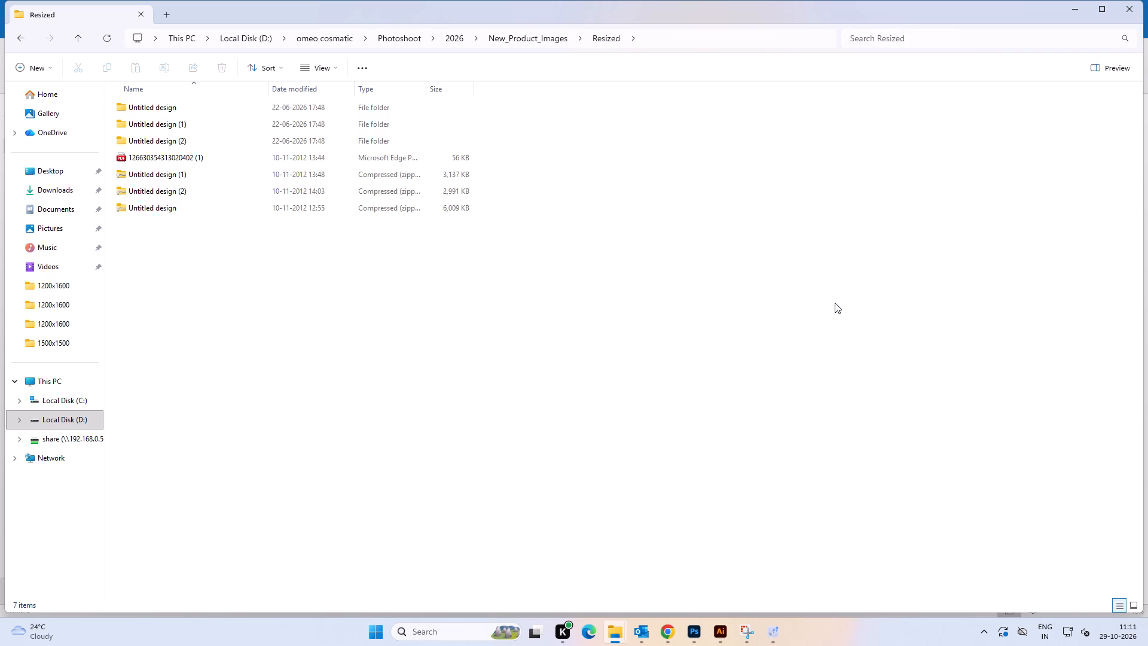
key(BackSpace)
key(BackSpace)
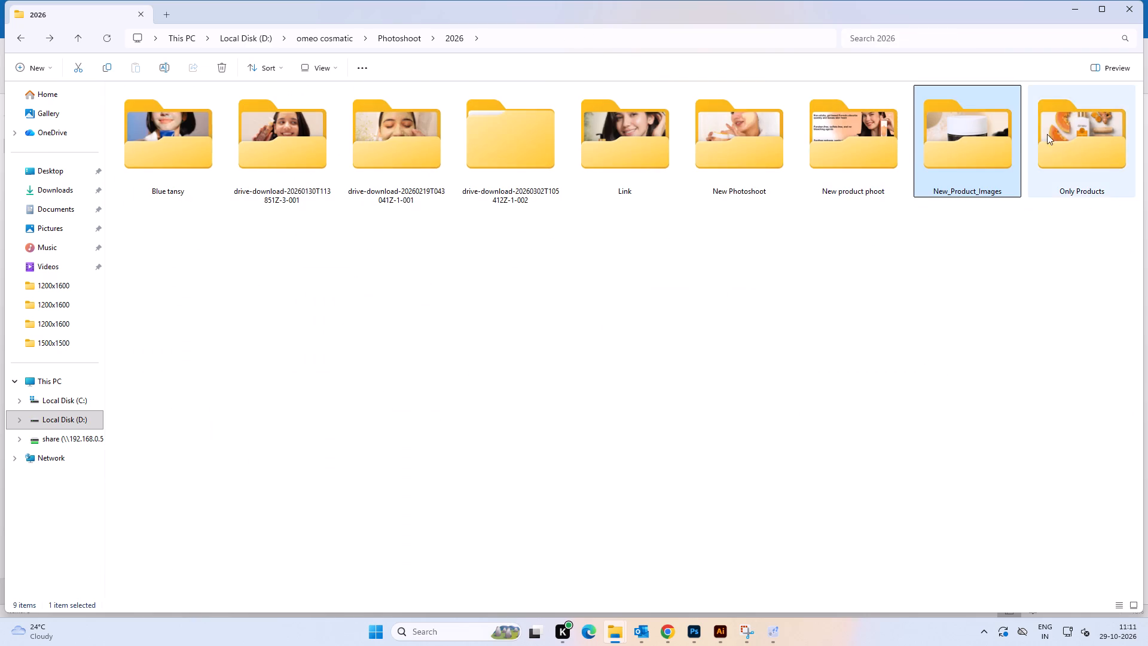
Look through the product photos in the Only Products folder inside 2026.
double_click(1088, 138)
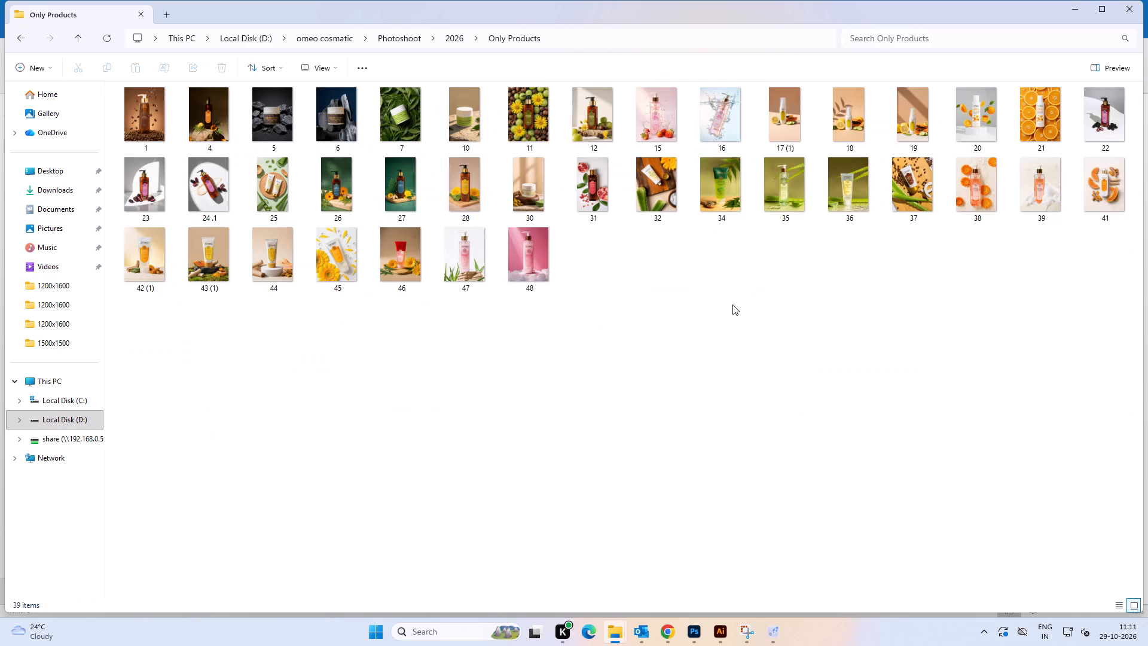
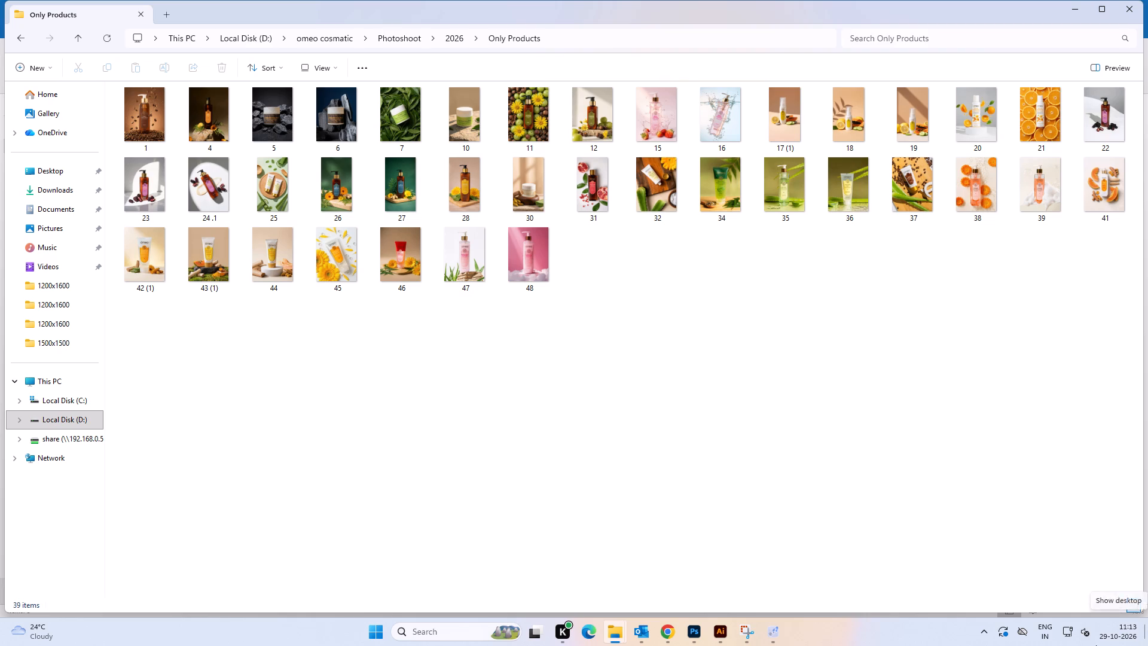
click(722, 635)
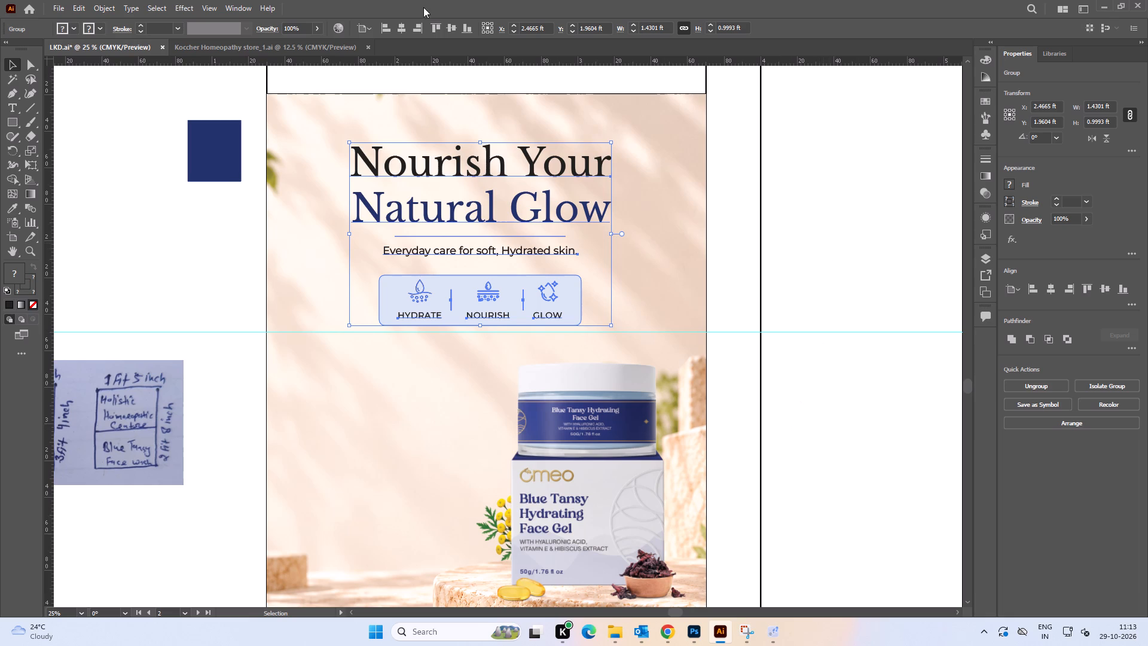
click(279, 56)
click(280, 50)
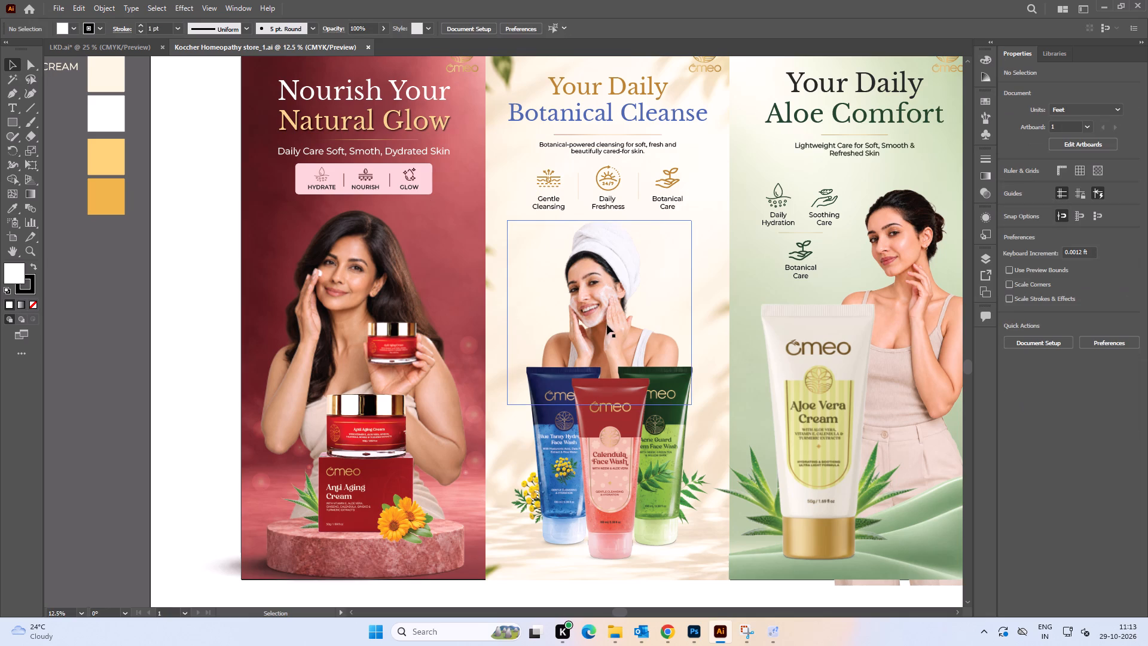
click(132, 318)
click(123, 52)
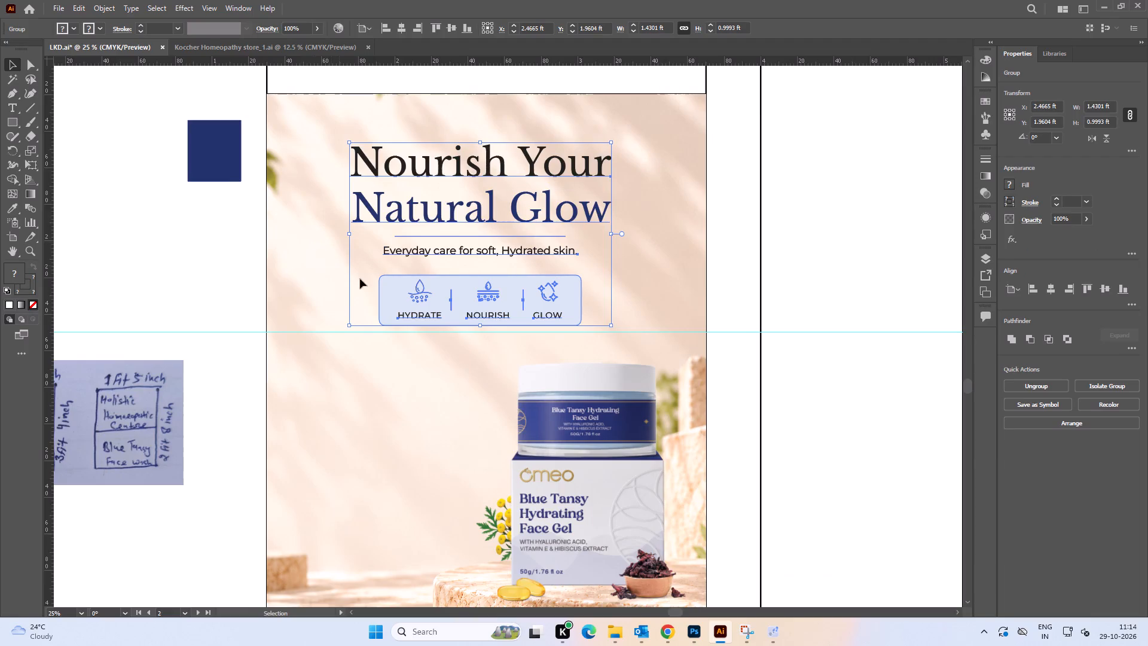
click(850, 239)
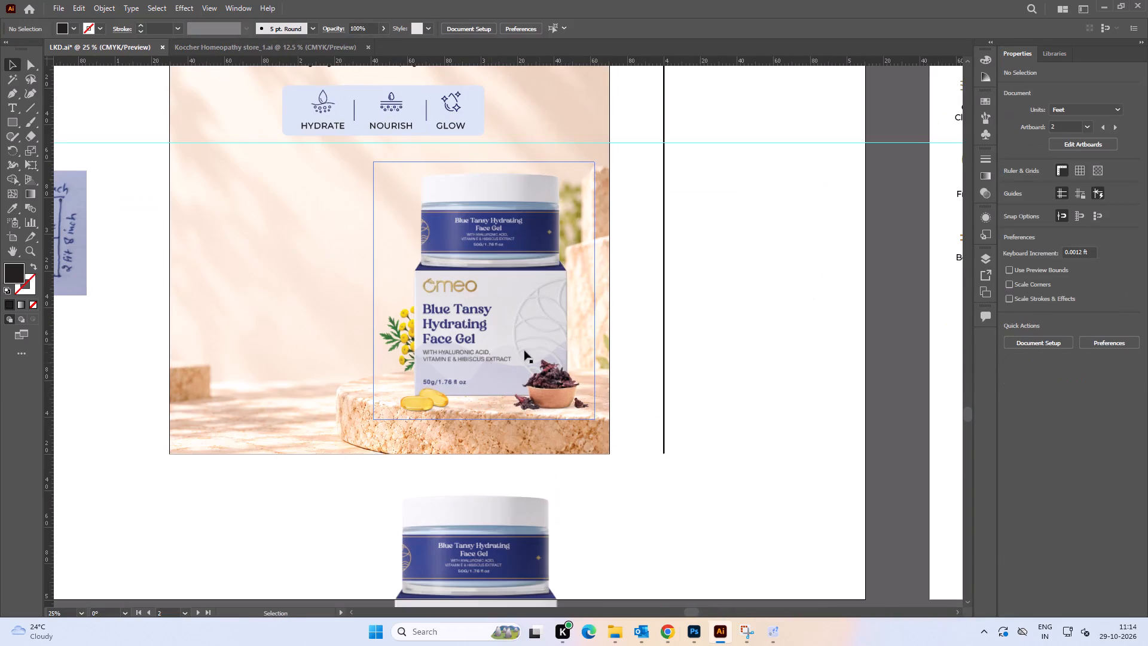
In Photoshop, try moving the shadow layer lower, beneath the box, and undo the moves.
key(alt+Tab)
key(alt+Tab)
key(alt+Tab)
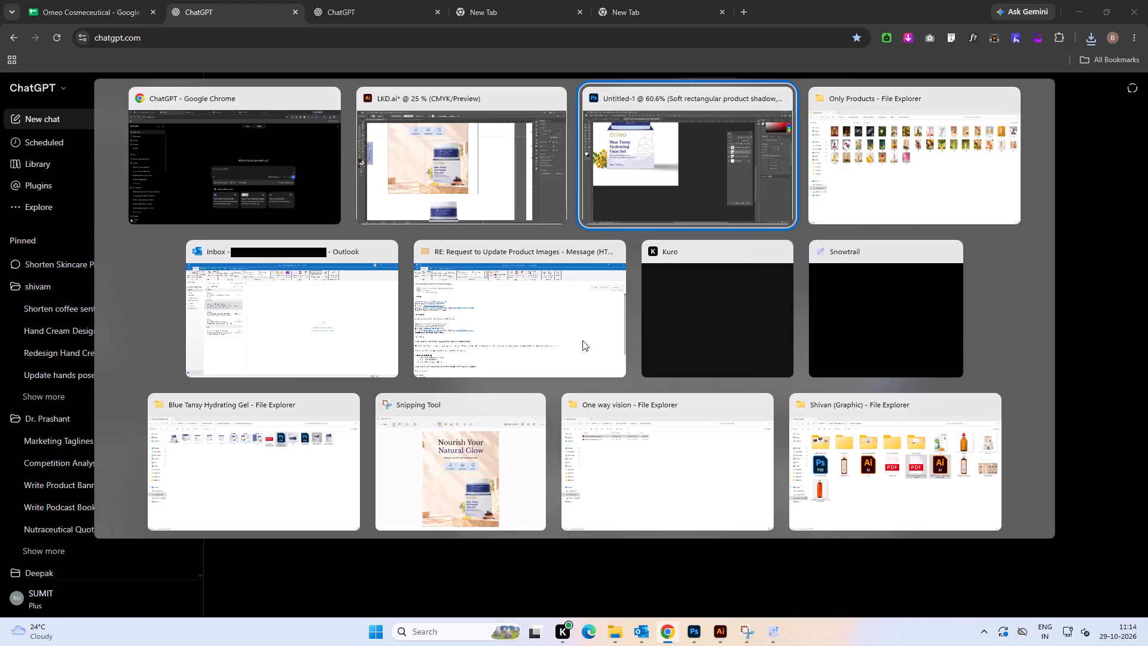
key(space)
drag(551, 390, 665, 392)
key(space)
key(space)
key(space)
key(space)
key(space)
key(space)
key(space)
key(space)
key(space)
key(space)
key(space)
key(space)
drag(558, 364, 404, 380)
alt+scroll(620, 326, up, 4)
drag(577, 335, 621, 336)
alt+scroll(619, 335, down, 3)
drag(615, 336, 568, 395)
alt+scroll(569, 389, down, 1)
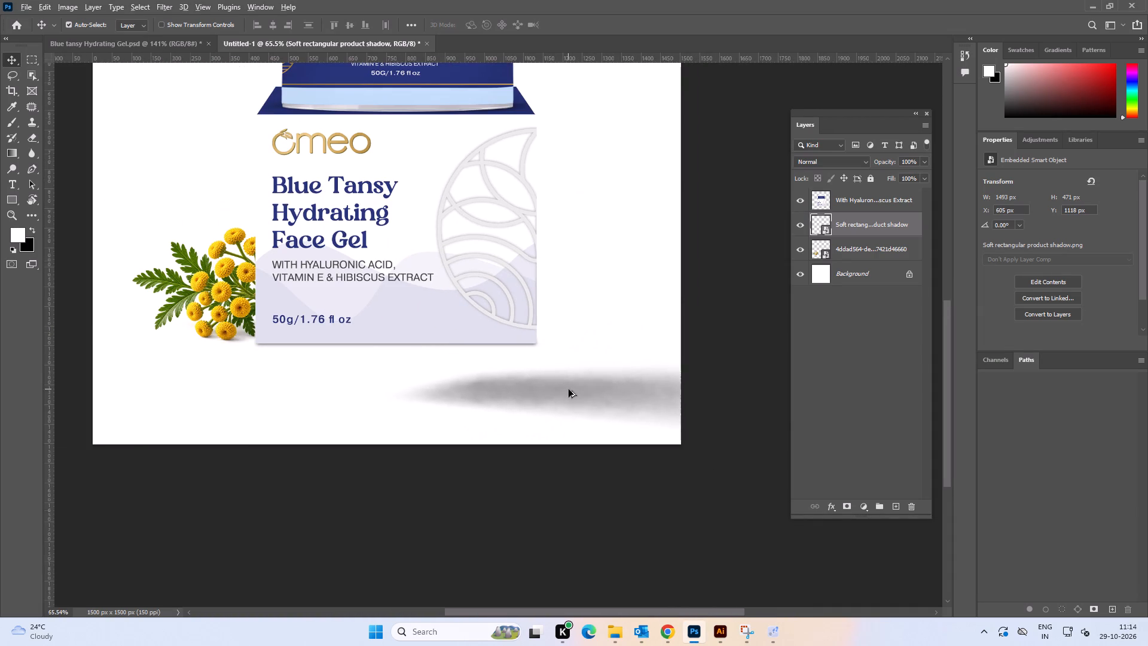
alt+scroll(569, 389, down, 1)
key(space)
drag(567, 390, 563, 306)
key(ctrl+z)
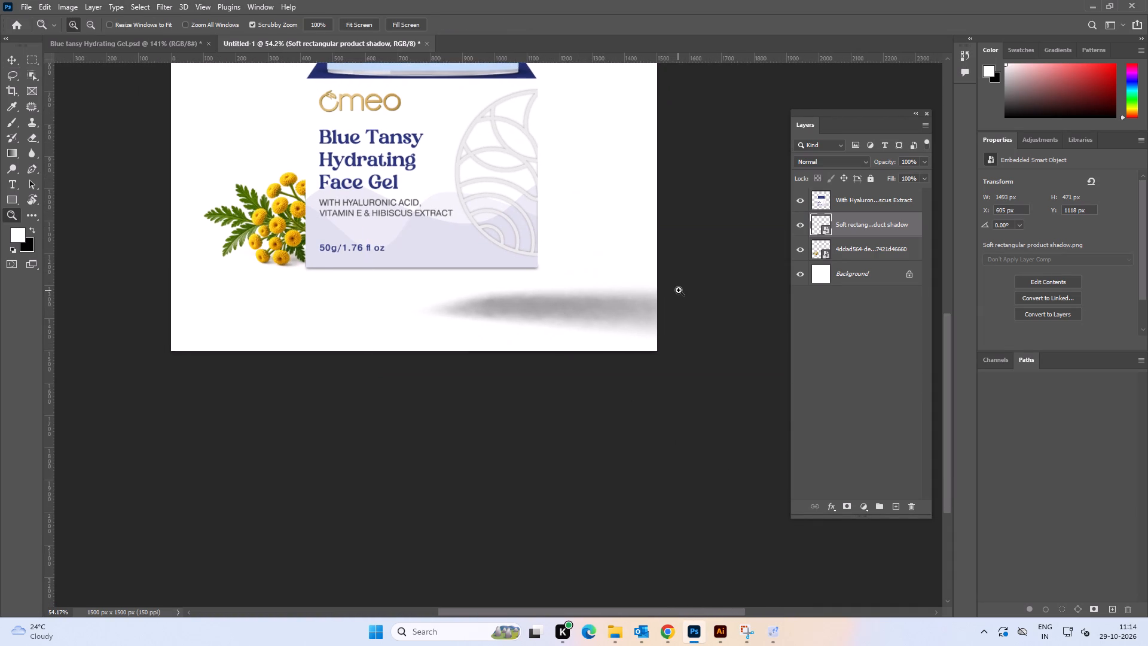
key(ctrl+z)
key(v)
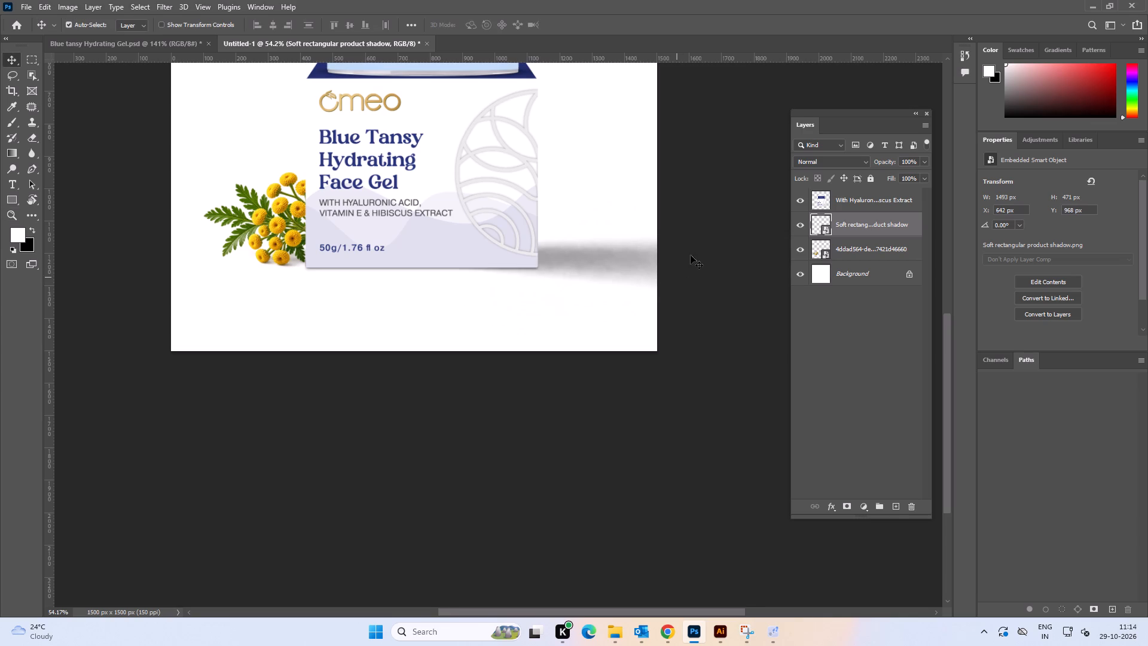
Stretch the shadow layer's height scale to about 38.8% and shift it slightly down against the box's base.
key(space)
drag(695, 240, 664, 272)
click(664, 272)
click(549, 307)
key(ctrl+t)
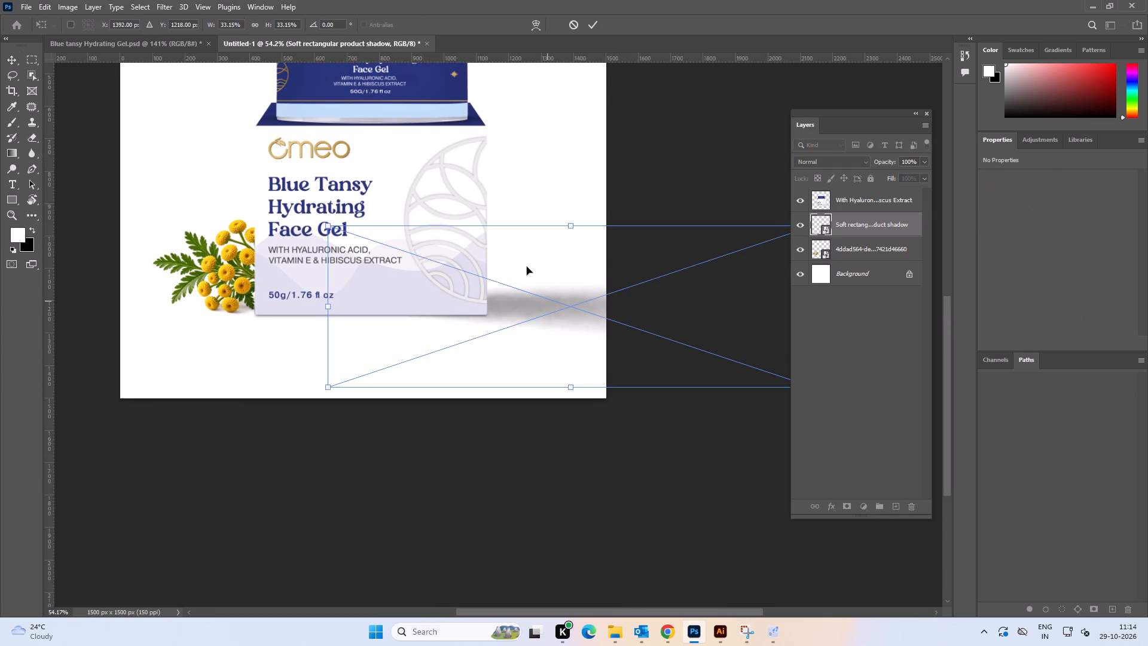
alt+scroll(533, 261, up, 4)
drag(586, 212, 585, 184)
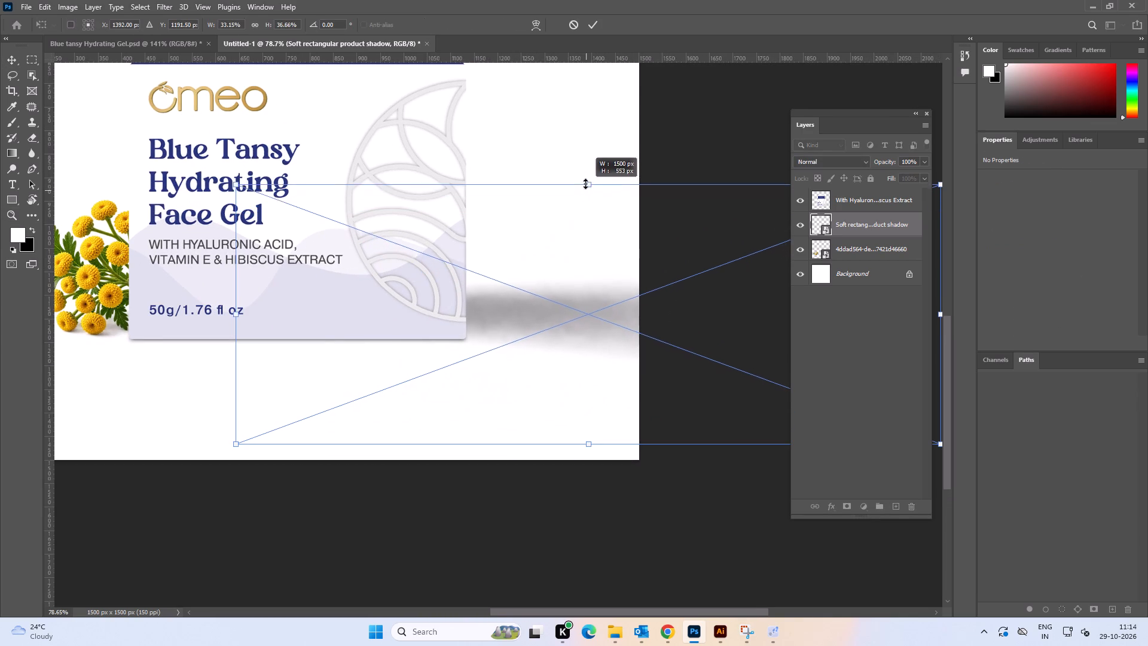
drag(585, 184, 585, 172)
alt+scroll(526, 323, up, 2)
drag(532, 309, 531, 319)
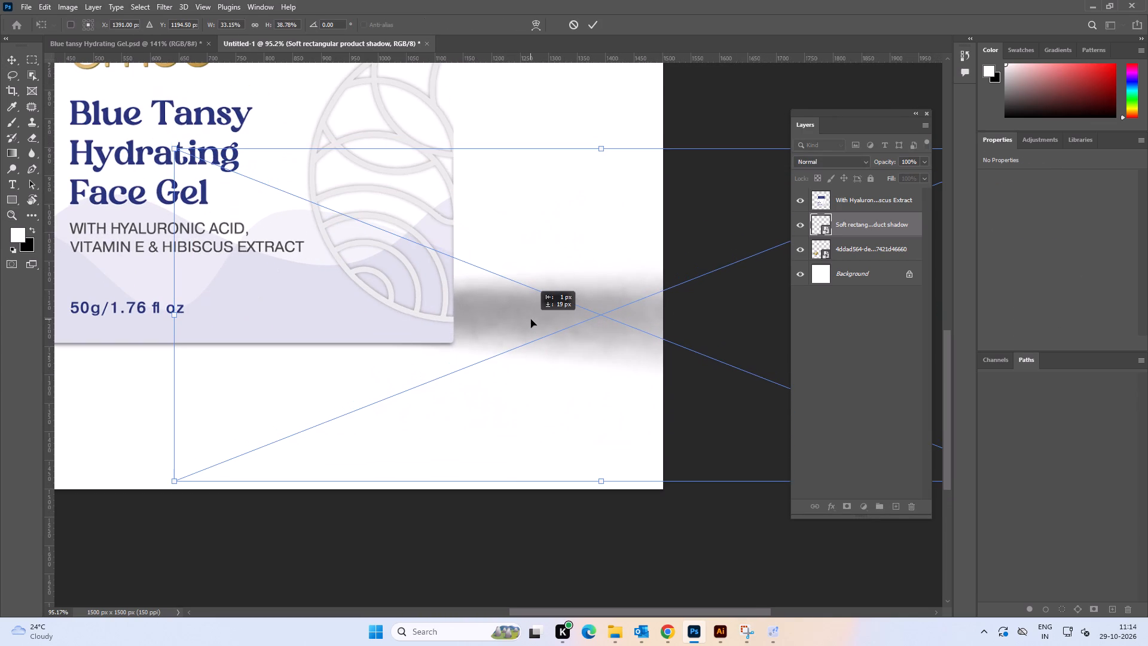
drag(531, 319, 531, 320)
Rotate the shadow to about -2.64°, shift it outward from the box and slightly upward, and apply the transform.
alt+scroll(655, 305, down, 8)
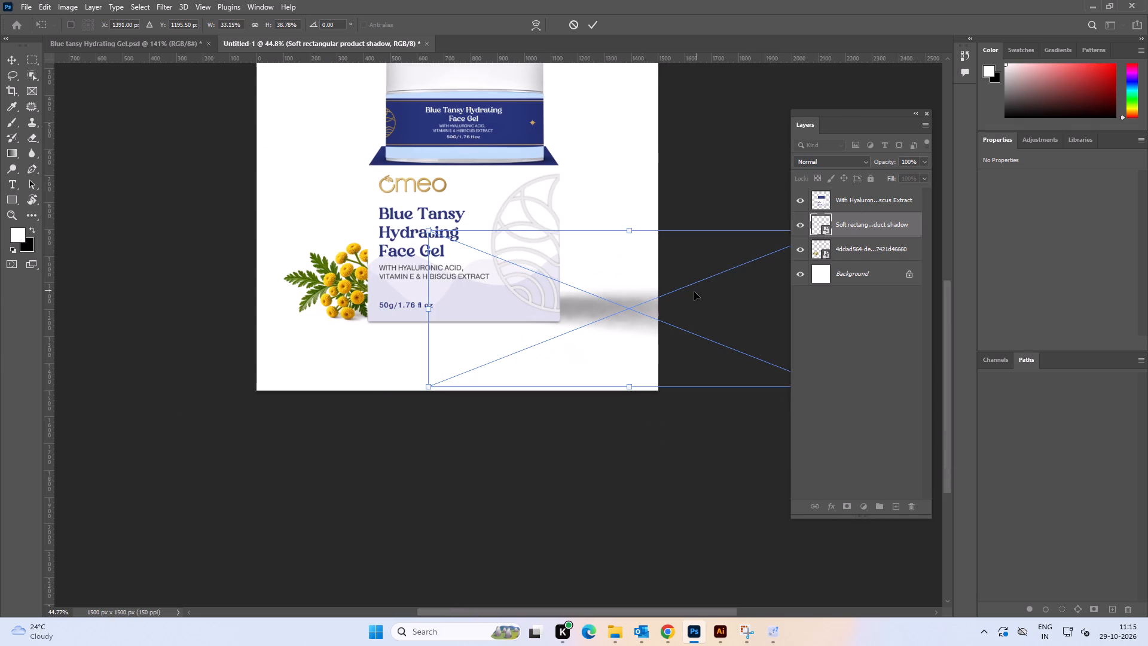
key(space)
key(space)
key(space)
key(space)
key(space)
key(space)
drag(703, 295, 486, 287)
drag(621, 388, 627, 379)
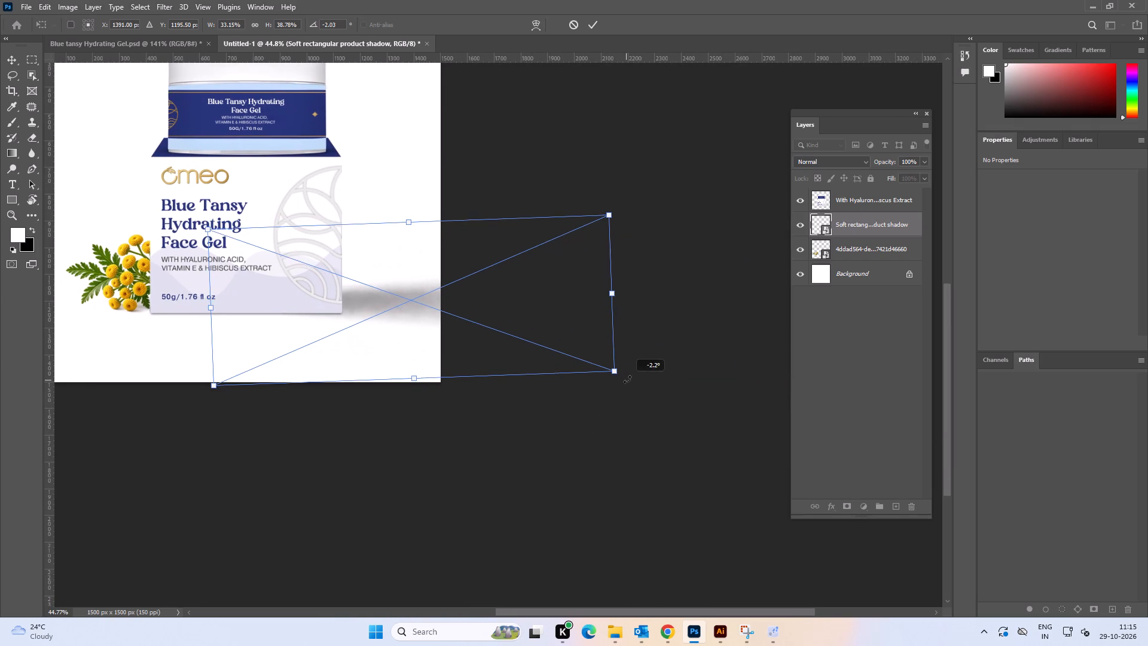
drag(627, 379, 627, 379)
alt+scroll(332, 286, up, 3)
drag(411, 322, 424, 321)
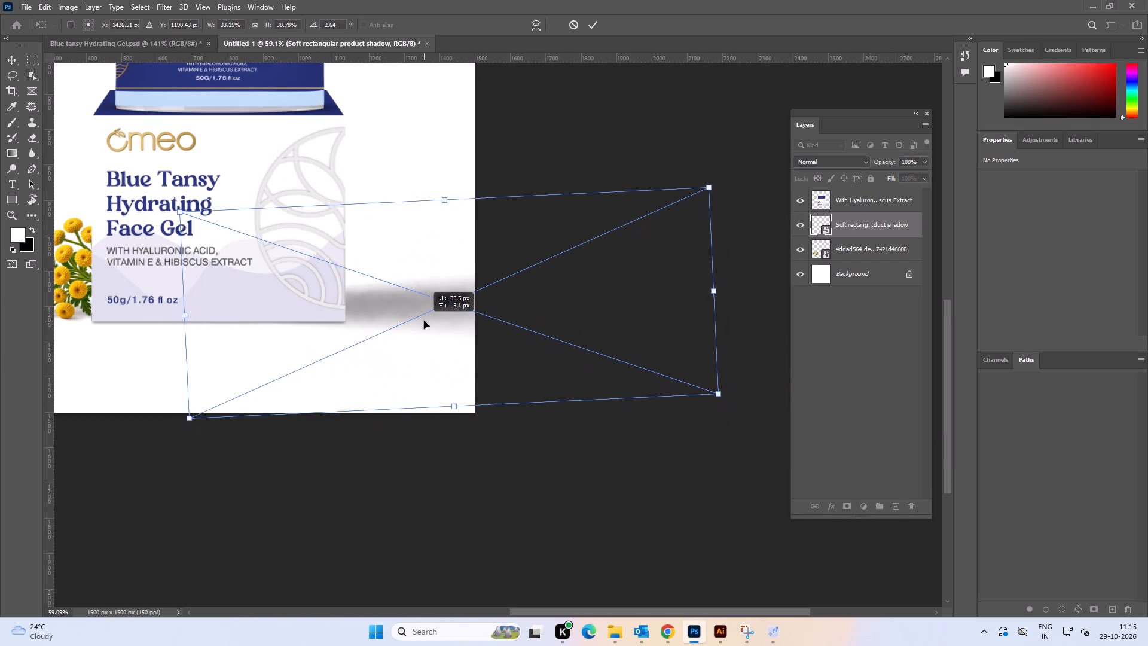
drag(424, 321, 431, 319)
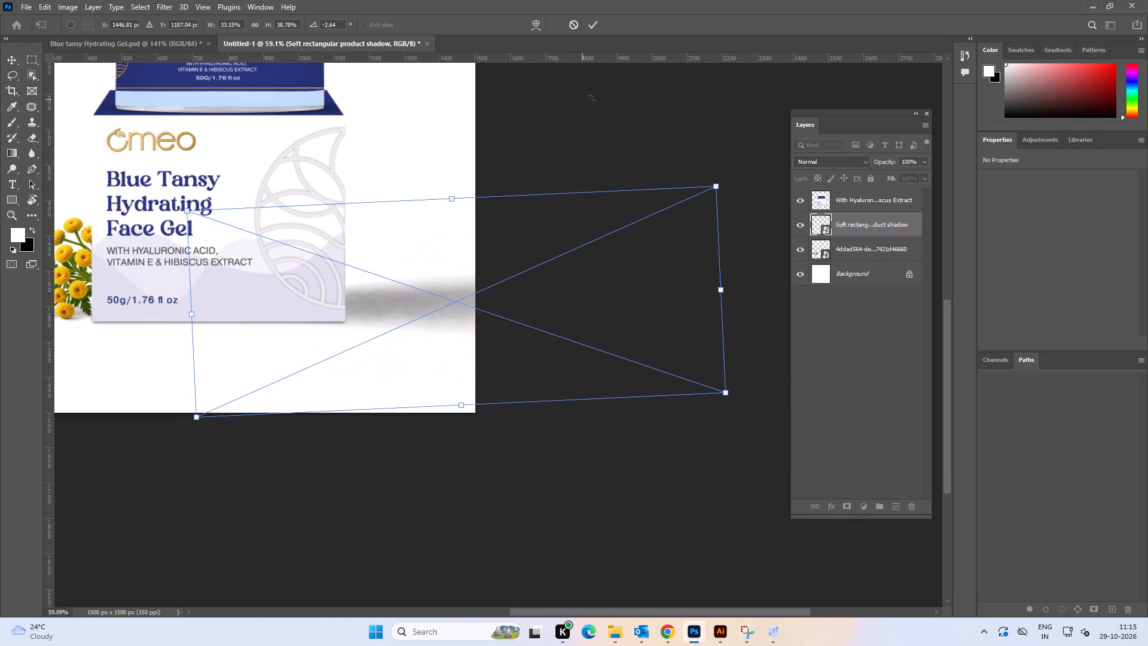
click(600, 20)
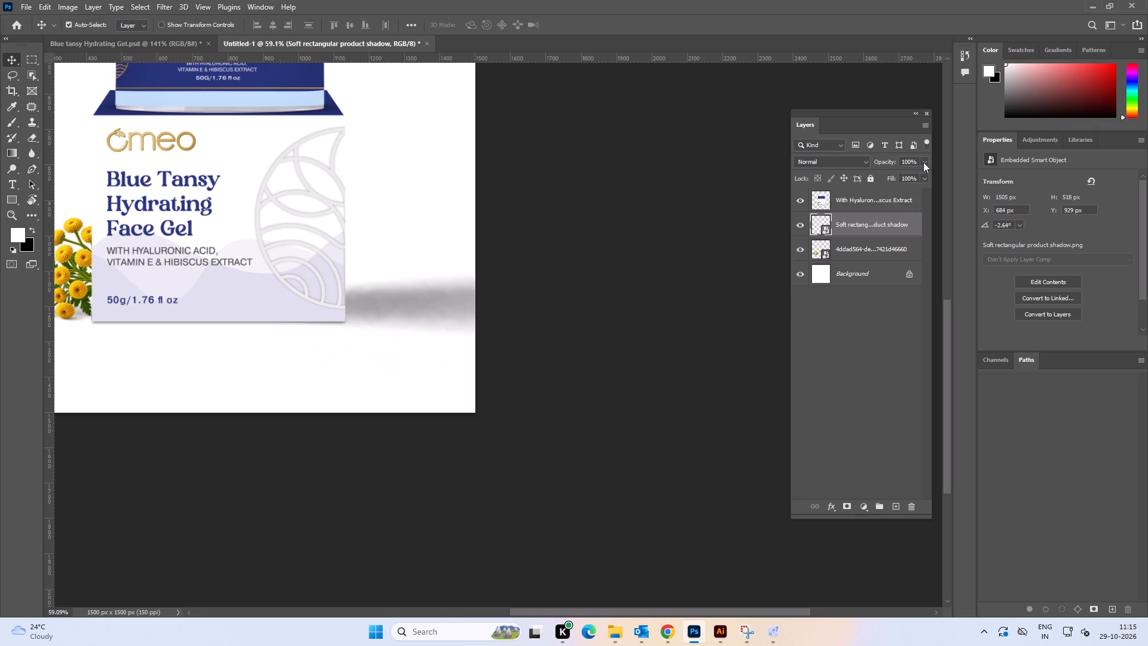
Lower the shadow layer's opacity to 59%.
click(923, 162)
drag(915, 174, 900, 176)
alt+scroll(543, 208, down, 10)
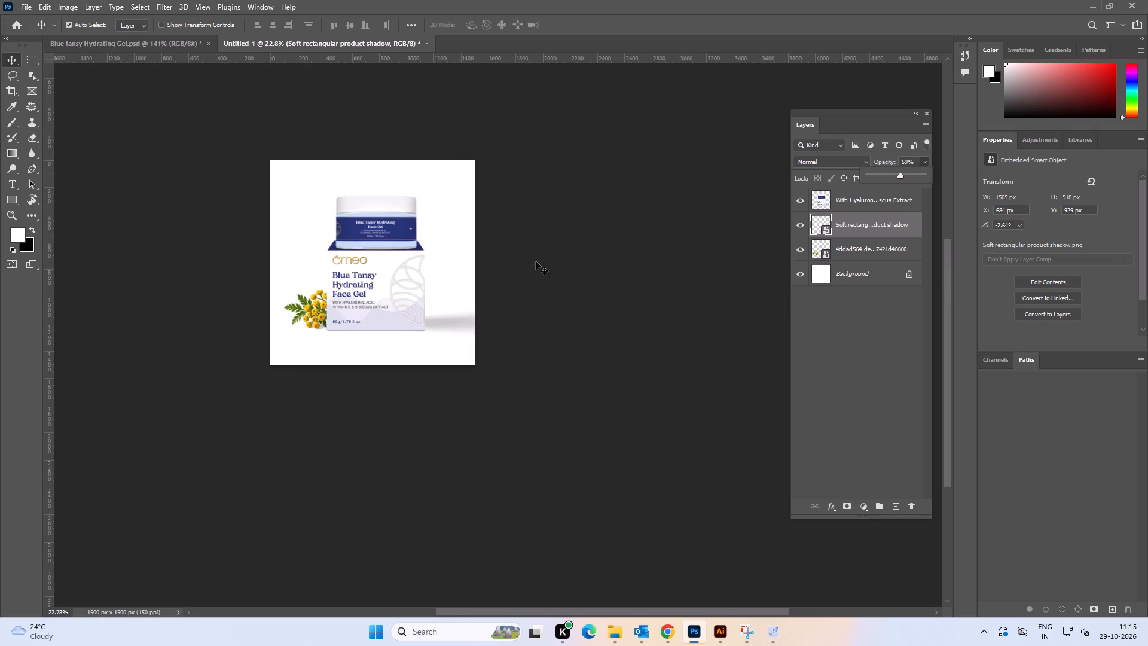
key(space)
drag(542, 298, 546, 293)
click(547, 292)
Nudge the shadow closer to the box and slightly down, to about X 664 px, Y 936 px.
alt+scroll(450, 325, up, 13)
drag(450, 305, 442, 307)
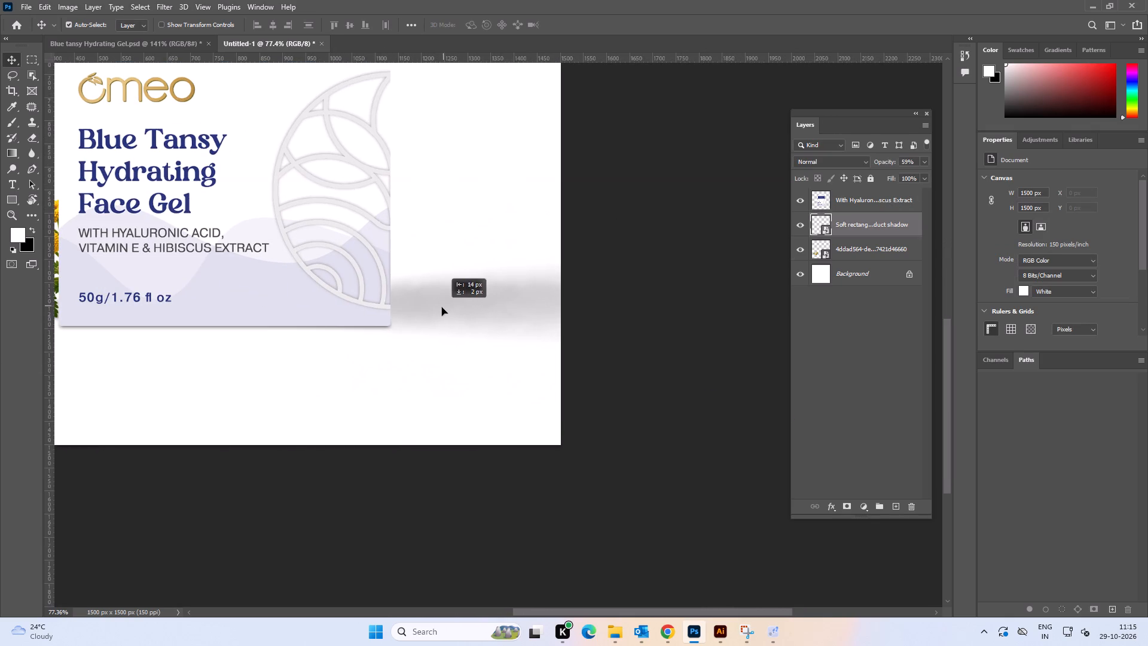
drag(442, 307, 441, 309)
alt+scroll(441, 305, down, 2)
alt+scroll(441, 305, up, 1)
alt+scroll(441, 305, down, 6)
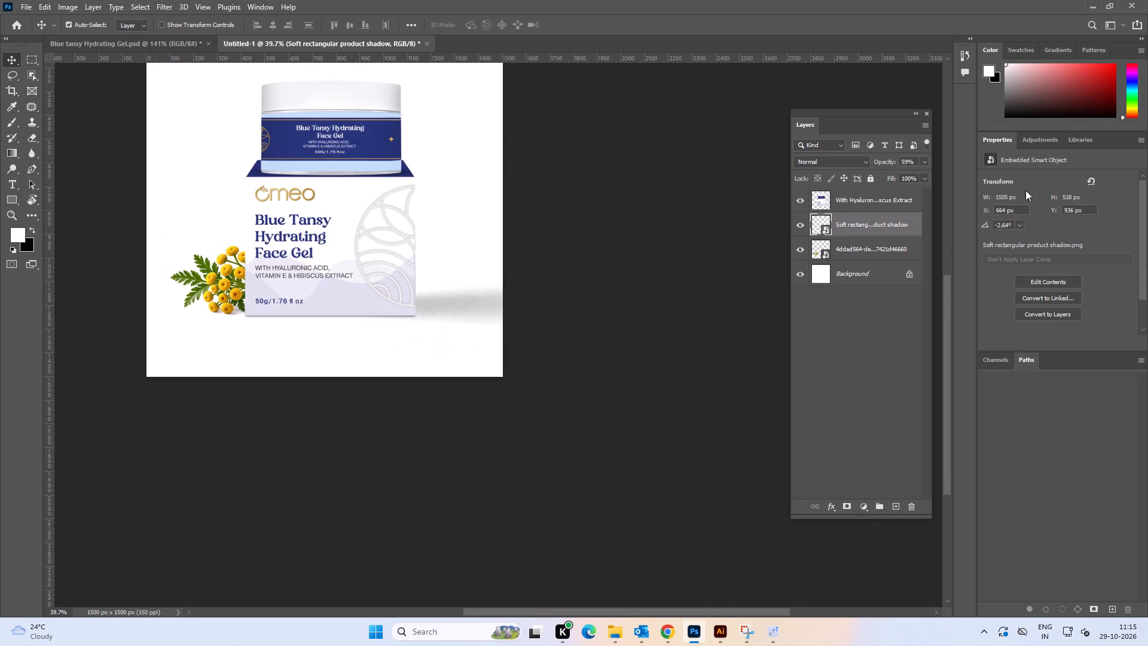
Raise the shadow layer's opacity to 100%.
click(922, 162)
drag(911, 173, 955, 179)
click(671, 258)
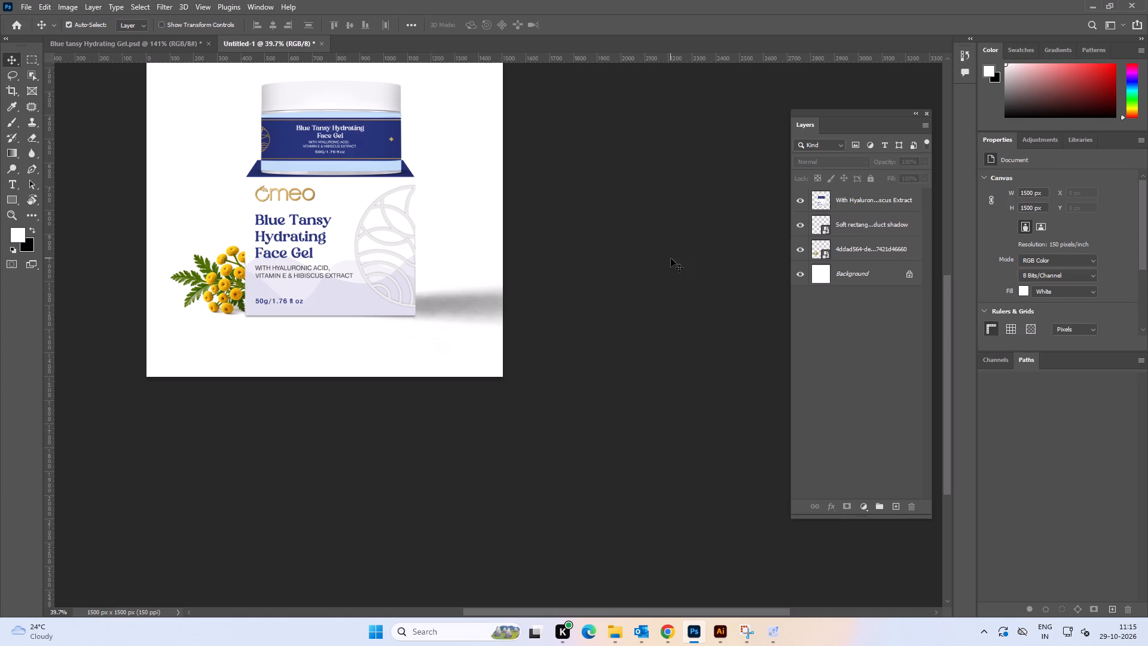
Realign the shadow with the box's base, moving it to about X 662 px, Y 935 px.
alt+scroll(521, 312, down, 3)
key(space)
drag(546, 330, 554, 330)
scroll(469, 339, up, 10)
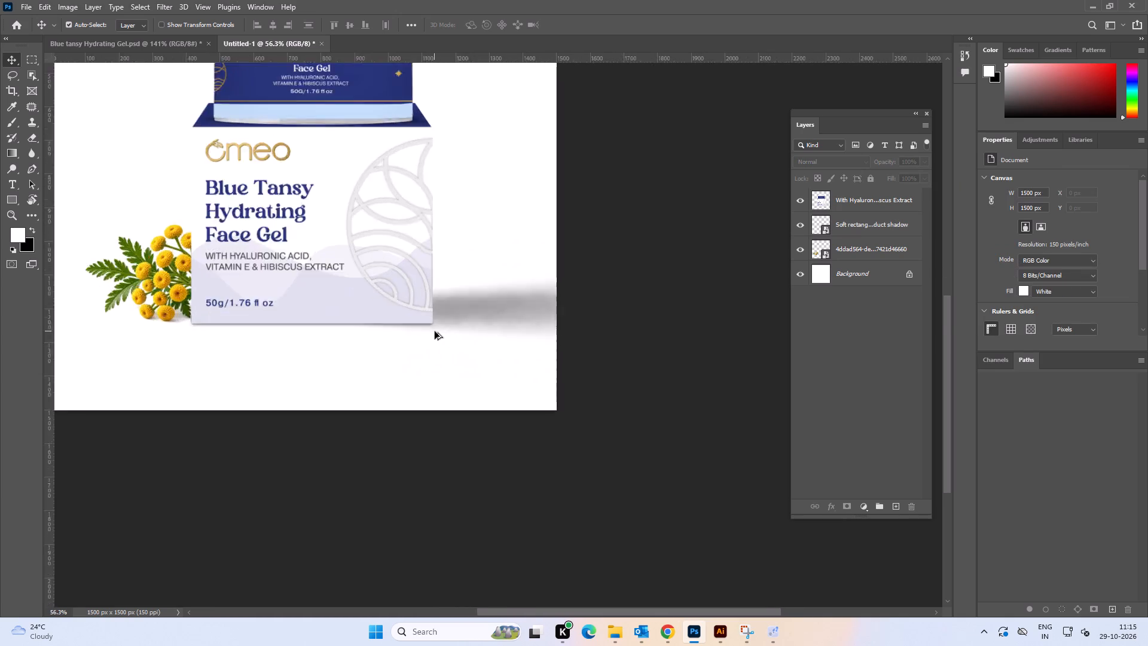
scroll(435, 331, up, 4)
alt+scroll(435, 331, down, 1)
alt+scroll(435, 331, up, 9)
key(space)
click(392, 368)
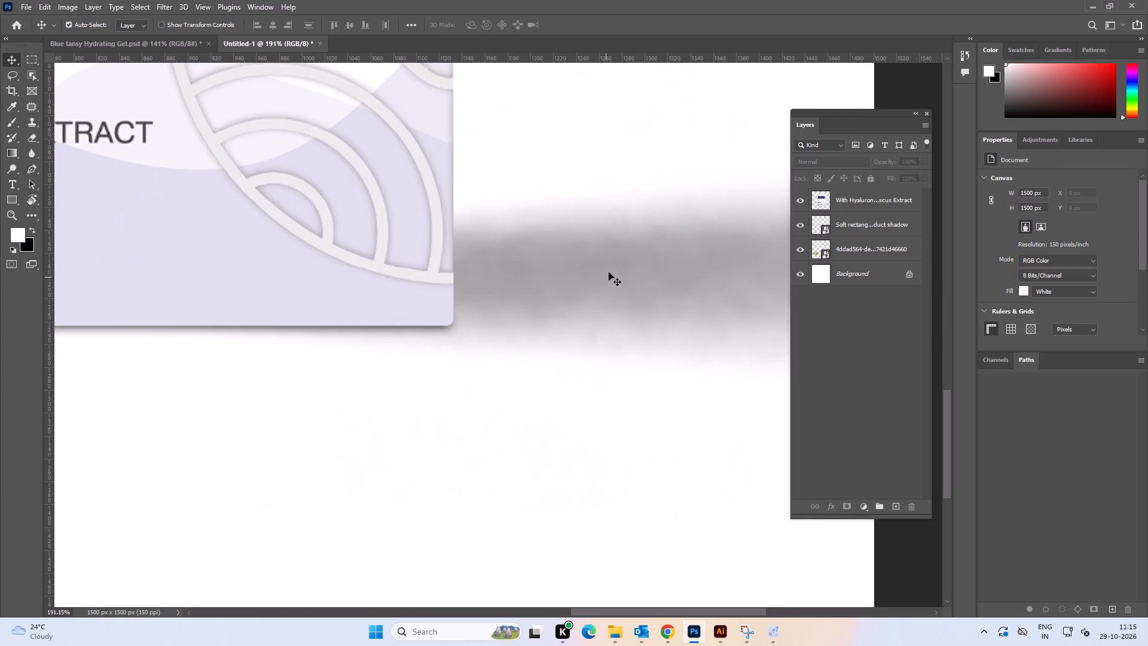
drag(609, 272, 605, 258)
alt+scroll(551, 300, up, 3)
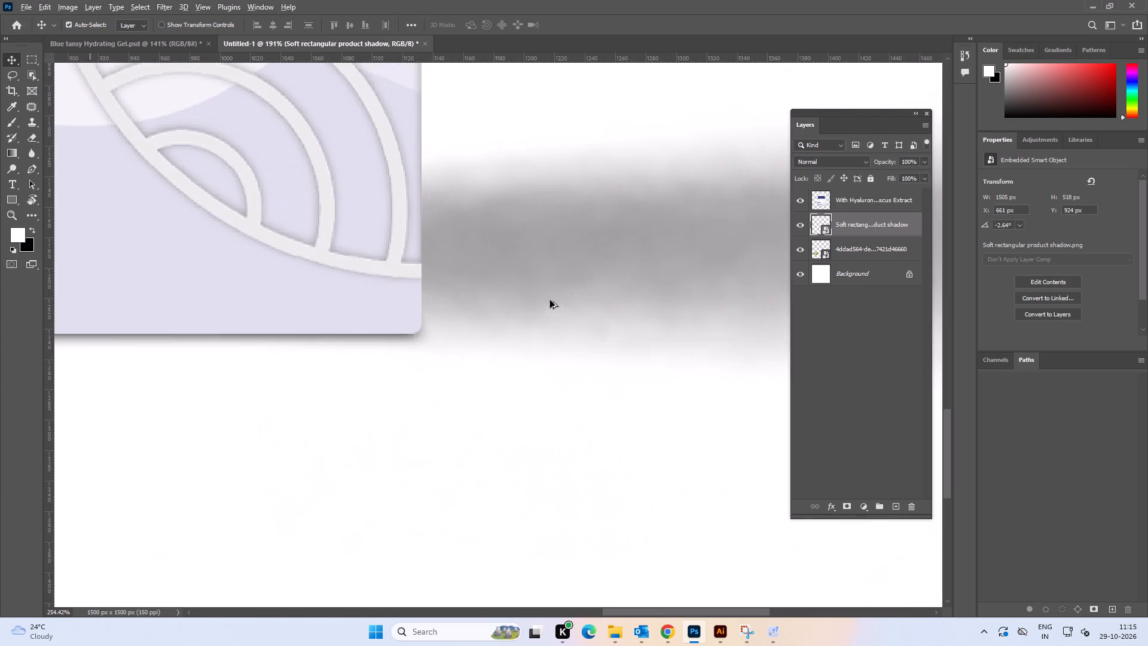
drag(559, 283, 561, 299)
alt+scroll(563, 288, down, 13)
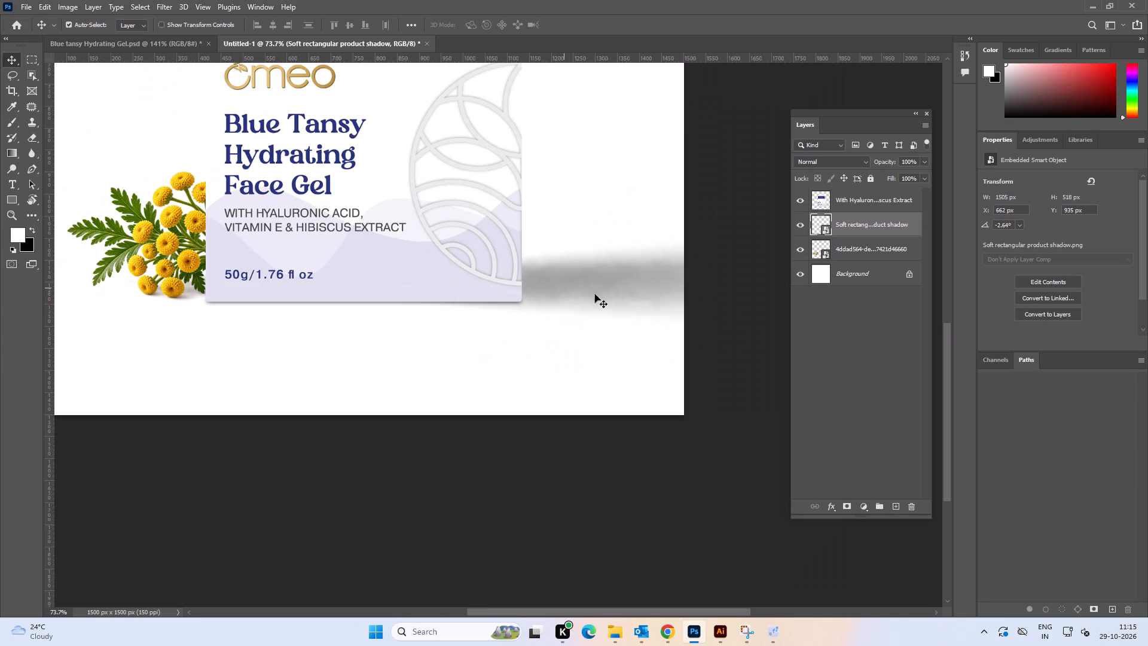
key(space)
drag(624, 294, 597, 297)
click(711, 281)
alt+scroll(710, 275, down, 3)
key(space)
click(735, 295)
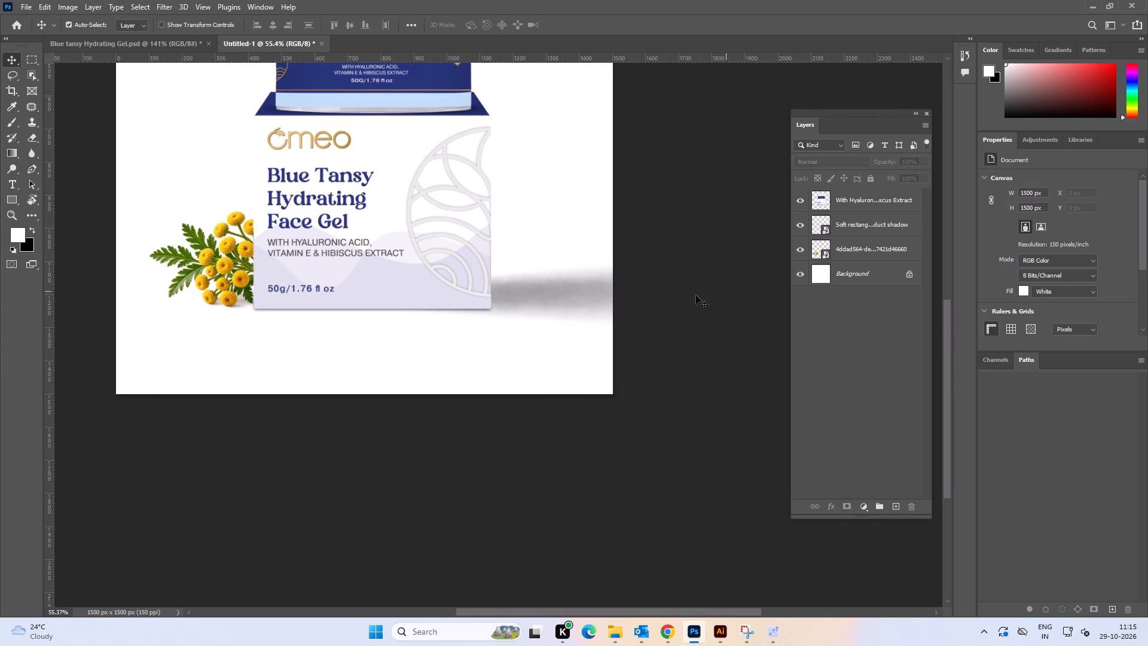
Nudge the shadow slightly outward from the box and add a layer mask to its layer.
scroll(596, 313, up, 4)
alt+scroll(490, 287, up, 3)
key(space)
drag(546, 307, 530, 295)
drag(526, 285, 535, 287)
click(845, 507)
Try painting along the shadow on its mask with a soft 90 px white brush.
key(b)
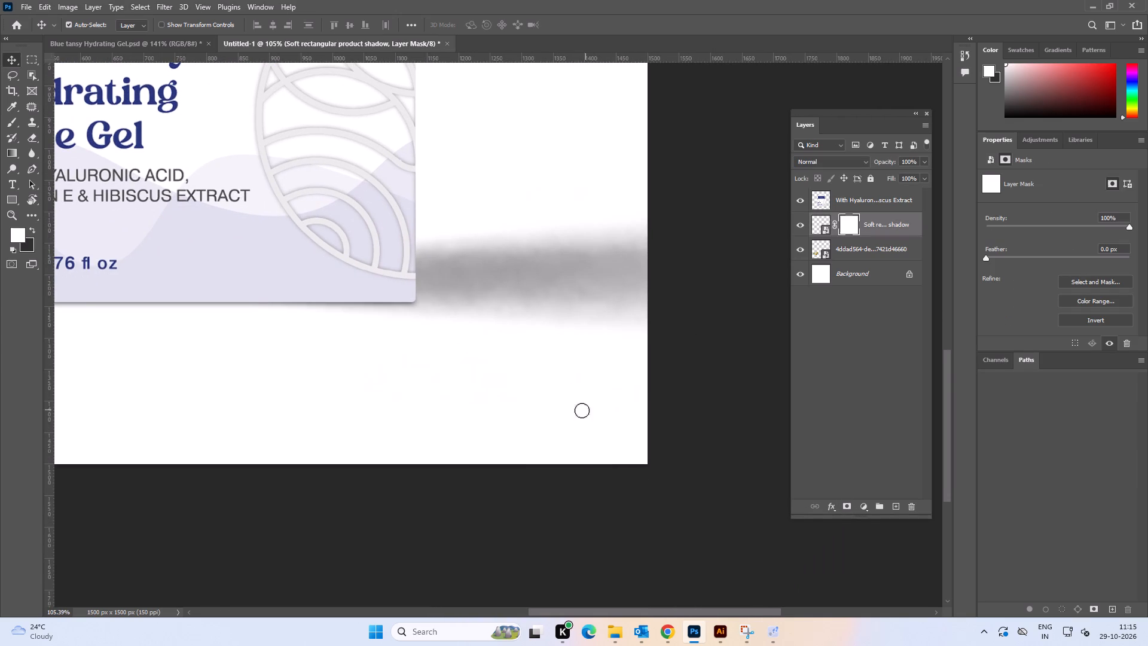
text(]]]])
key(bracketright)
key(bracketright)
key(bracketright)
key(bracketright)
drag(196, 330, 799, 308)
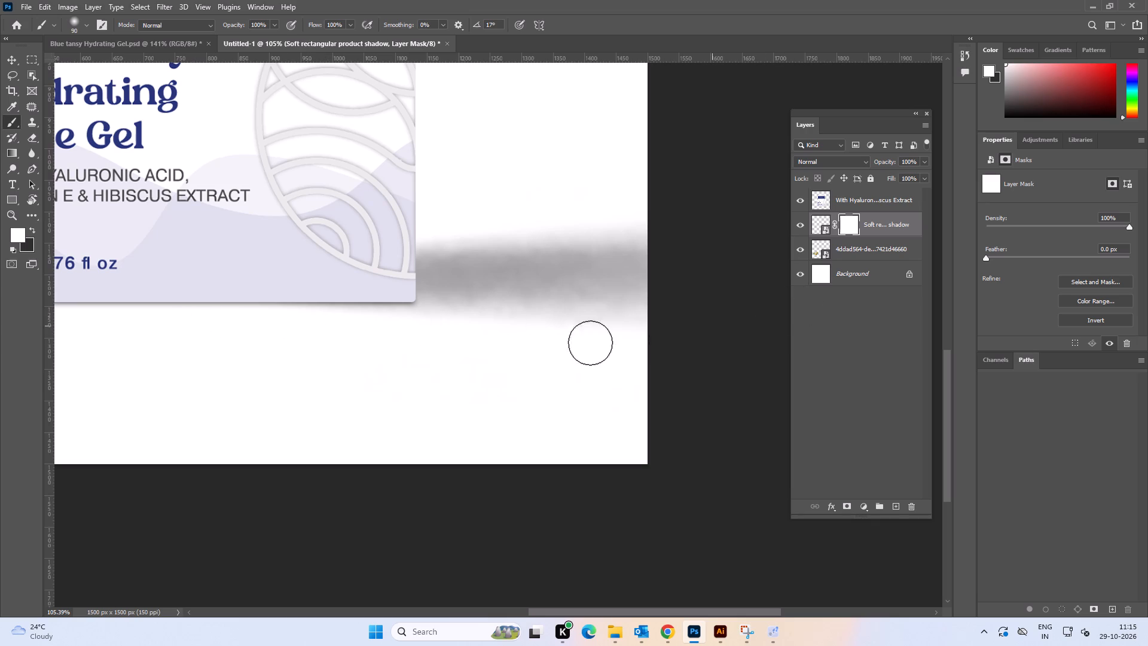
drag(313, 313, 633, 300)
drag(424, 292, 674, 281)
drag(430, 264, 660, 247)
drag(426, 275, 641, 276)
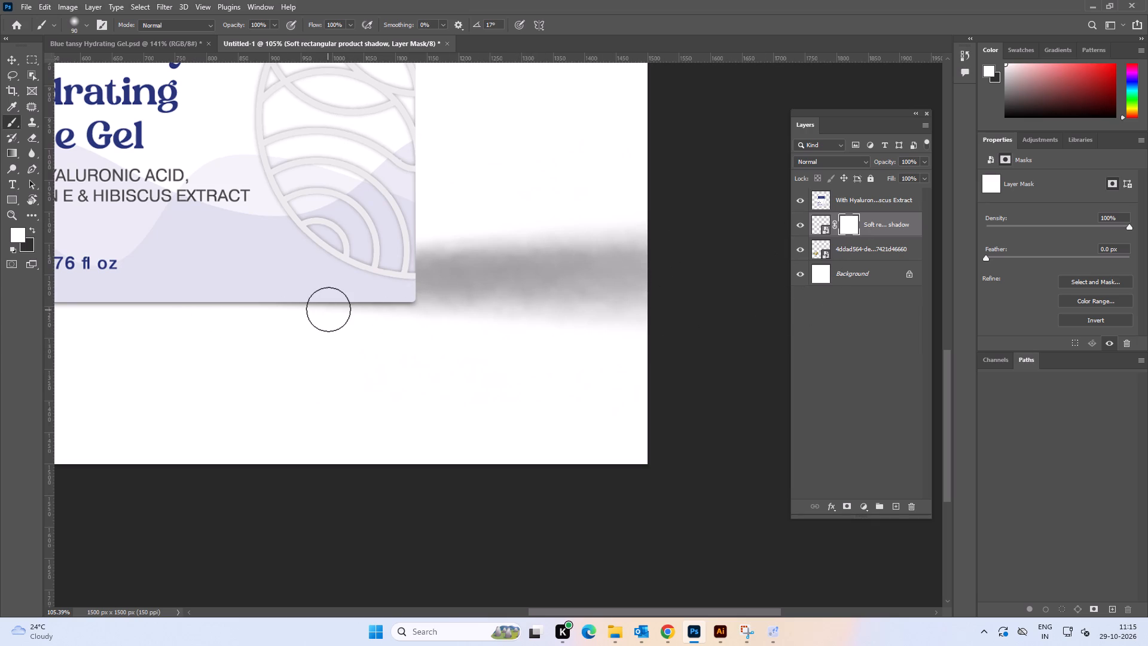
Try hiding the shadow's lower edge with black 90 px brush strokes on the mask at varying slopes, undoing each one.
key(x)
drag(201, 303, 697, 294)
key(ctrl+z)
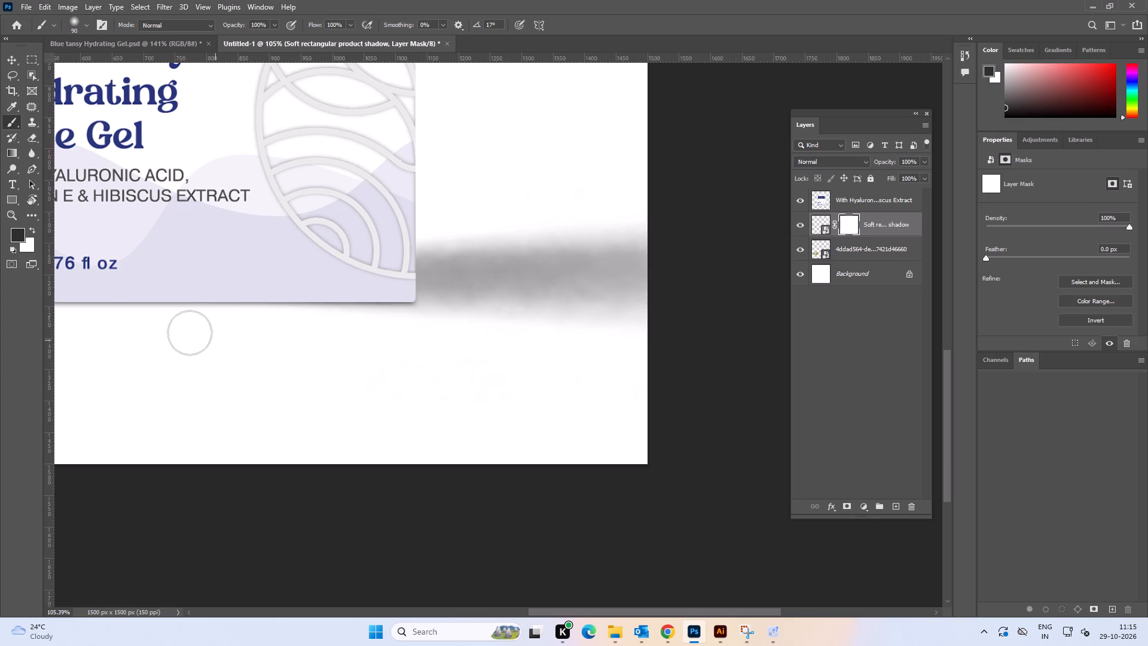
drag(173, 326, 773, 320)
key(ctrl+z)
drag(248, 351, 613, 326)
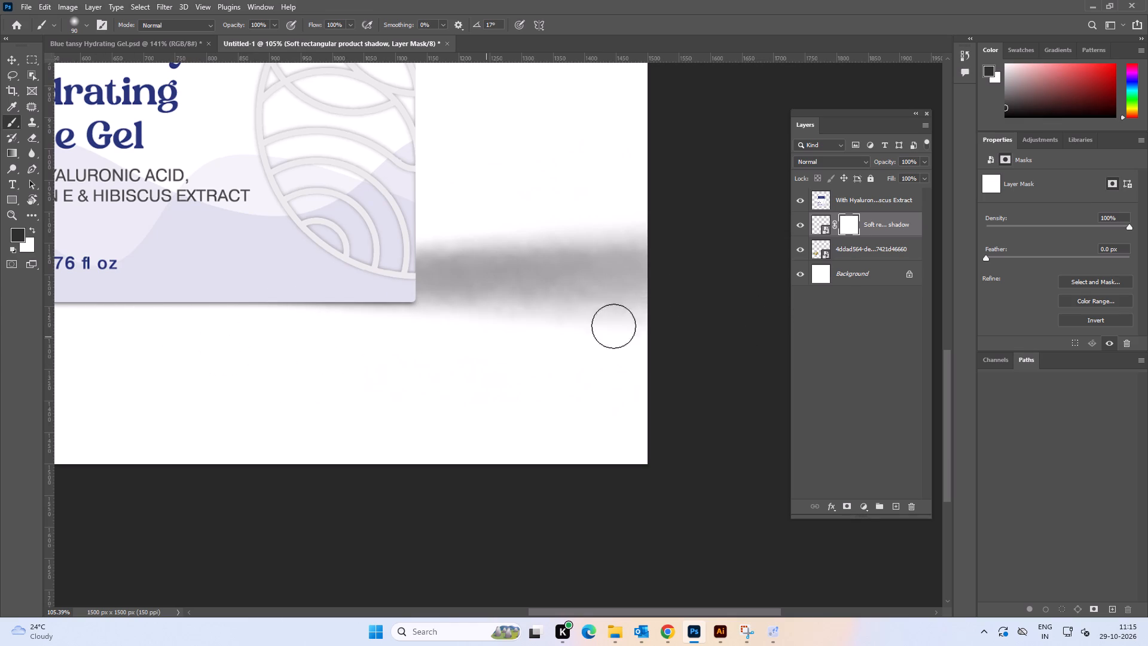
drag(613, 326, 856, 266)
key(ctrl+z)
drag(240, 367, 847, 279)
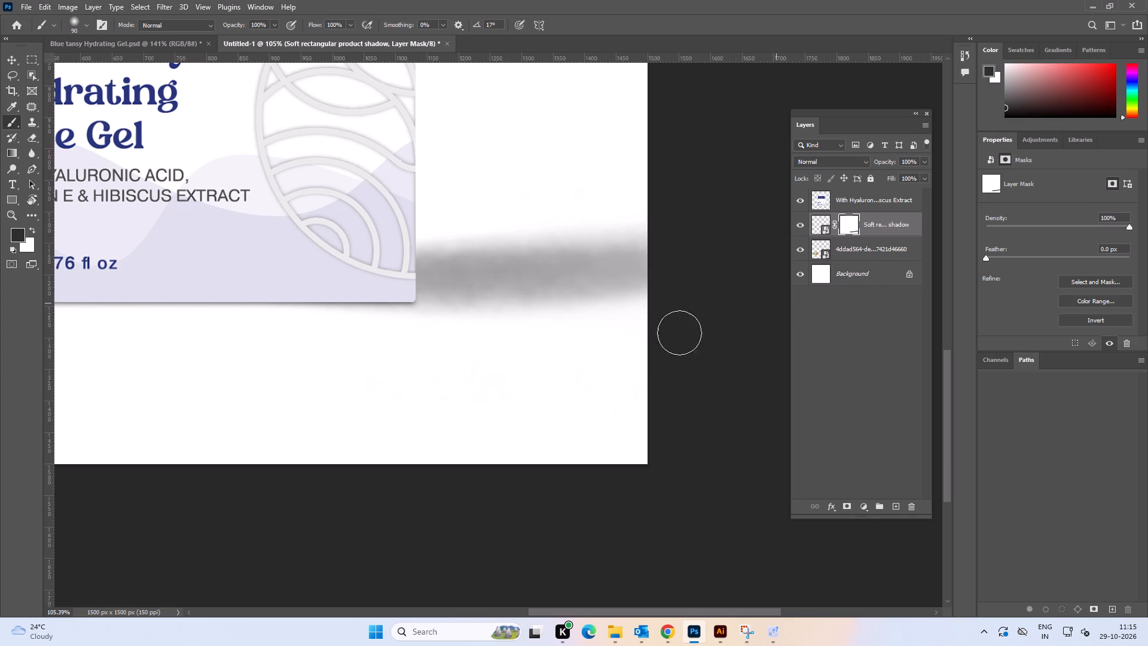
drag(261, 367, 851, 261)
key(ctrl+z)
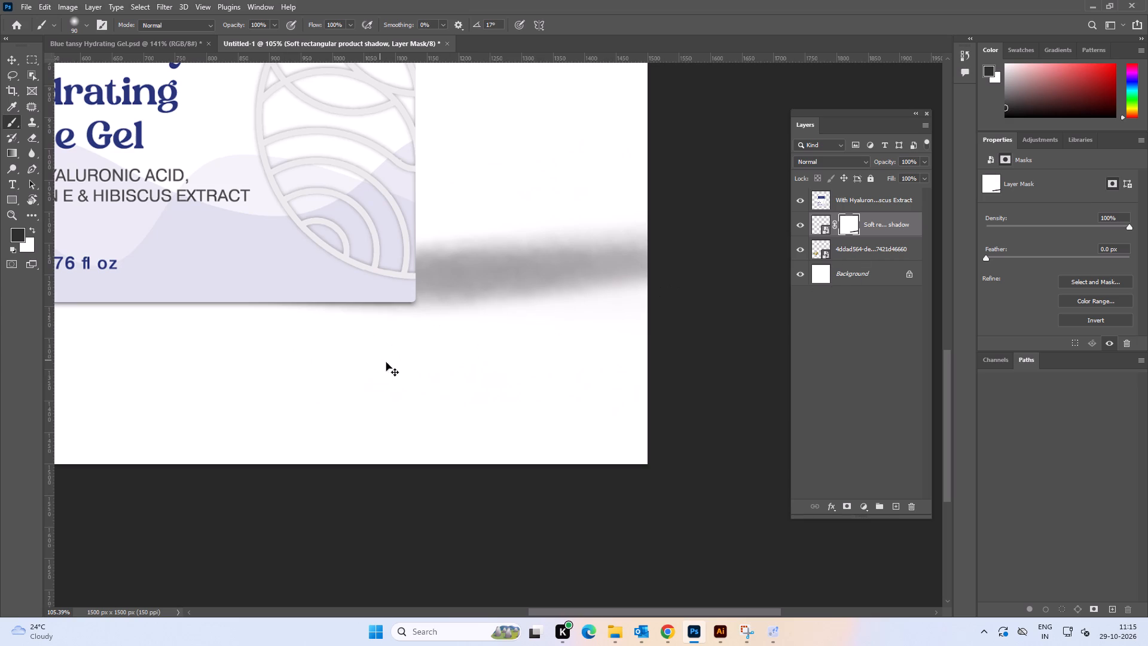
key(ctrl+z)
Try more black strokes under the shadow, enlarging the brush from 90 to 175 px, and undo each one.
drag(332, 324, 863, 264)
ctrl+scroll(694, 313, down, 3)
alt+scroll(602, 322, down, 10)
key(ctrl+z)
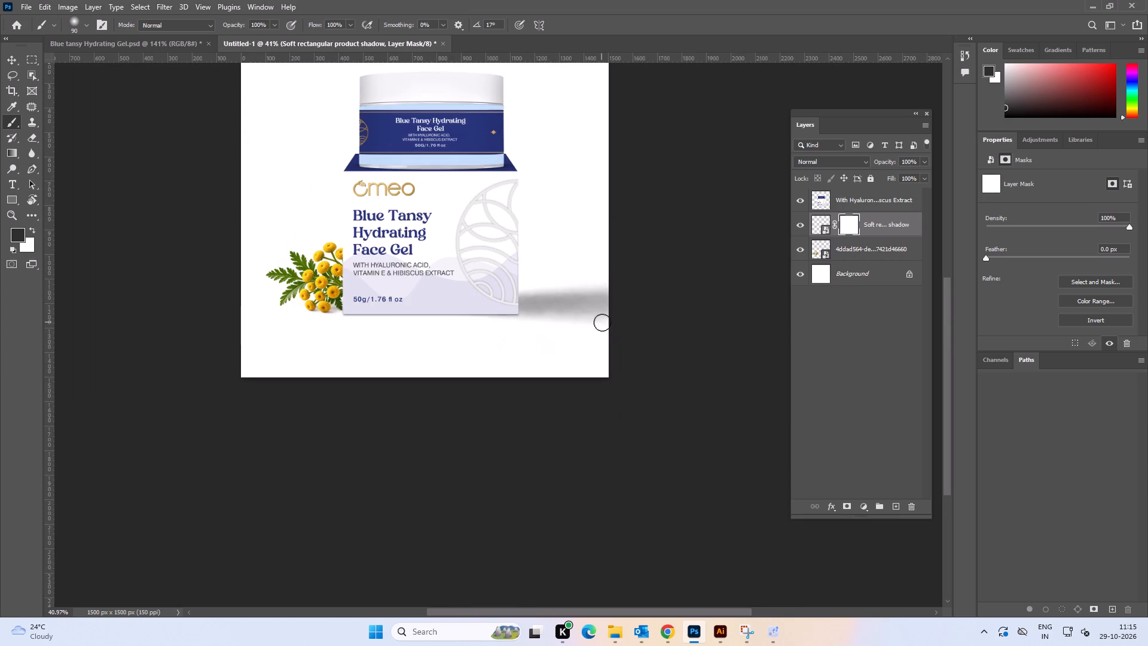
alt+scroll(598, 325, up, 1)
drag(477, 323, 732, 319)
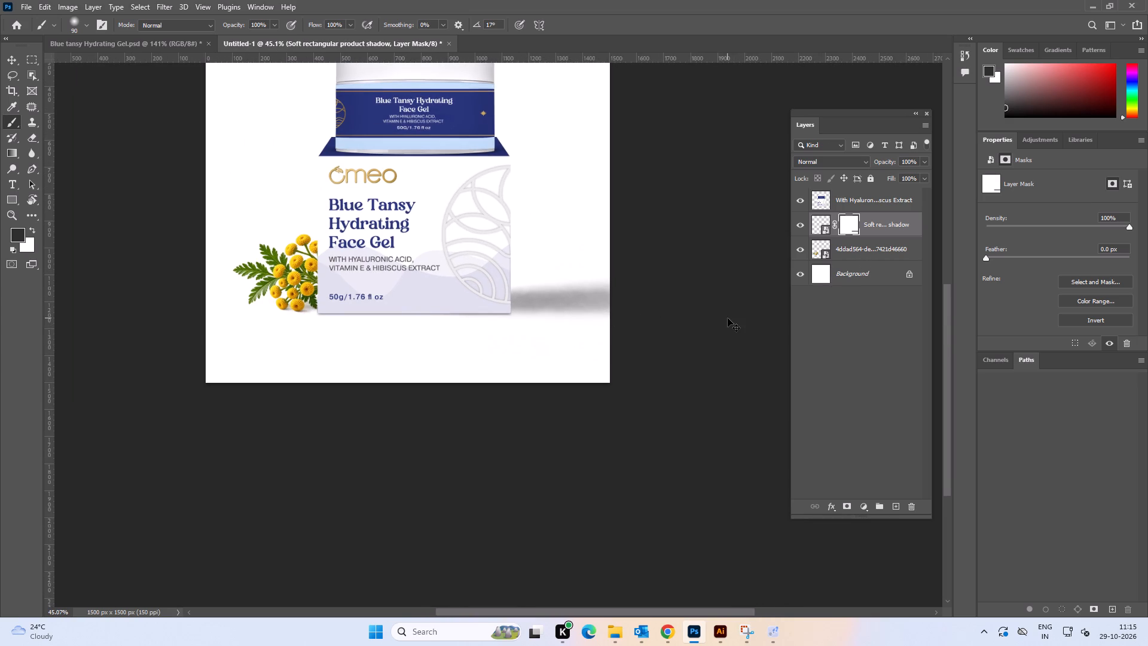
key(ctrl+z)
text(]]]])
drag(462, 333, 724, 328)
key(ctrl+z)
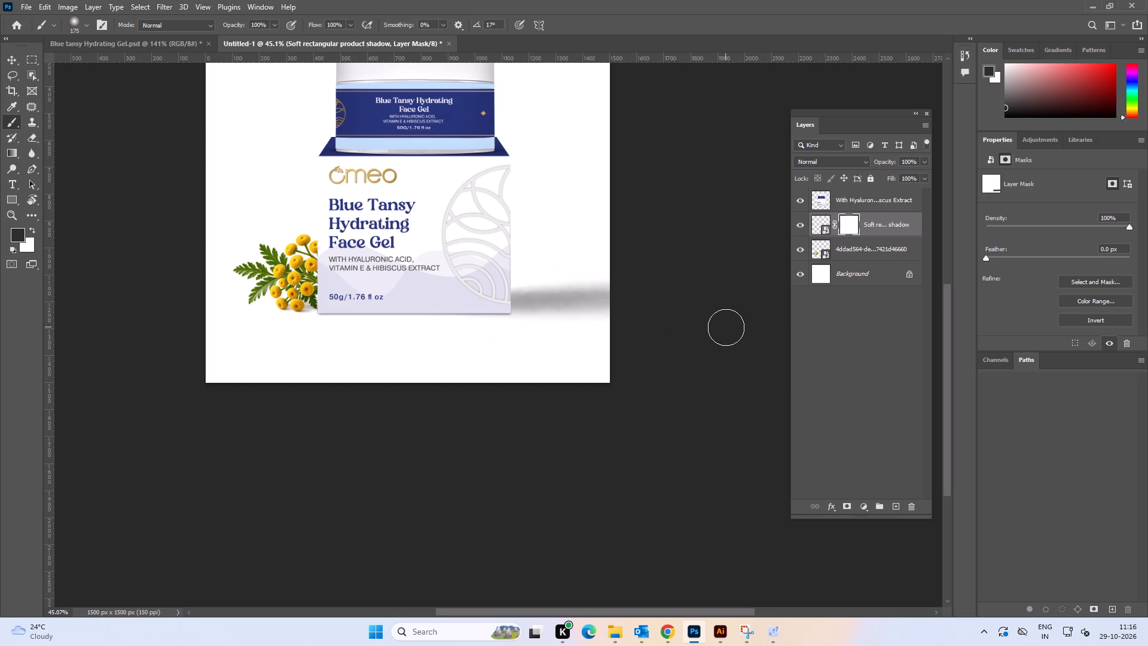
Rotate the shadow to about -1.86°, shift it up to a center of about X 1441 px, Y 1176 px, and apply the transform.
alt+scroll(630, 339, up, 3)
click(11, 62)
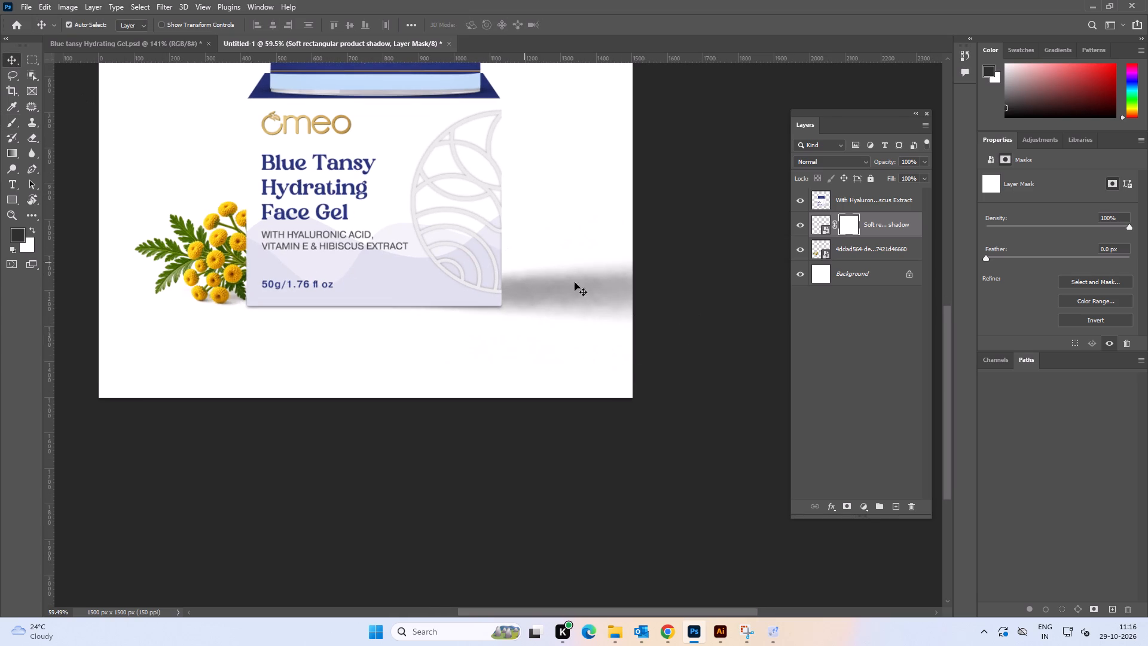
click(591, 294)
key(ctrl+t)
key(space)
key(space)
key(space)
key(space)
key(space)
drag(657, 301, 487, 304)
drag(723, 419, 729, 410)
alt+scroll(421, 317, up, 3)
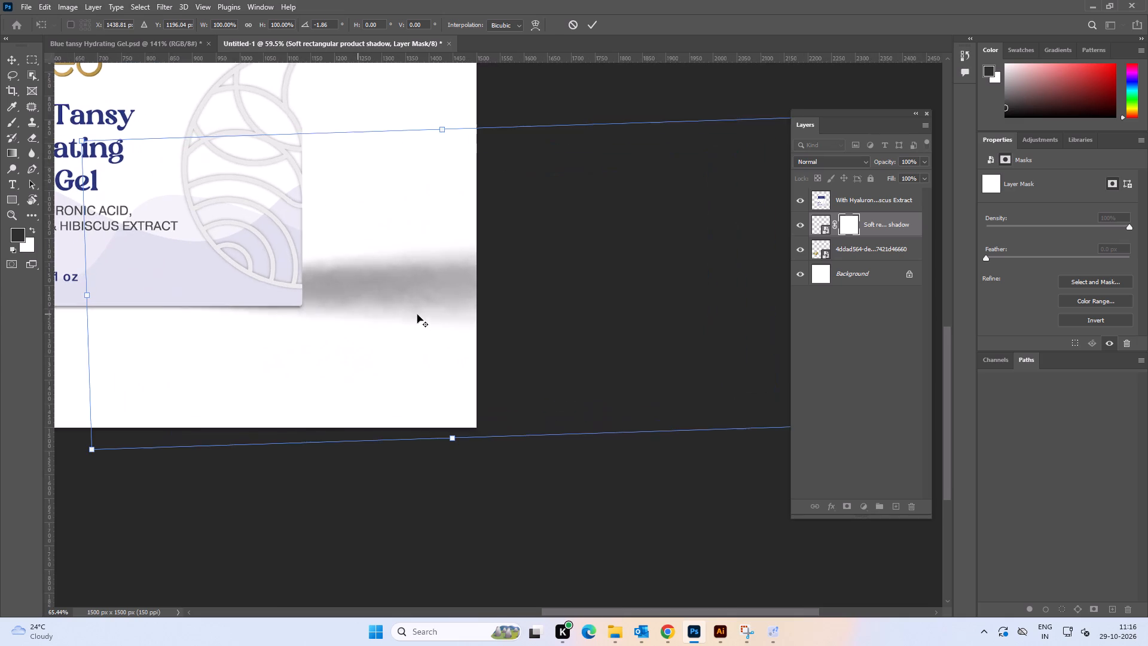
drag(419, 311, 420, 301)
alt+scroll(420, 301, down, 2)
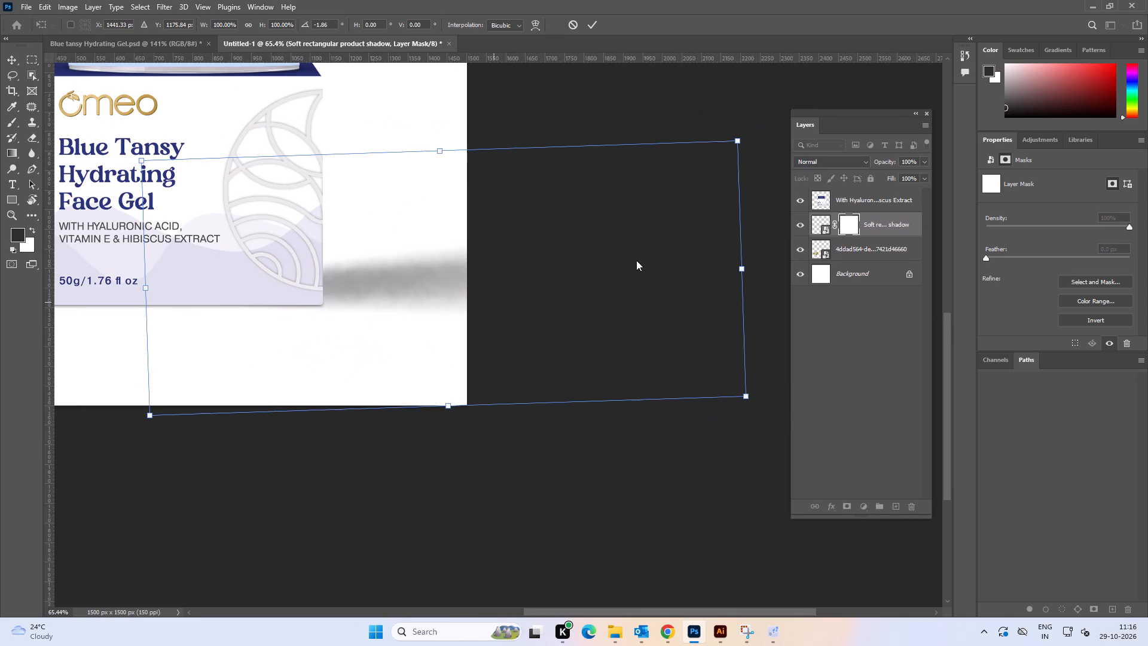
click(594, 25)
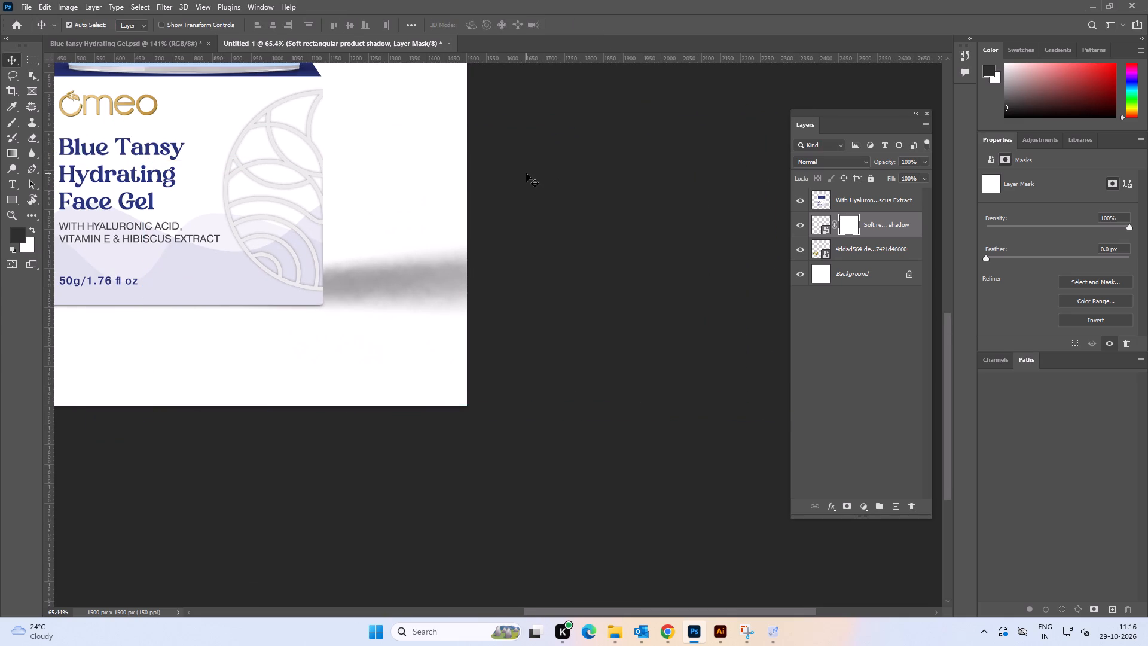
Trim the shadow's lower edge along a slight upward slope with a 175 px black brush on the mask.
key(b)
alt+scroll(363, 359, up, 2)
drag(243, 331, 618, 312)
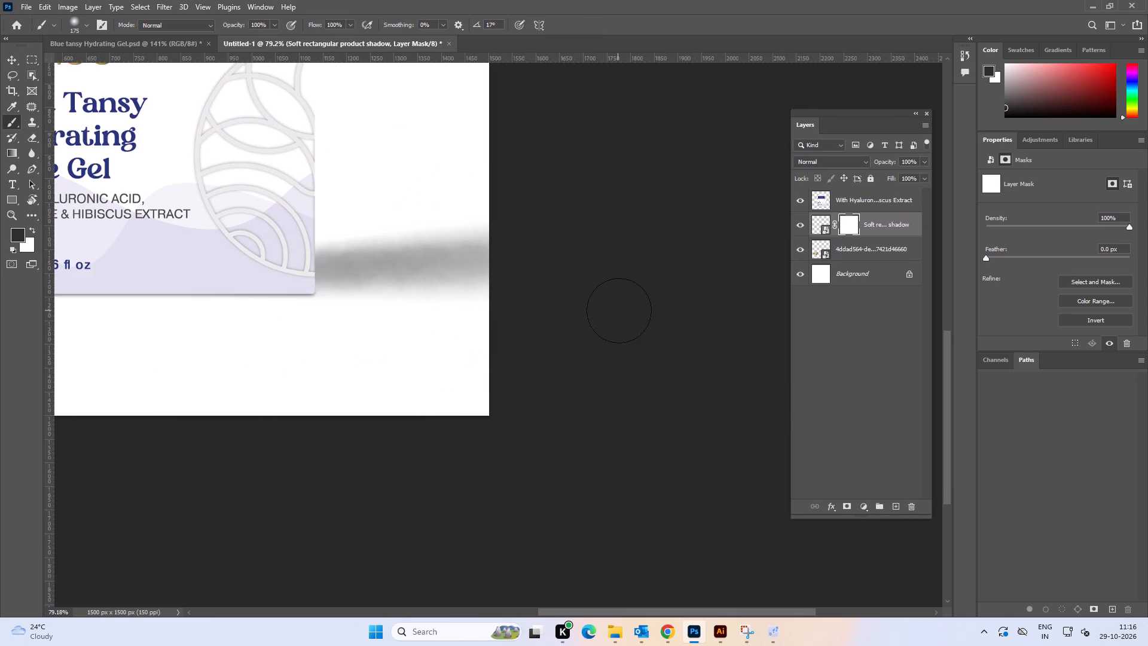
key(ctrl+z)
drag(261, 338, 616, 307)
key(ctrl+z)
drag(258, 337, 615, 298)
ctrl+scroll(545, 298, down, 5)
alt+scroll(515, 295, down, 7)
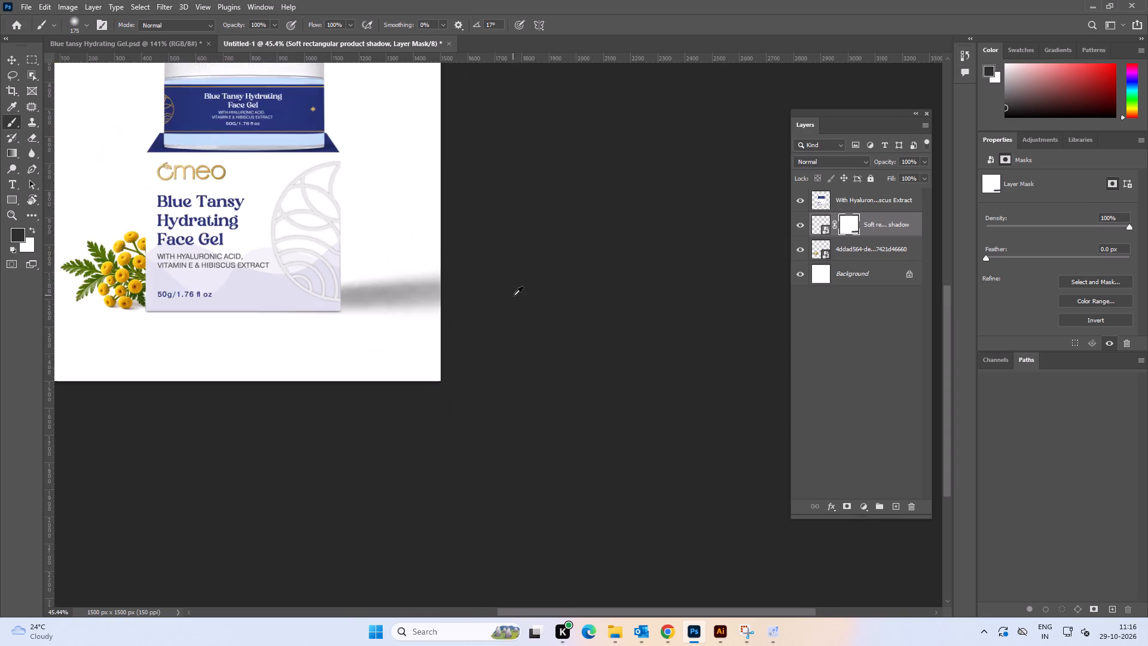
alt+scroll(514, 295, down, 5)
key(space)
drag(486, 302, 493, 300)
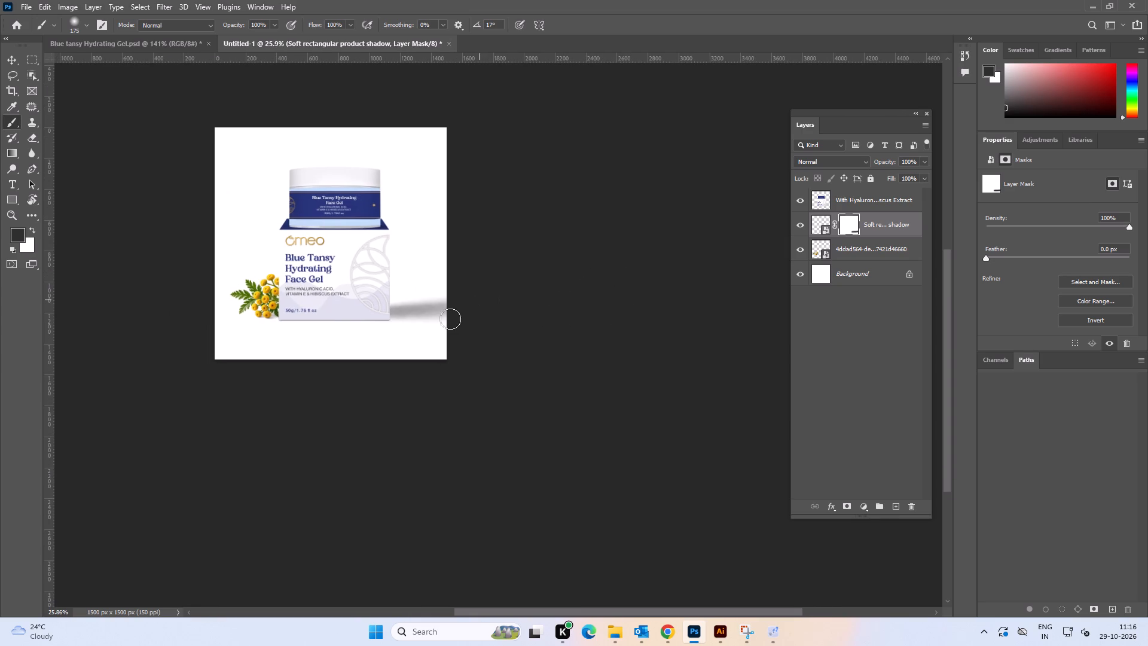
Restore the shadow beside the box's lower corner by painting white on the mask with a 60 px brush.
alt+scroll(389, 337, up, 20)
key(space)
drag(398, 257, 390, 262)
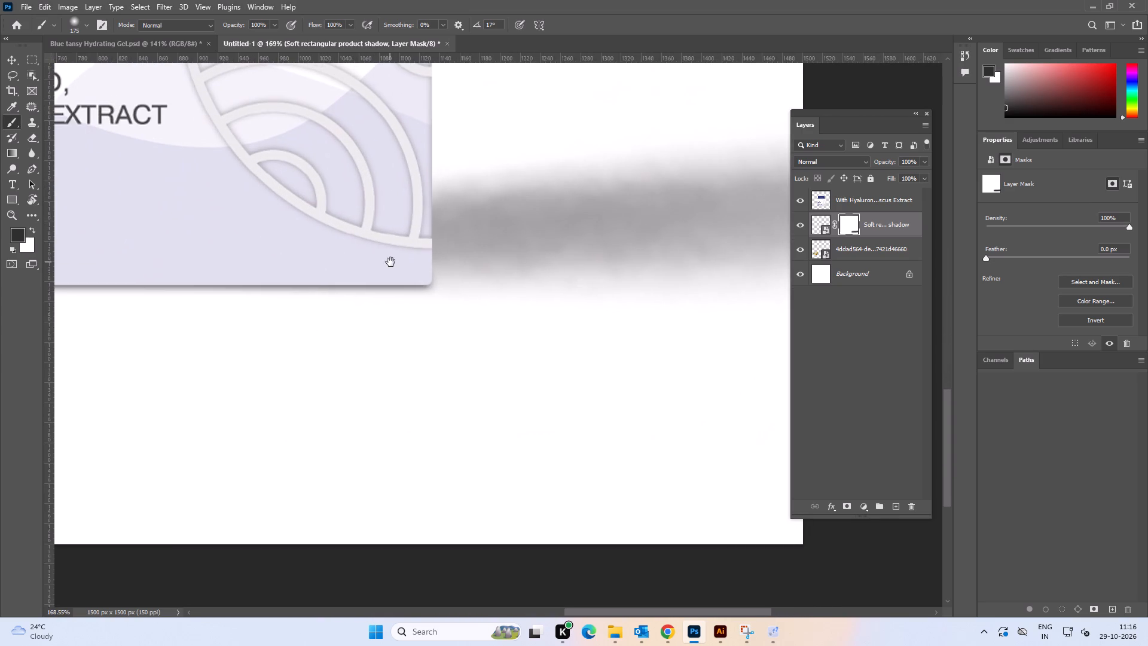
text([[[)
key(bracketleft)
key(bracketleft)
key(bracketleft)
key(bracketleft)
key(x)
drag(455, 264, 417, 269)
drag(466, 267, 396, 273)
drag(447, 261, 416, 267)
drag(485, 261, 435, 276)
drag(450, 268, 420, 276)
drag(456, 263, 412, 272)
drag(462, 261, 391, 268)
alt+scroll(452, 253, down, 10)
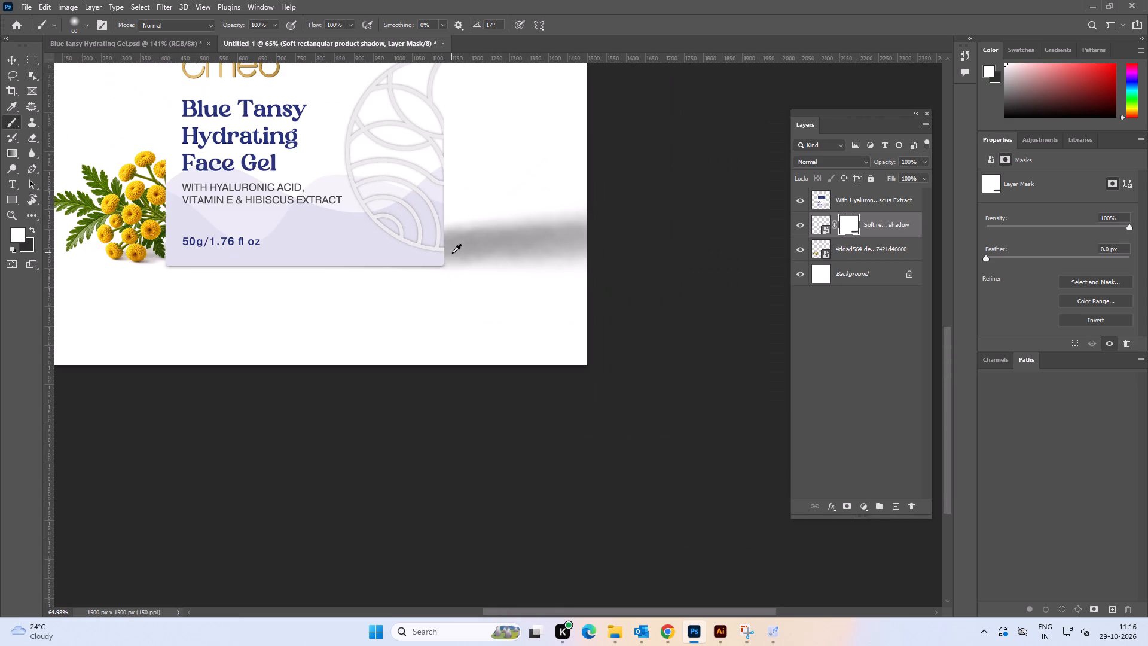
drag(459, 256, 433, 260)
Trim the shadow's lower edge out to the canvas edge with black 60 px mask strokes, and undo the last stroke.
key(x)
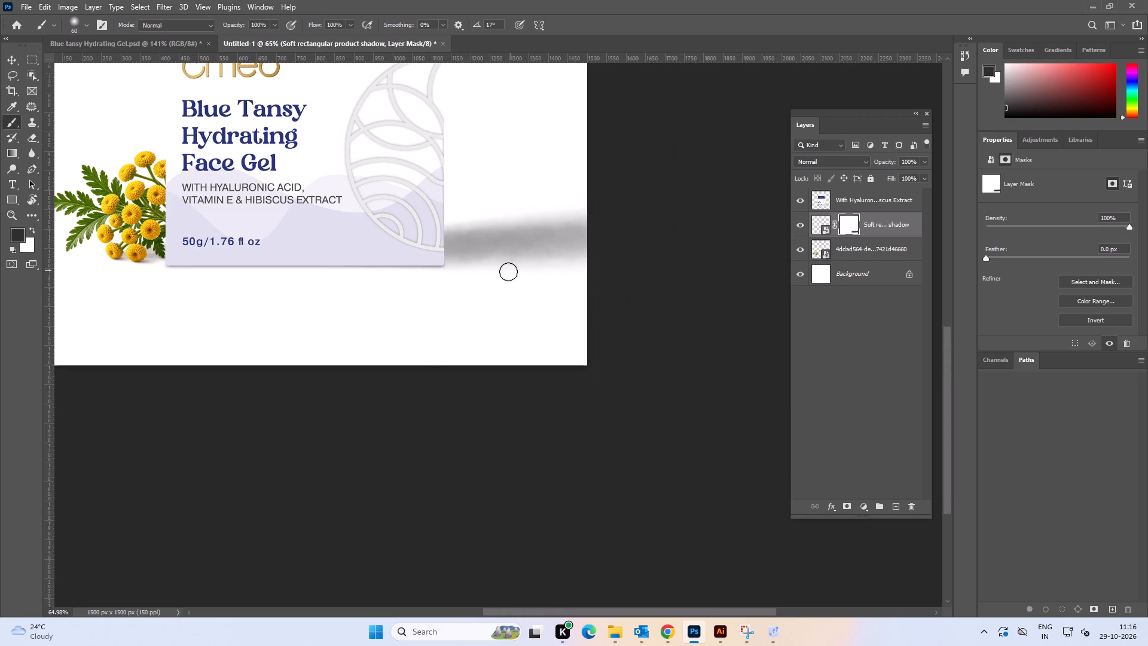
drag(478, 280, 557, 267)
drag(506, 276, 618, 258)
drag(564, 265, 657, 243)
drag(628, 255, 689, 243)
alt+scroll(687, 244, down, 4)
key(space)
drag(685, 243, 689, 249)
key(ctrl+z)
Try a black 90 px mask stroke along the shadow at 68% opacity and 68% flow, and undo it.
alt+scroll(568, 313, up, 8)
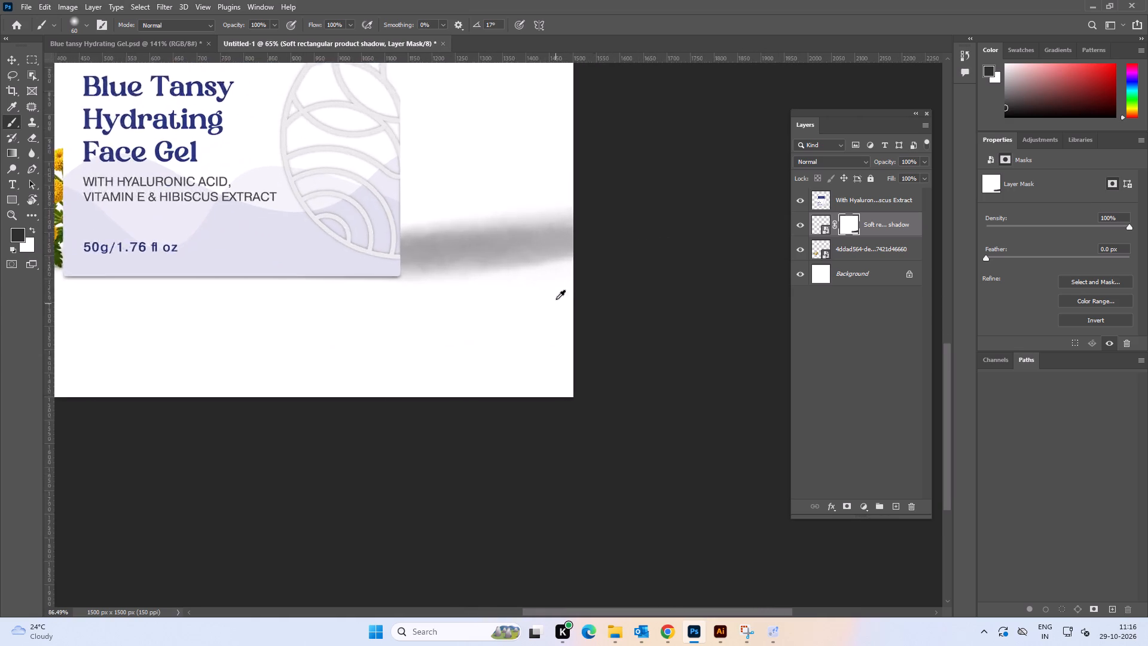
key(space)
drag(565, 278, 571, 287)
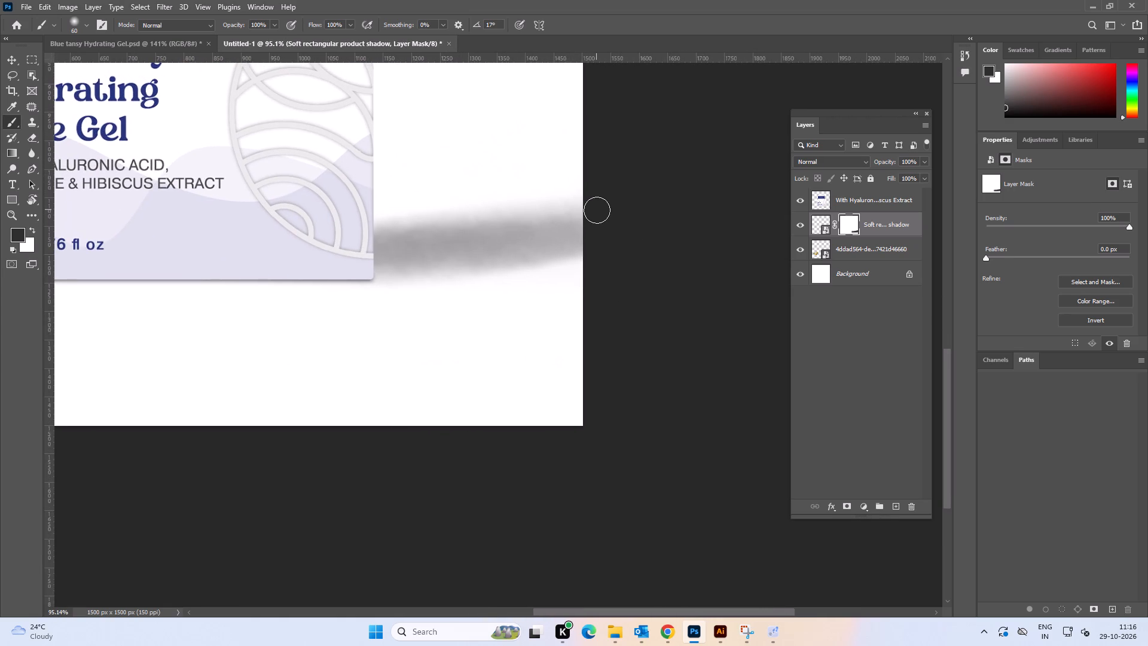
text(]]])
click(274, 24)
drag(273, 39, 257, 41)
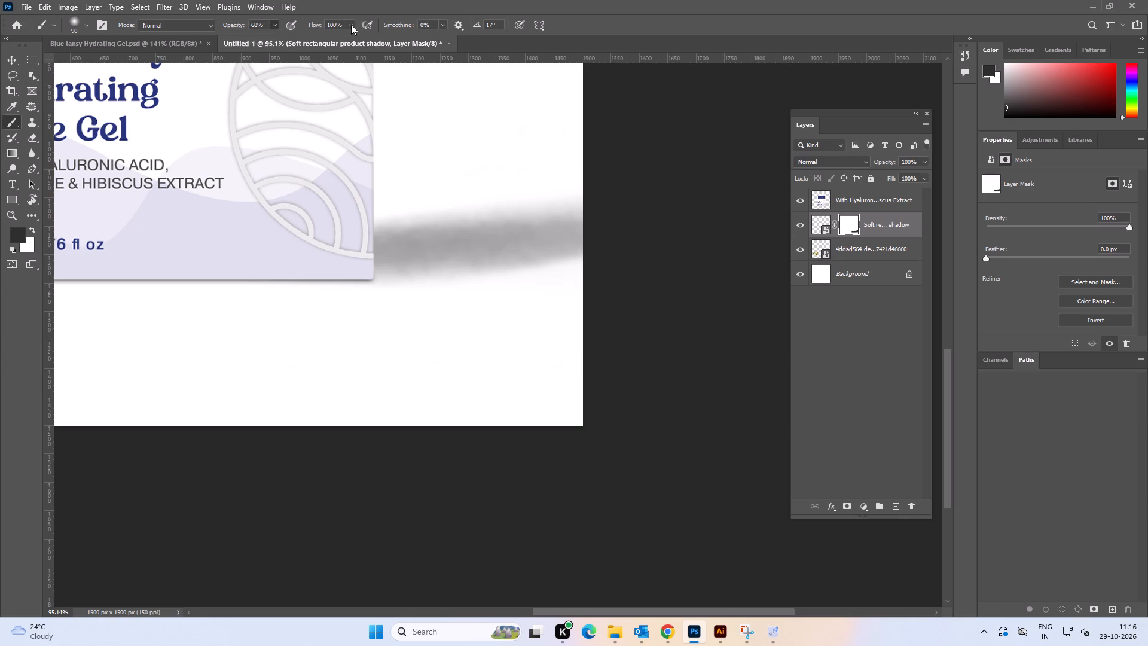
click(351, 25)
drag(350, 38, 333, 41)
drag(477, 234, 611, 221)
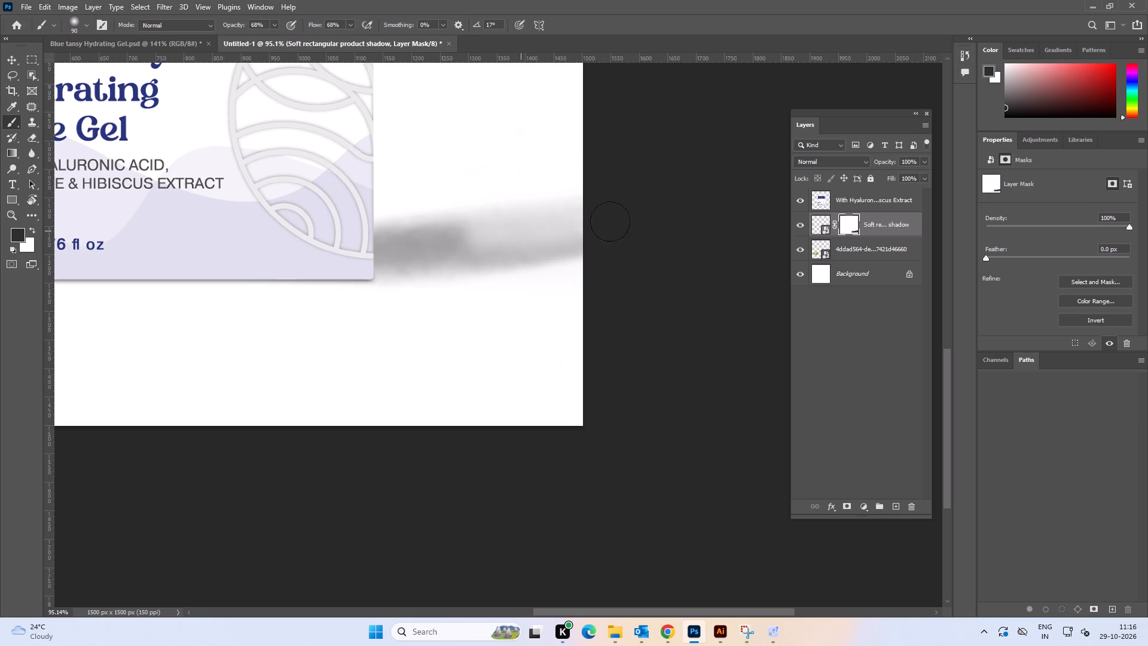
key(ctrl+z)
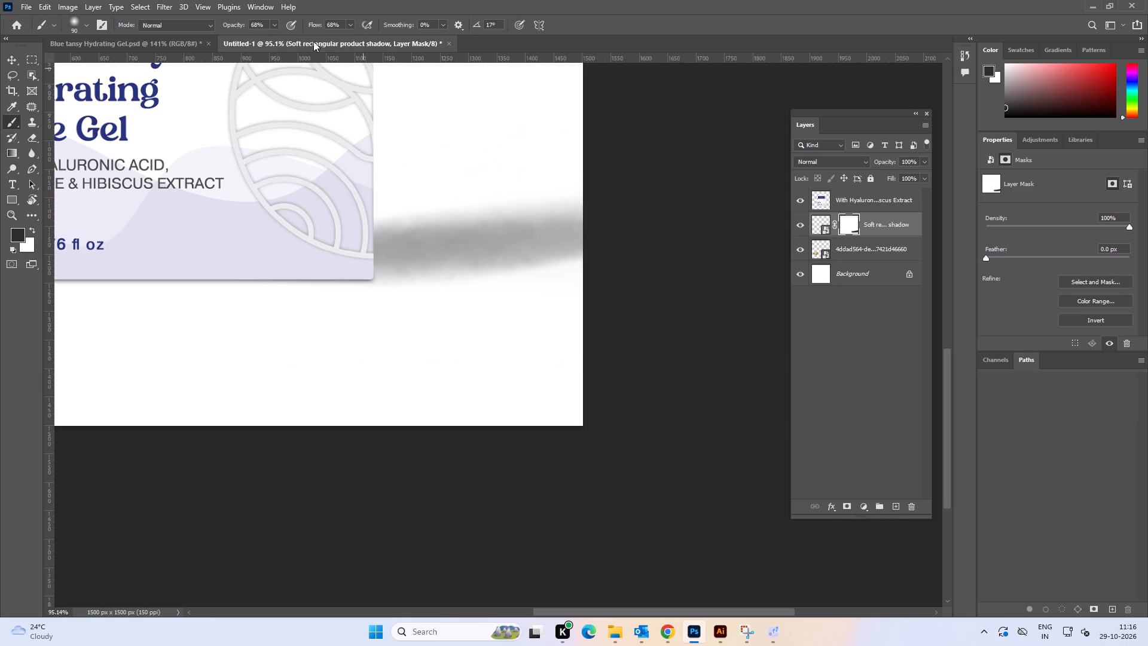
Fade the shadow's outer part with black 90 px mask strokes at 23% brush opacity and 28% flow.
click(273, 24)
drag(273, 36, 249, 39)
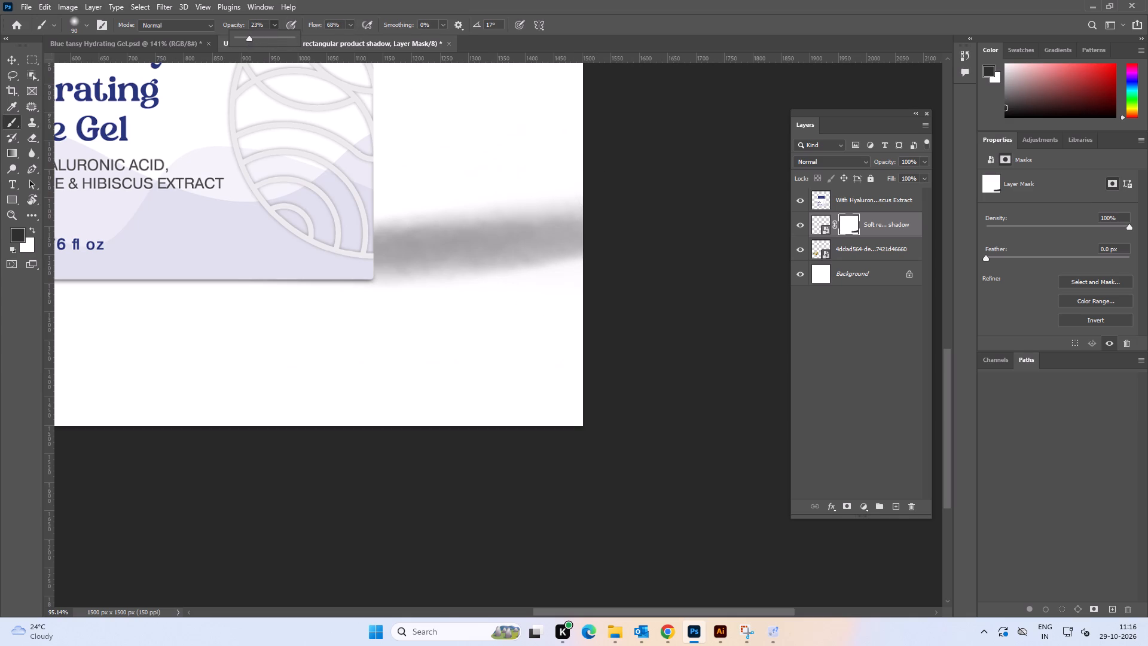
click(350, 26)
drag(349, 36, 328, 39)
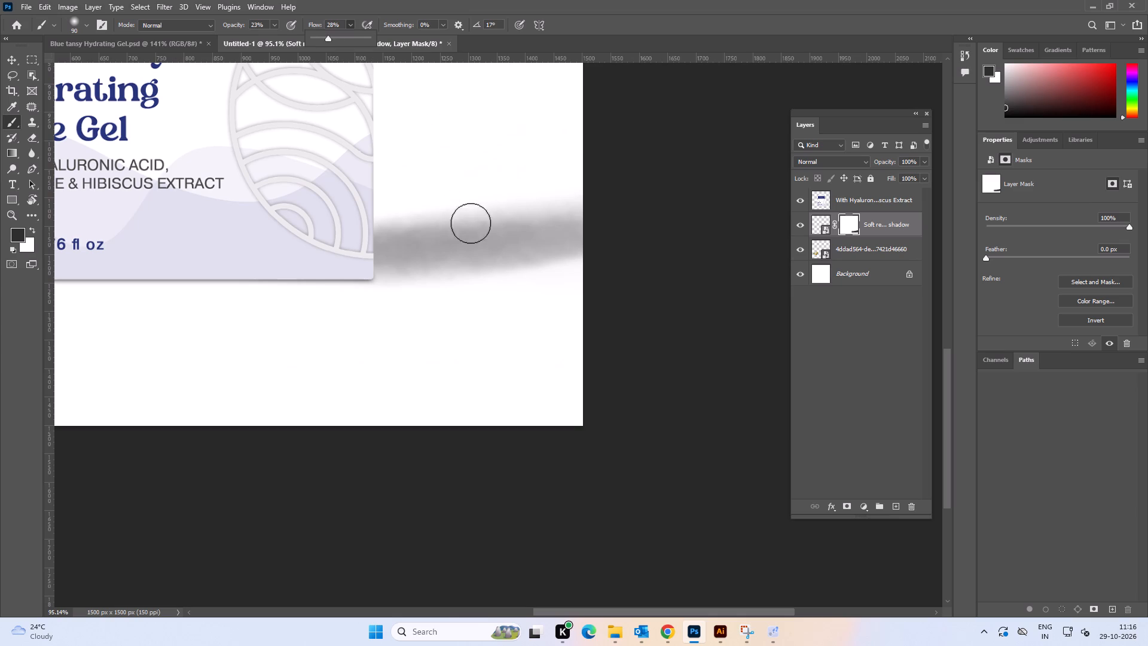
drag(475, 222, 659, 199)
drag(508, 243, 682, 214)
drag(483, 227, 719, 186)
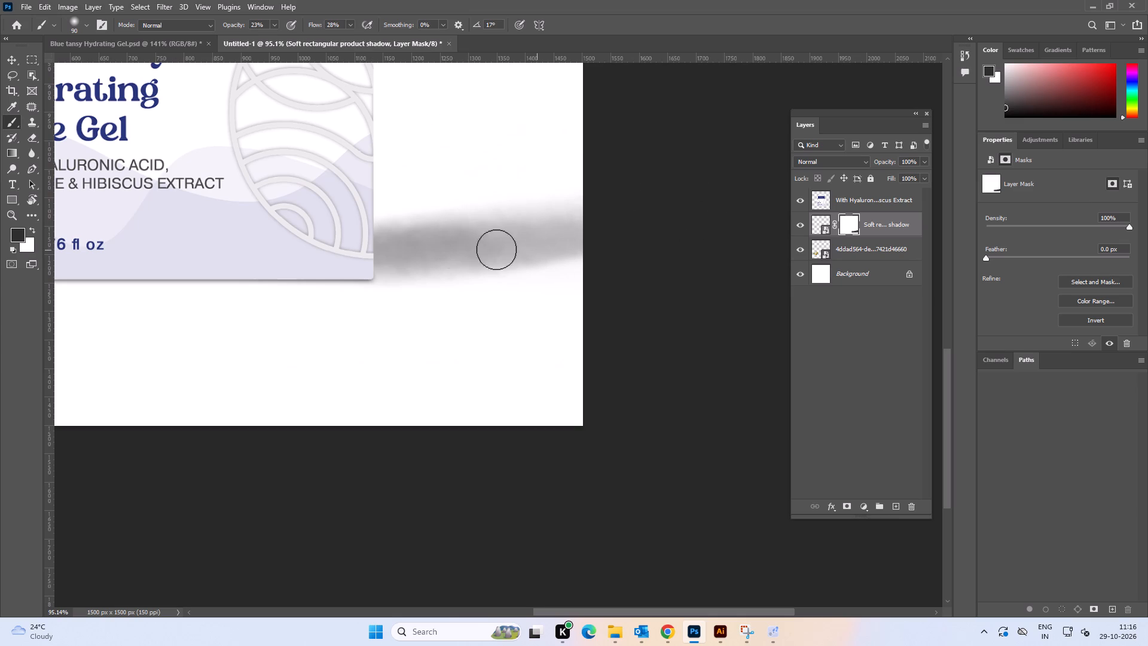
Lighten the whole shadow from the box outward with a black 150 px brush on the mask.
text(]]])
drag(478, 244, 713, 223)
drag(465, 268, 609, 267)
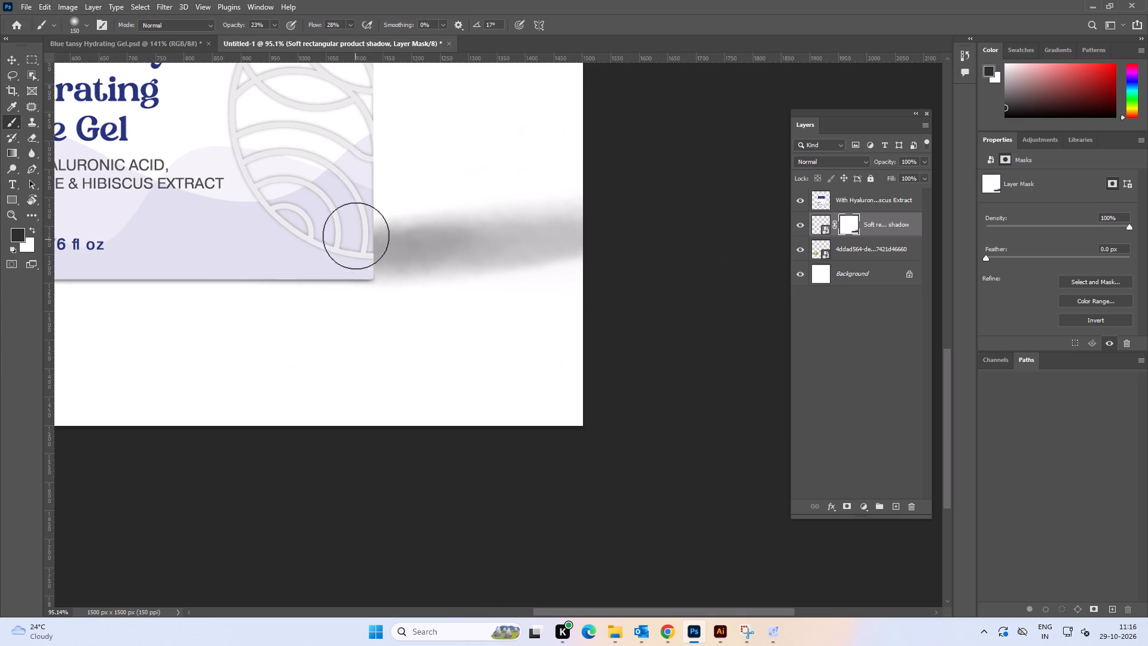
drag(364, 230, 584, 218)
drag(386, 260, 563, 258)
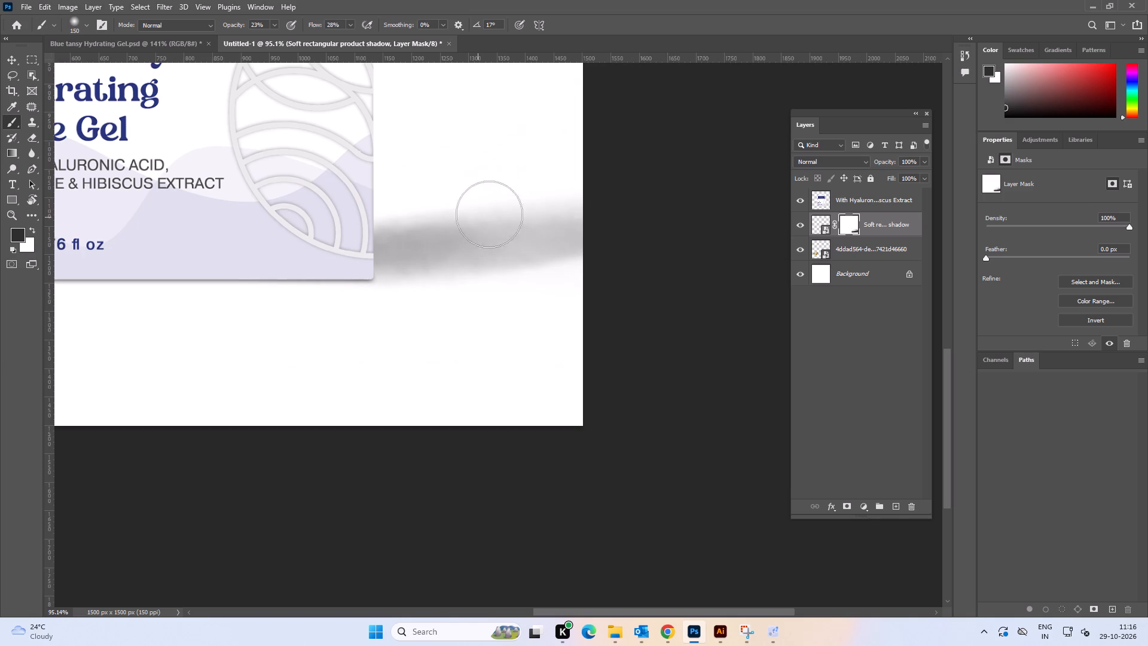
drag(491, 212, 720, 194)
drag(516, 226, 649, 211)
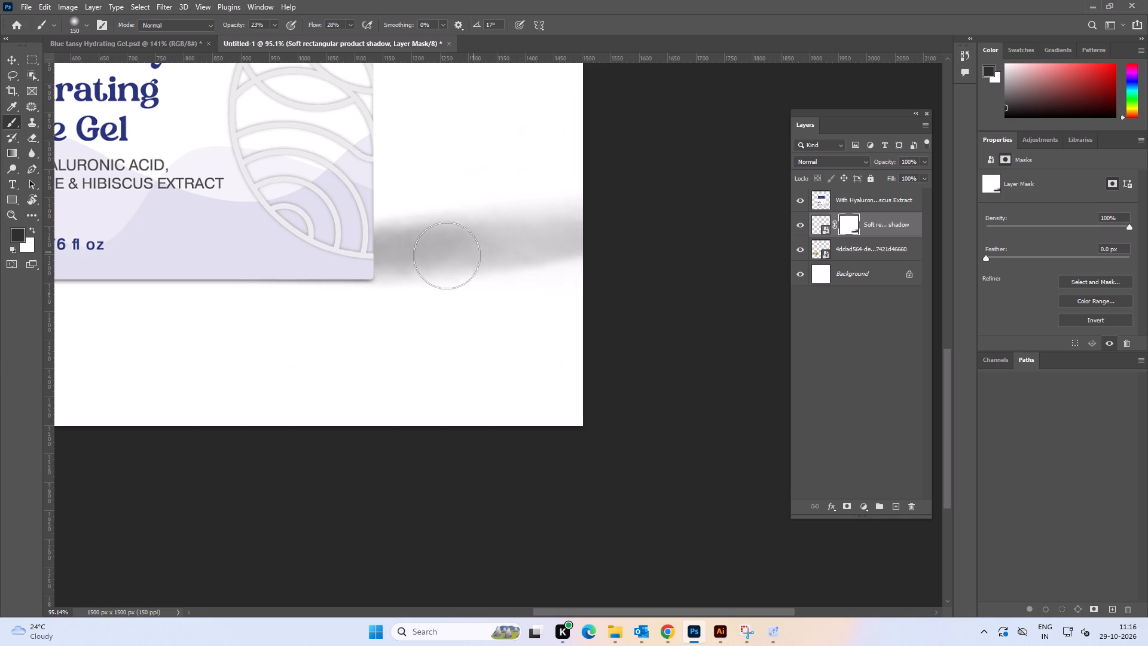
drag(449, 255, 671, 223)
drag(527, 276, 732, 241)
Fade the shadow's outer end and its upper and lower edges near the canvas edge with faint black mask strokes.
alt+scroll(710, 234, down, 3)
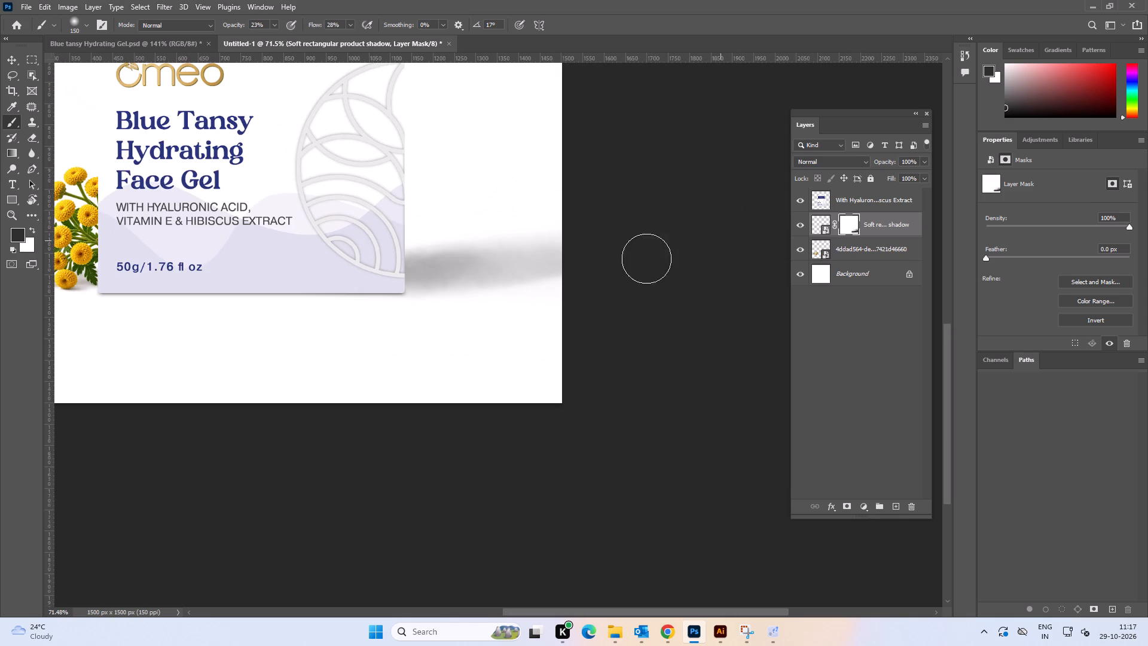
drag(397, 261, 475, 252)
drag(435, 247, 711, 205)
drag(530, 270, 674, 251)
drag(523, 295, 676, 255)
drag(535, 236, 686, 211)
drag(524, 215, 549, 212)
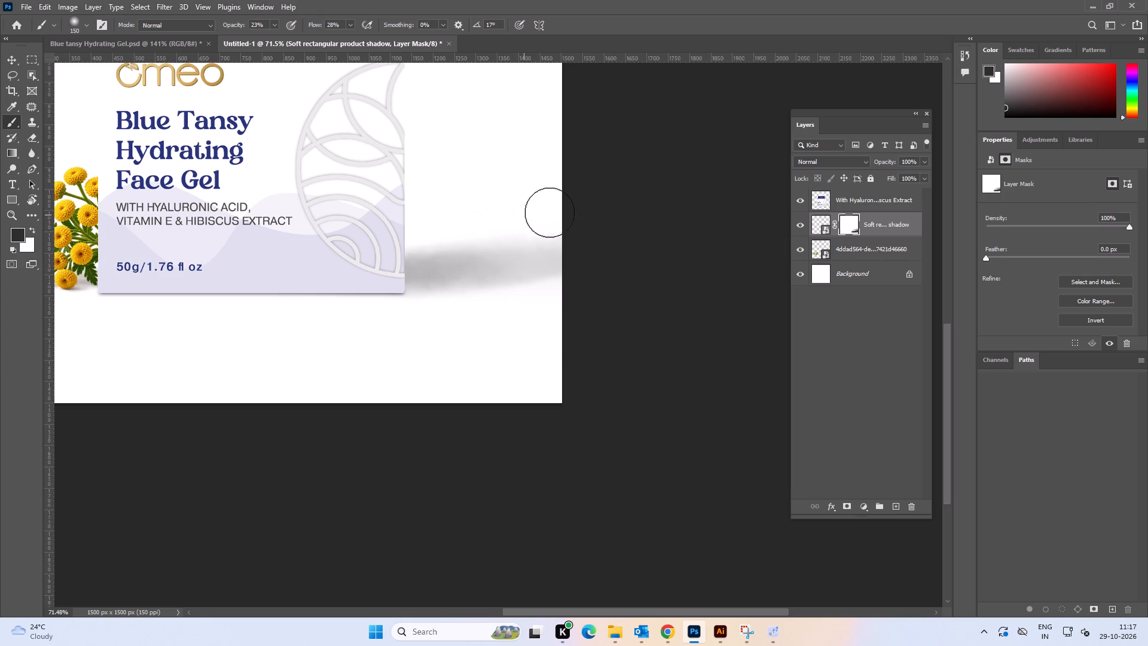
drag(549, 212, 665, 199)
Soften the shadow from the box's lower corner outward with repeated faint black strokes along its upward slope.
drag(392, 278, 503, 266)
drag(410, 258, 485, 251)
drag(426, 238, 655, 216)
drag(549, 230, 613, 224)
drag(535, 241, 634, 227)
drag(502, 282, 624, 263)
drag(503, 253, 619, 238)
drag(483, 242, 652, 223)
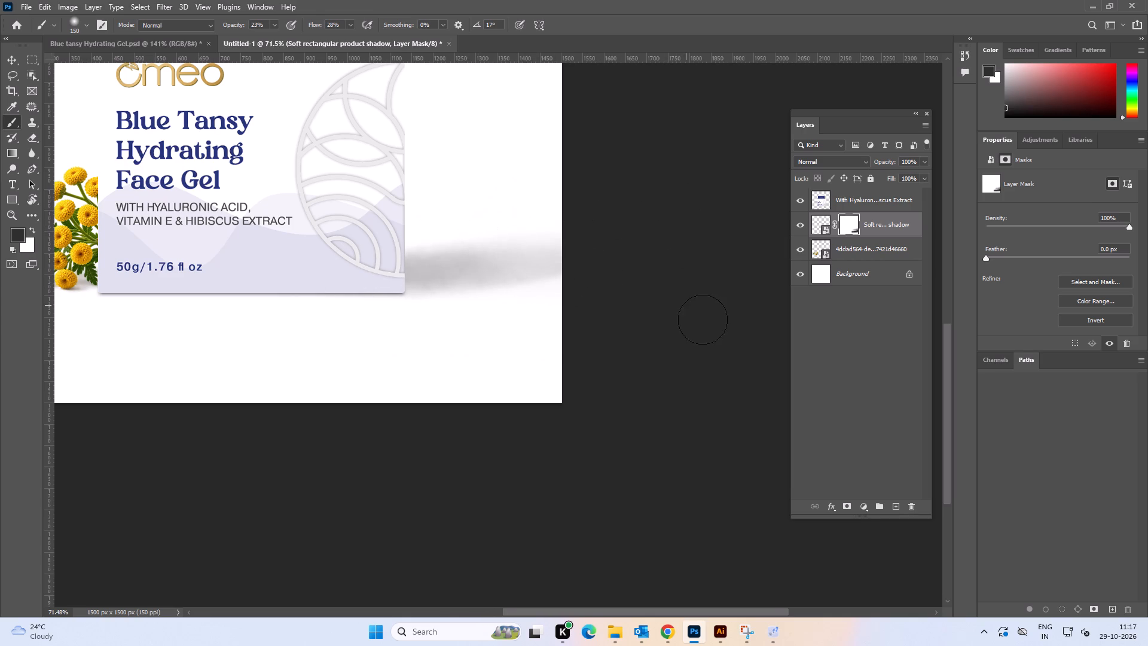
Thin the shadow's outer half with more faint 150 px black strokes along its top, middle and lower edge.
alt+scroll(626, 230, down, 4)
key(space)
key(space)
drag(606, 233, 612, 232)
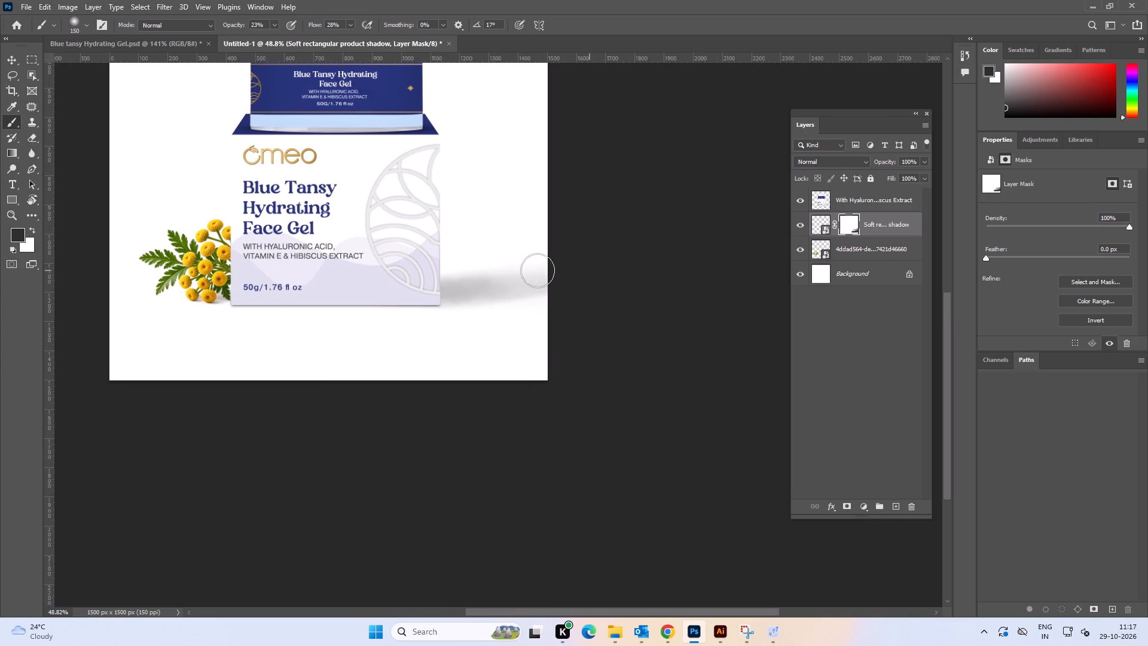
drag(469, 271, 570, 256)
drag(502, 286, 563, 279)
drag(504, 299, 594, 285)
drag(494, 279, 600, 264)
drag(511, 261, 587, 253)
drag(518, 301, 574, 291)
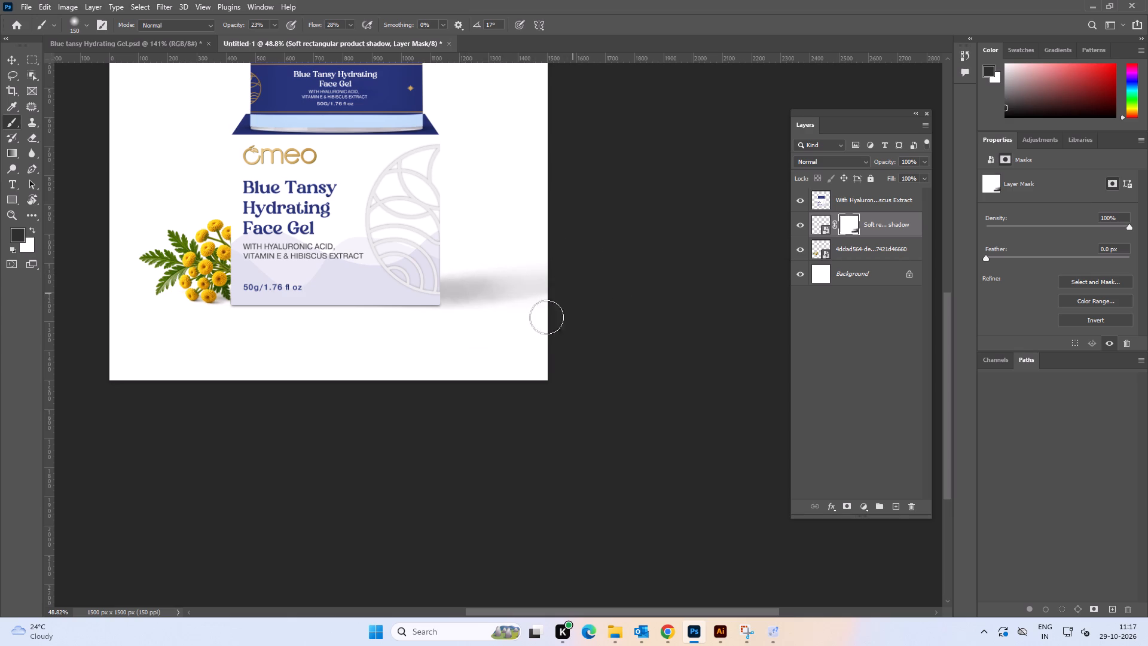
Clean up the haze below and above the shadow and lighten its middle with short faint black mask strokes.
drag(530, 333, 568, 322)
drag(454, 278, 499, 277)
drag(478, 288, 504, 288)
drag(508, 310, 554, 302)
drag(546, 289, 567, 284)
drag(509, 260, 635, 246)
Reduce the shadow layer's opacity to 79%.
click(9, 57)
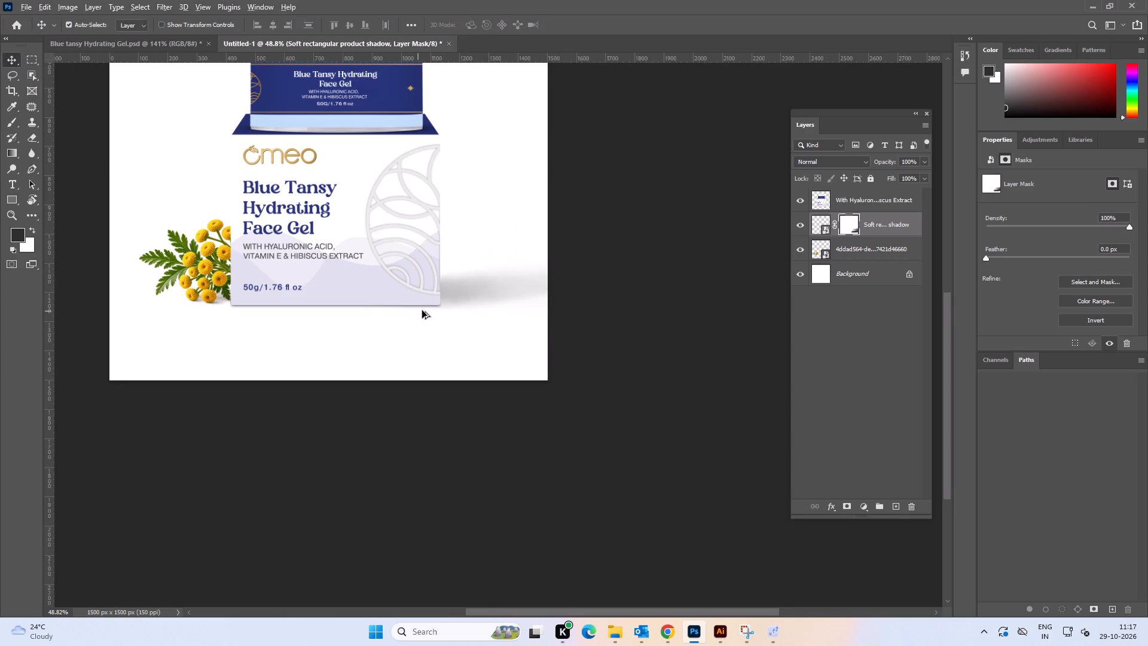
alt+scroll(422, 310, up, 3)
click(540, 279)
click(924, 161)
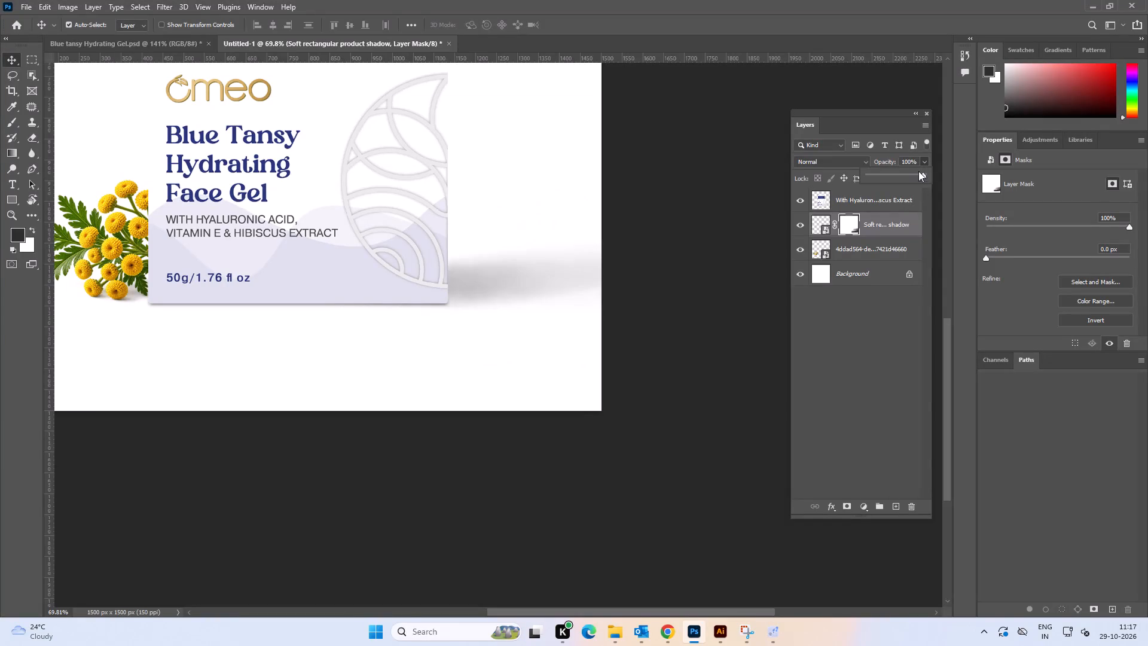
drag(924, 173, 912, 176)
Distort the shadow's lower corner on the box side outward and down to a skew of about -5.54°, and apply the transform.
alt+scroll(619, 268, down, 10)
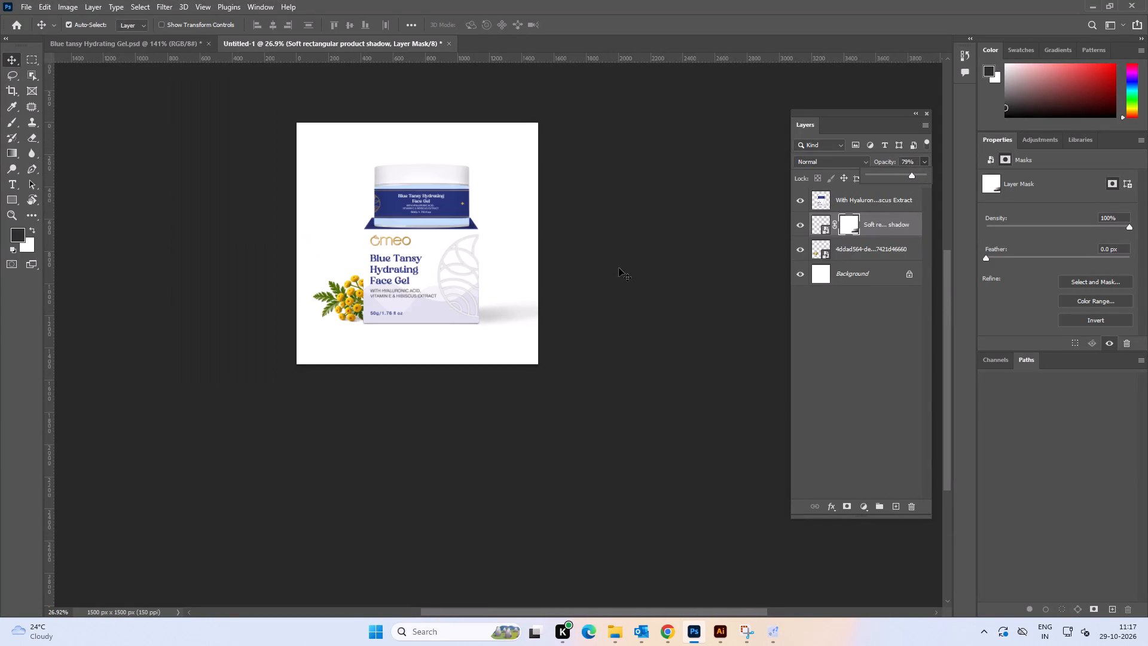
key(space)
click(618, 277)
scroll(502, 352, up, 18)
alt+scroll(493, 325, up, 3)
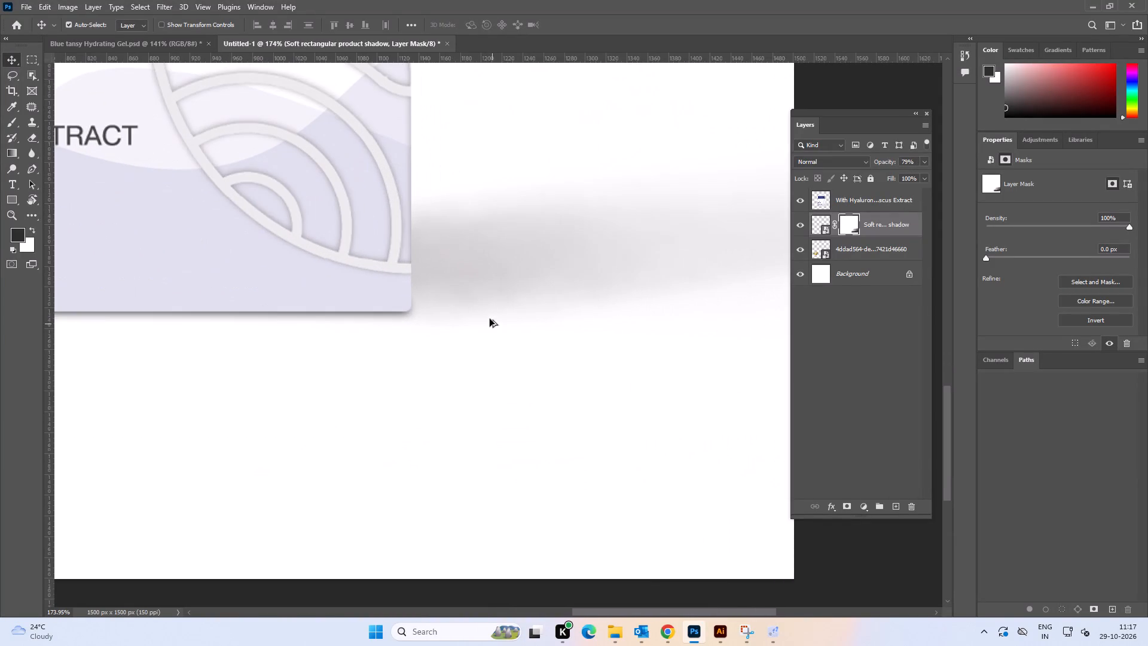
click(463, 273)
key(ctrl+t)
alt+scroll(462, 312, down, 6)
alt+scroll(462, 312, up, 1)
alt+scroll(462, 312, down, 4)
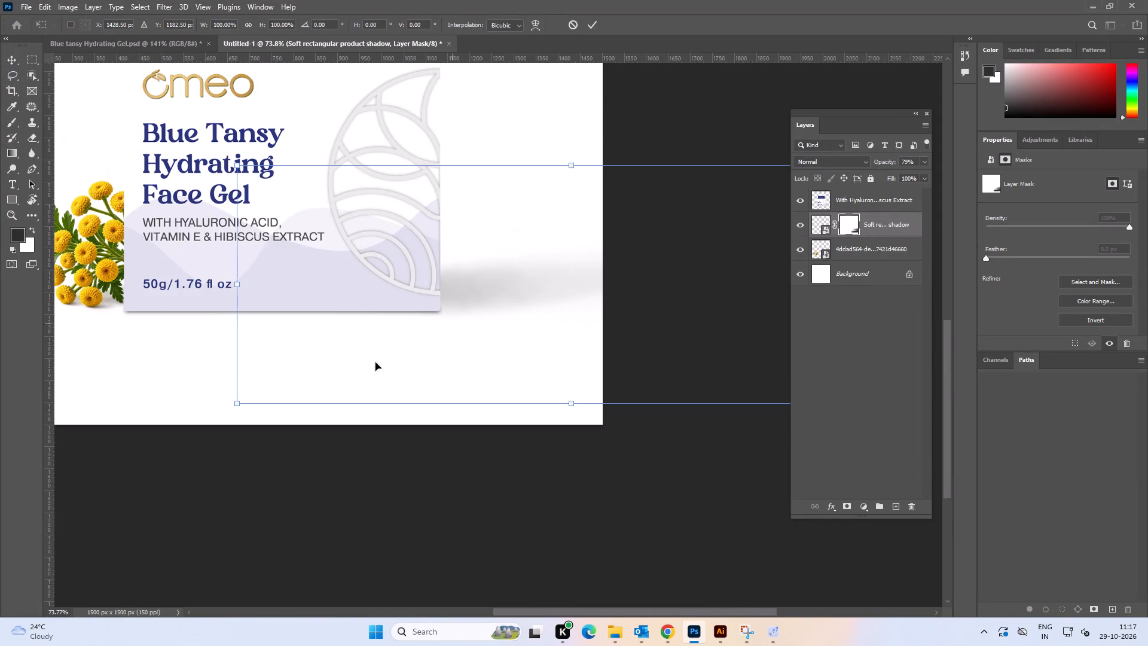
ctrl+click(236, 406)
ctrl+drag(237, 404, 227, 415)
ctrl+drag(227, 415, 227, 416)
ctrl+drag(237, 406, 225, 418)
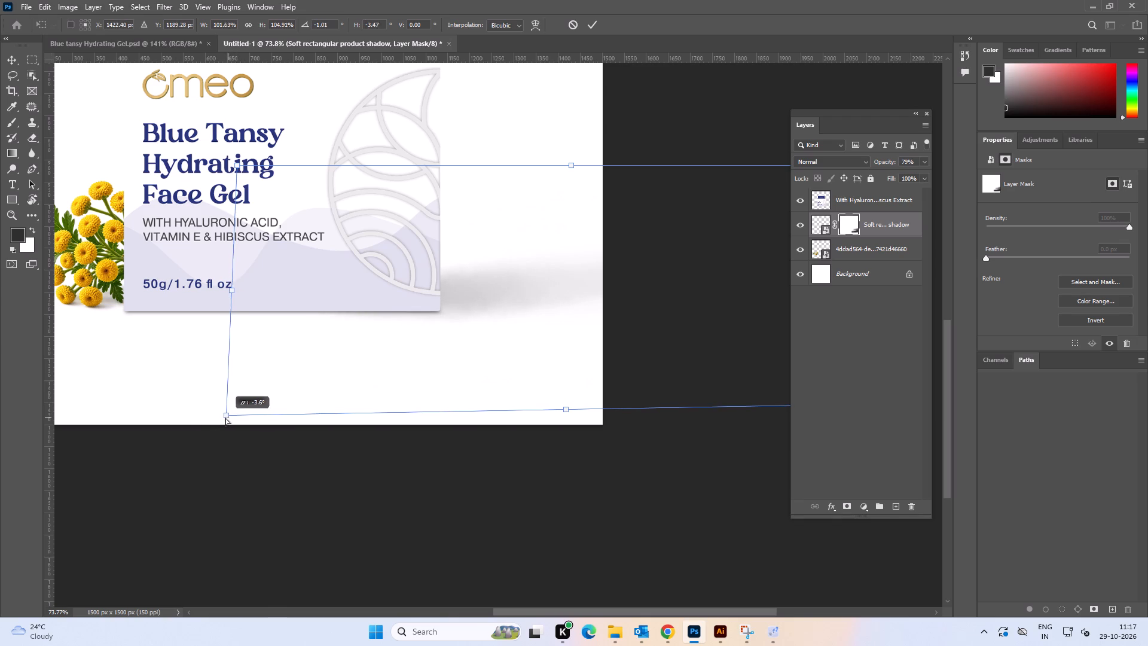
ctrl+drag(225, 418, 218, 418)
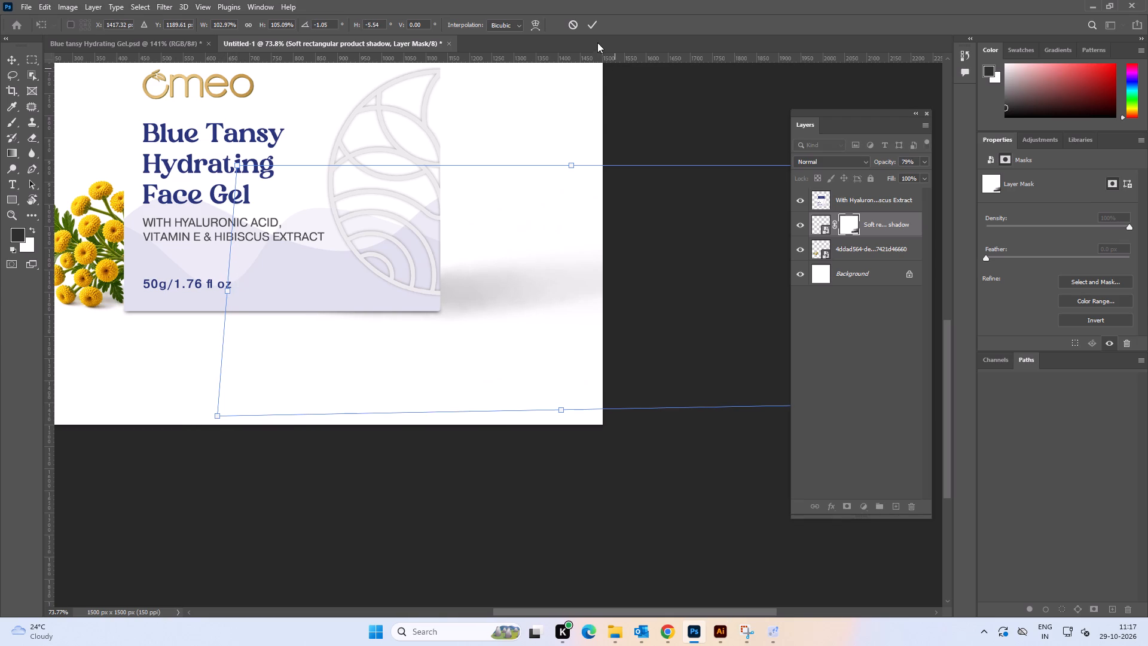
click(590, 25)
Lower the shadow layer's opacity slightly further.
alt+scroll(618, 192, down, 5)
key(space)
drag(648, 191, 641, 193)
click(641, 192)
alt+scroll(542, 314, up, 8)
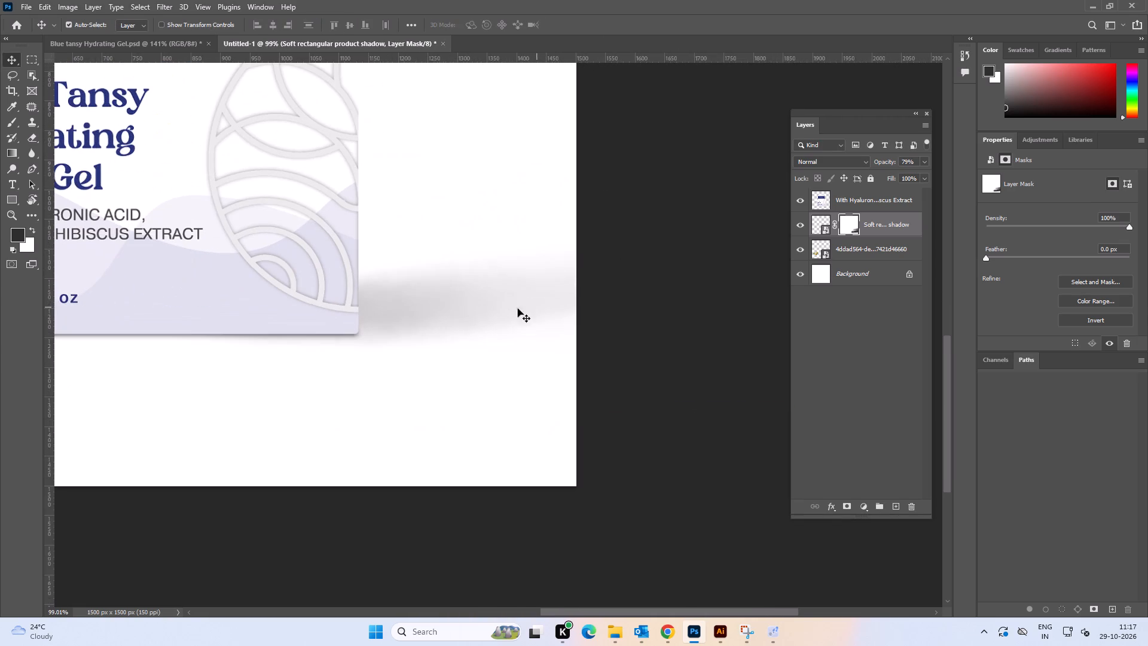
click(422, 302)
click(923, 160)
drag(912, 175, 907, 175)
Deselect the shadow layer and examine the whole product composite for how the shadow blends beside the box.
alt+scroll(654, 224, down, 11)
double_click(635, 236)
key(space)
scroll(636, 235, down, 2)
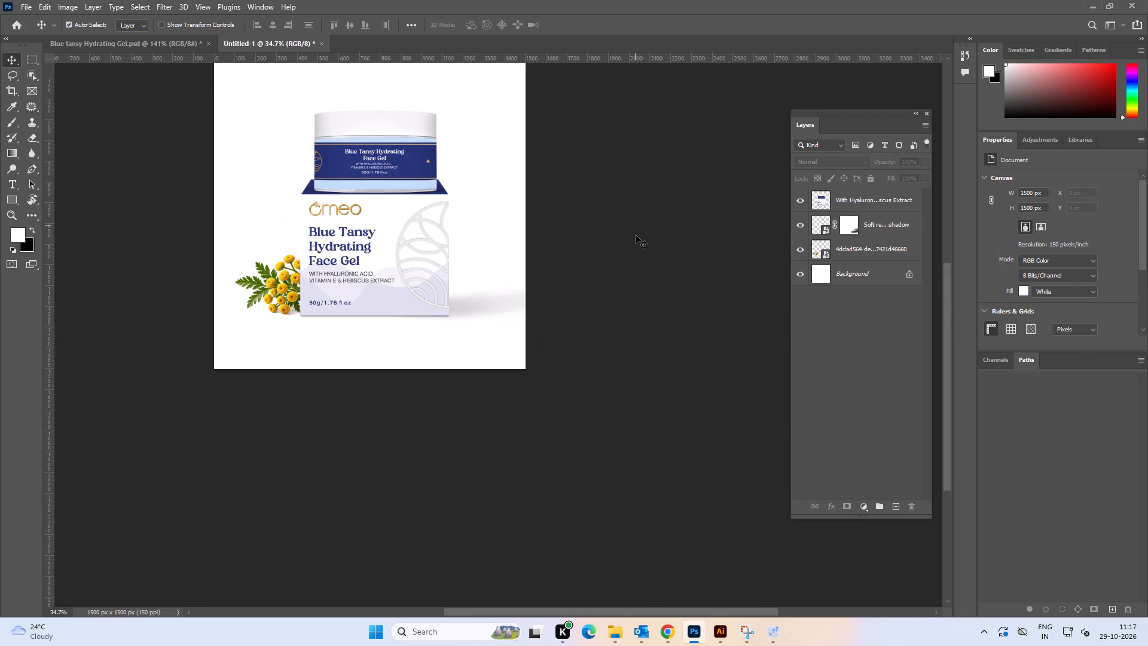
scroll(636, 235, down, 1)
alt+scroll(610, 233, down, 3)
key(space)
drag(604, 219, 611, 223)
alt+scroll(374, 304, up, 7)
key(space)
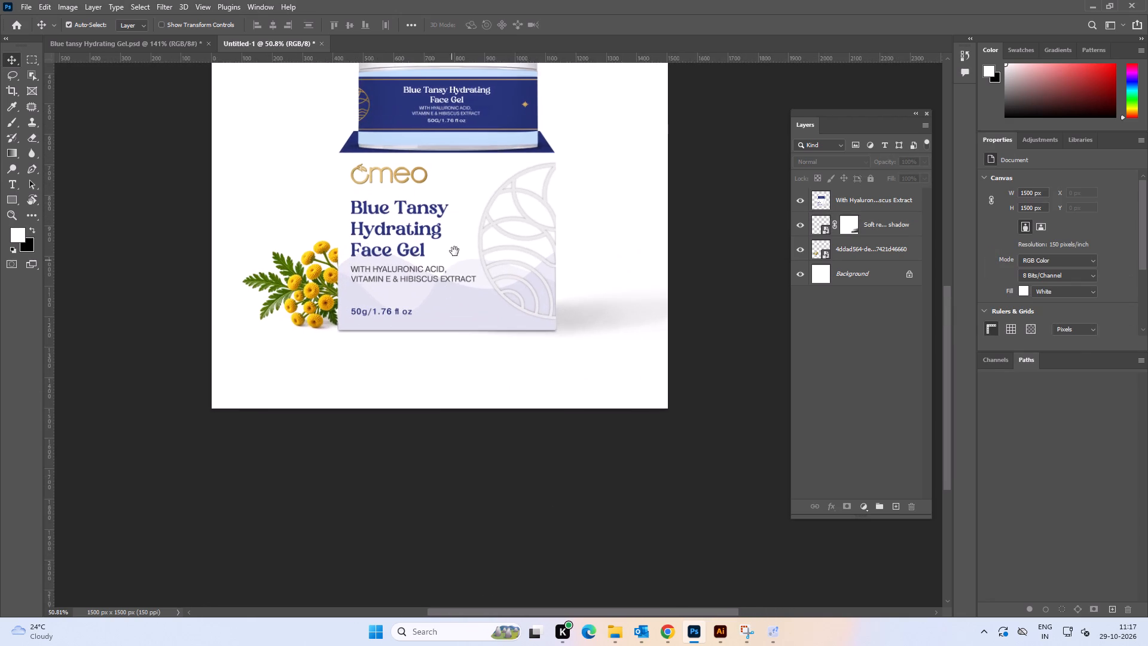
drag(454, 252, 441, 298)
alt+scroll(447, 287, down, 3)
double_click(756, 224)
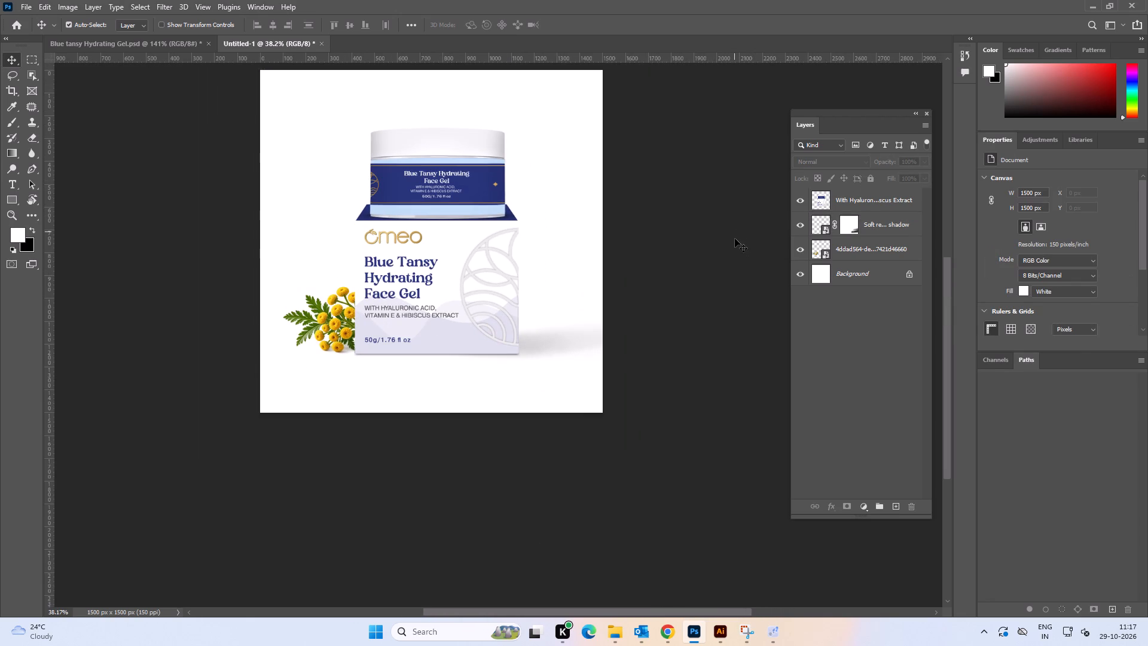
Shift the tansy flower layer slightly away from the box to X 41 px.
click(637, 220)
alt+scroll(327, 342, up, 4)
click(332, 333)
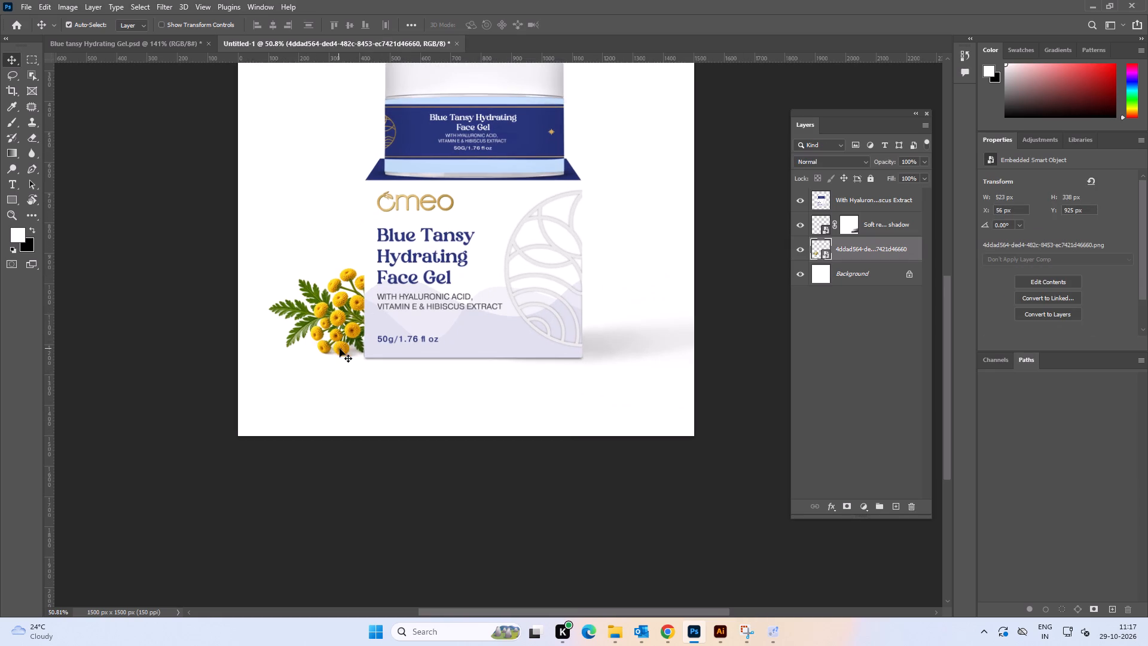
alt+scroll(342, 348, up, 2)
drag(341, 348, 336, 348)
alt+scroll(335, 344, down, 5)
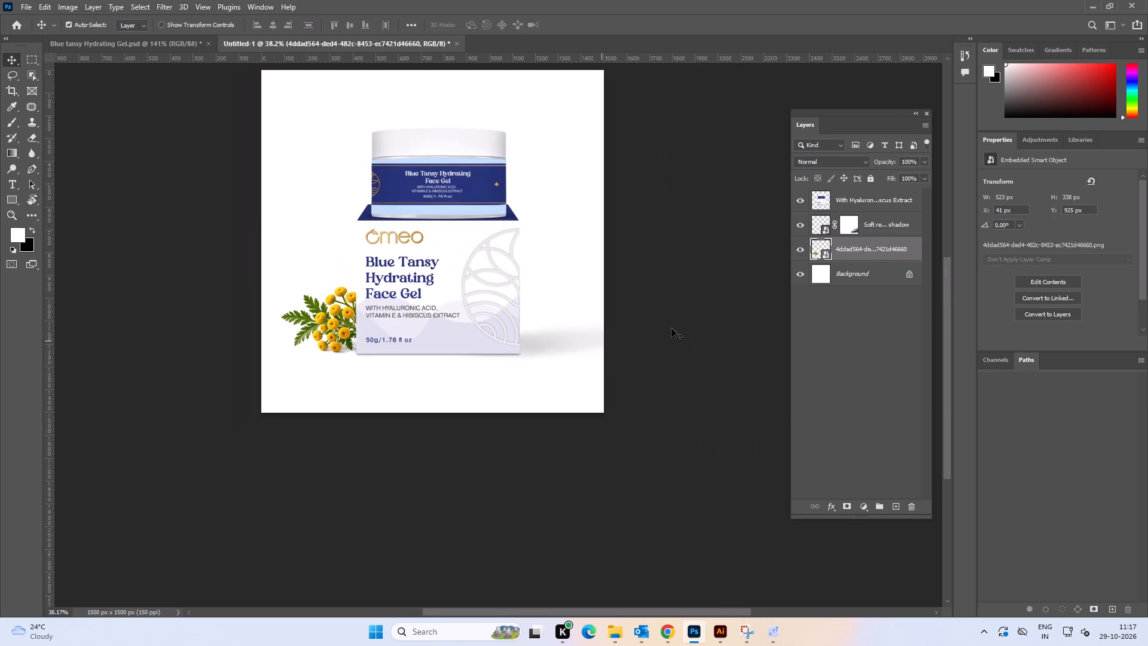
click(690, 320)
Hide the white Background layer and the tansy flower layer, leaving the product and its shadow on transparency.
key(space)
key(space)
key(space)
key(space)
key(space)
drag(692, 307, 668, 329)
click(664, 318)
click(795, 275)
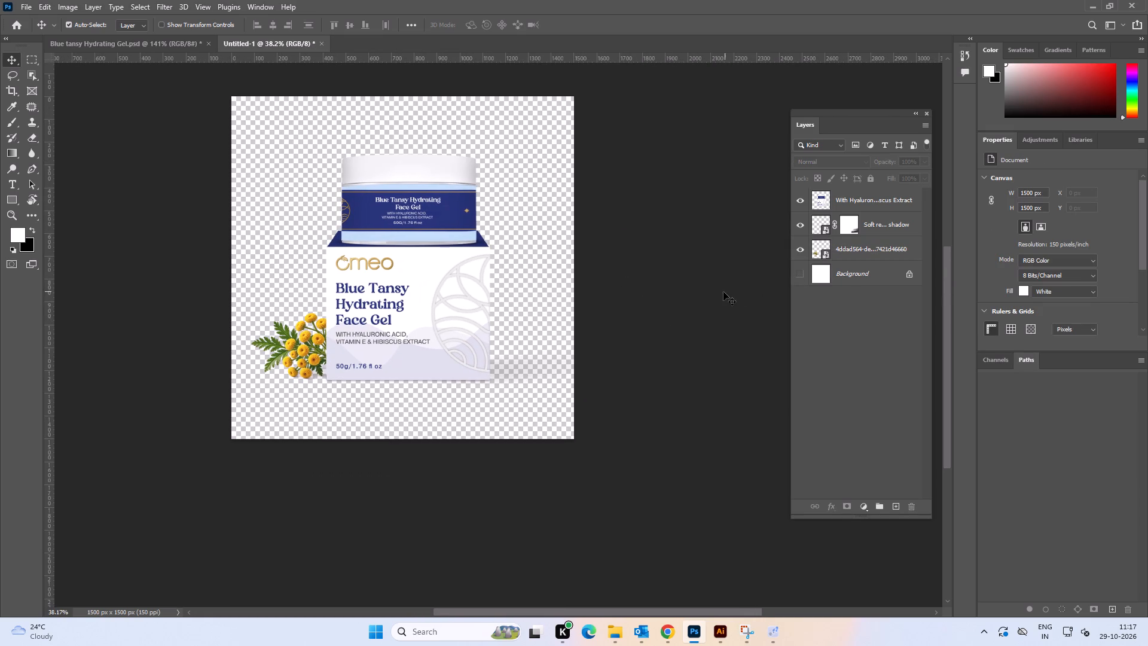
click(723, 292)
click(293, 354)
click(800, 248)
click(741, 237)
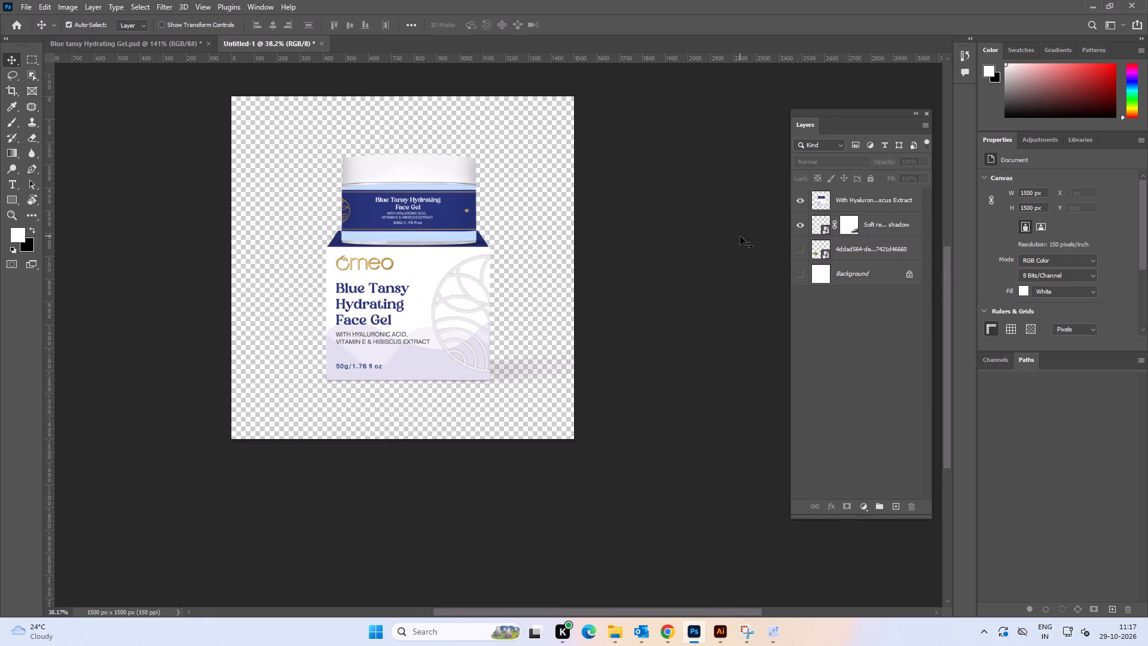
Export the composite for web as a transparent 1500 × 1500 px PNG-24 named "blue tansy gel" in Downloads.
key(ctrl+alt+shift+w)
click(700, 511)
key(ctrl+alt+shift+s)
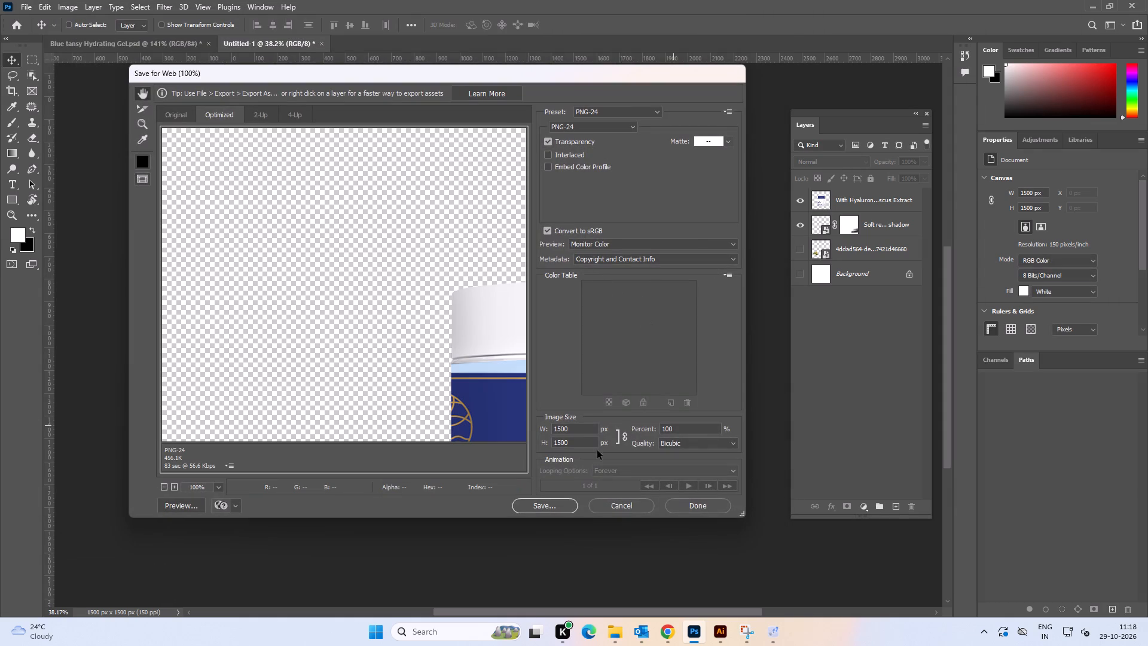
click(555, 506)
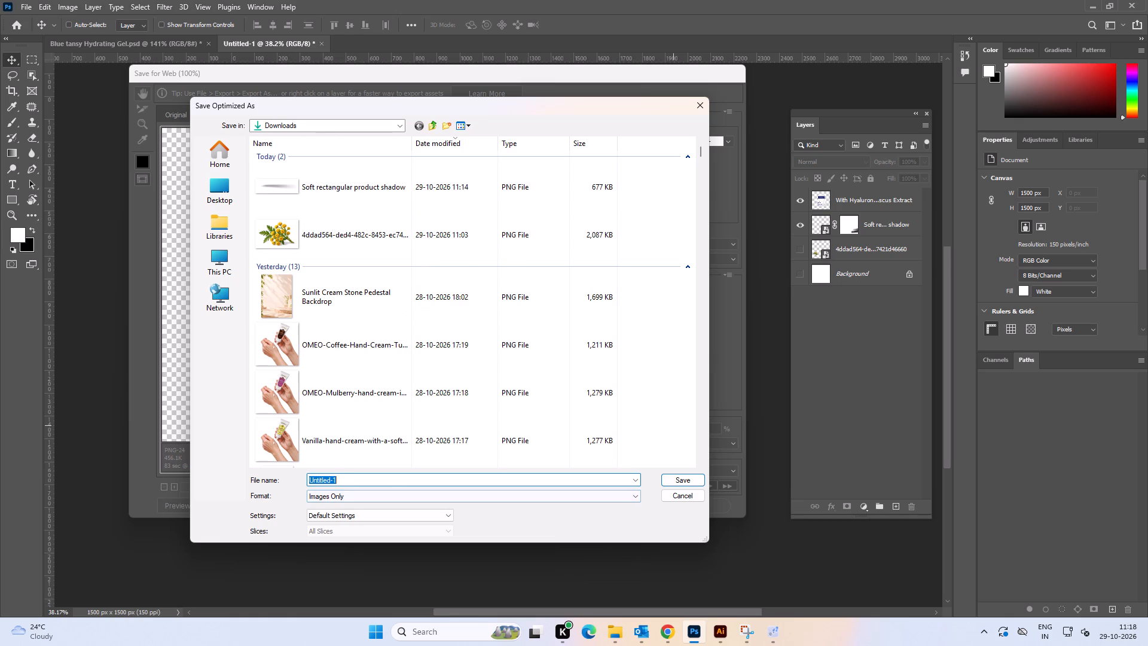
text(nw)
key(space)
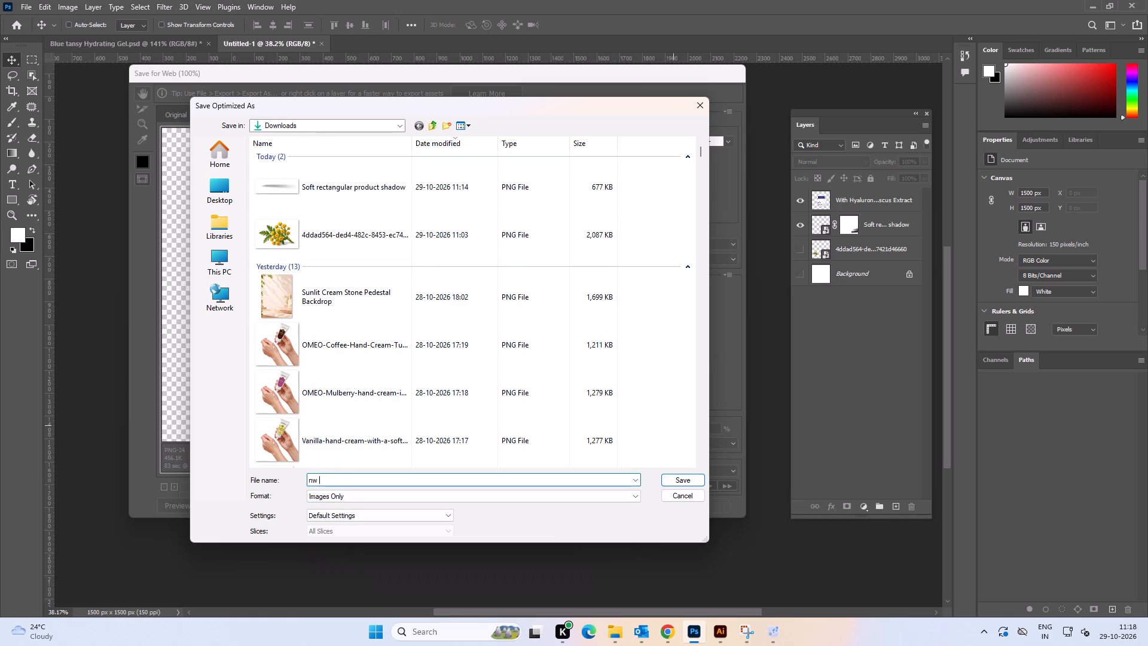
key(BackSpace)
key(BackSpace)
key(BackSpace)
text(bl)
key(BackSpace)
key(BackSpace)
text(bl)
key(BackSpace)
key(BackSpace)
key(BackSpace)
text(tans)
key(BackSpace)
key(BackSpace)
key(BackSpace)
key(BackSpace)
key(BackSpace)
text(blue tasy)
key(space)
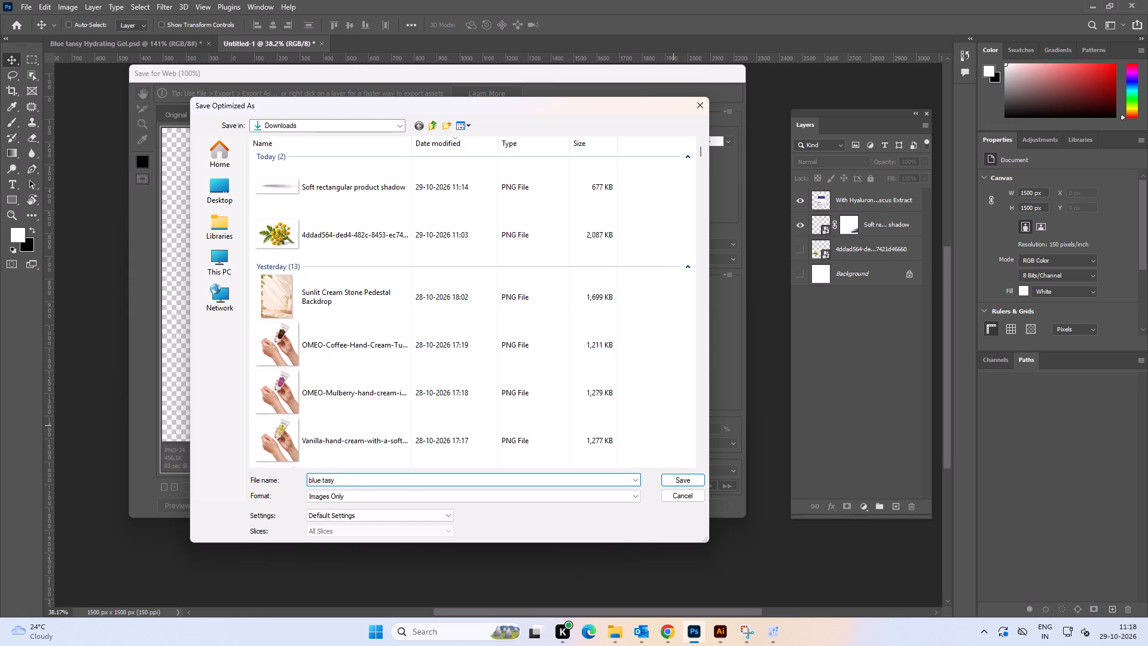
key(BackSpace)
key(BackSpace)
key(BackSpace)
text(ndy)
key(BackSpace)
key(BackSpace)
text(sy)
key(space)
text(ge)
key(l)
key(Return)
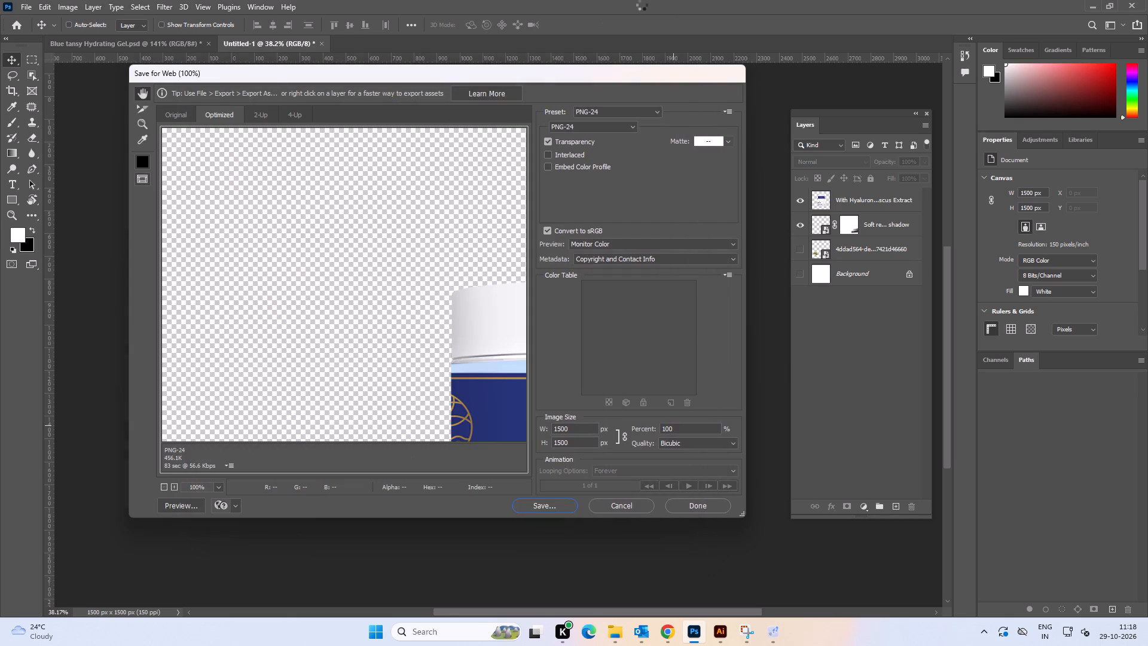
Switch to Illustrator and place the exported blue-tansy-gel image as a linked file near the Nourish Your Natural Glow poster.
click(718, 627)
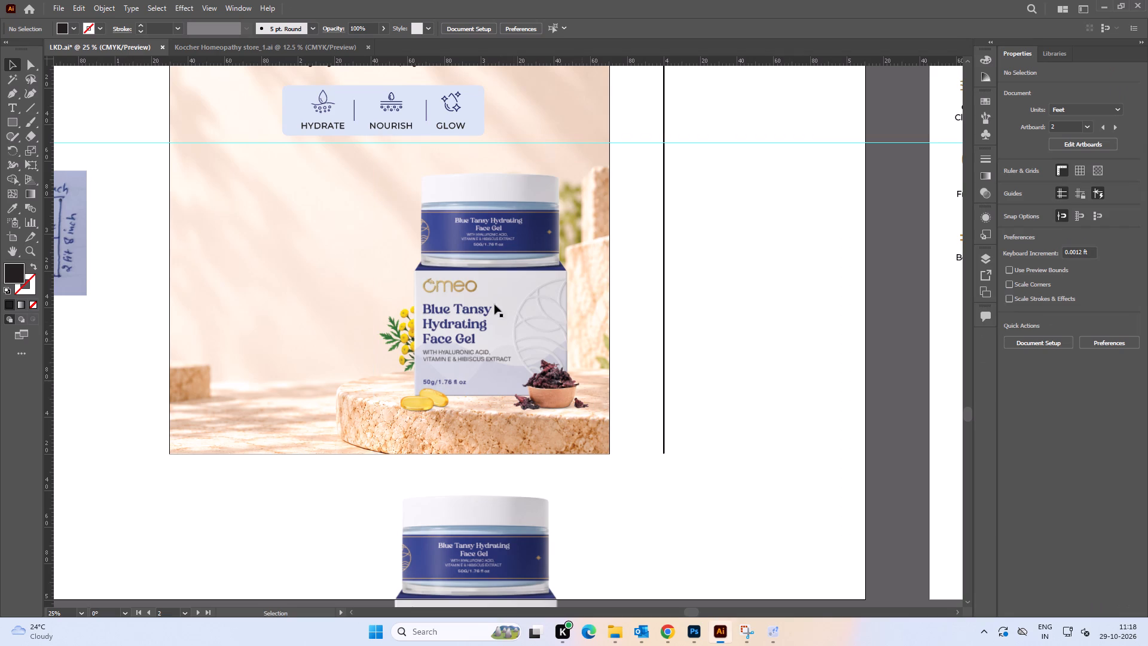
key(space)
click(57, 11)
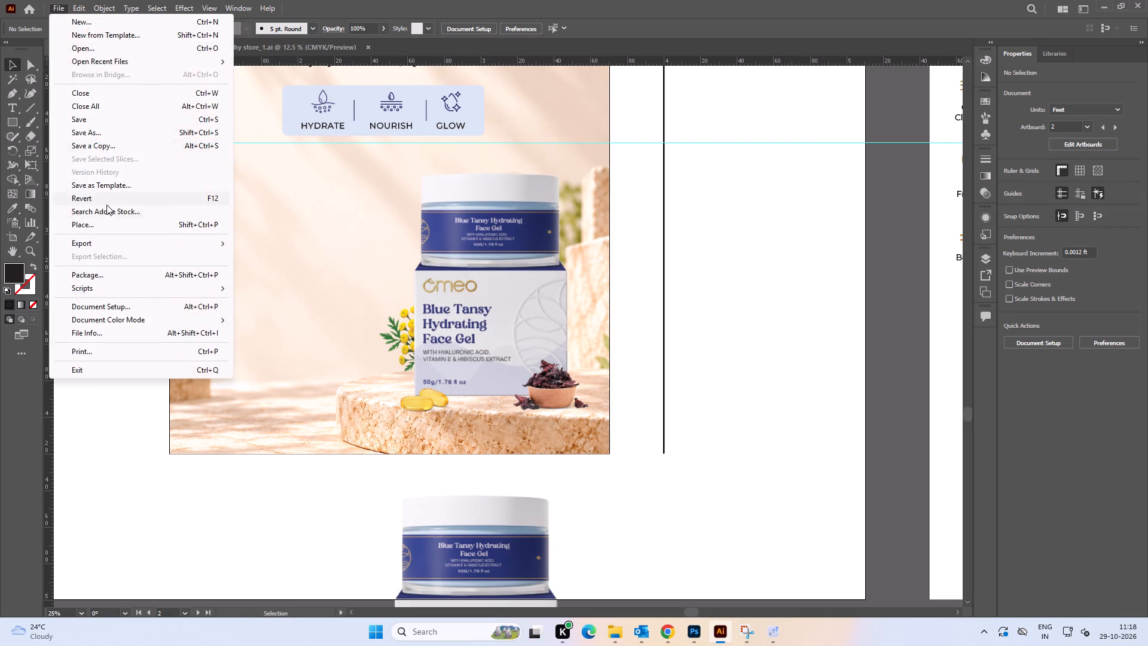
click(113, 227)
click(142, 118)
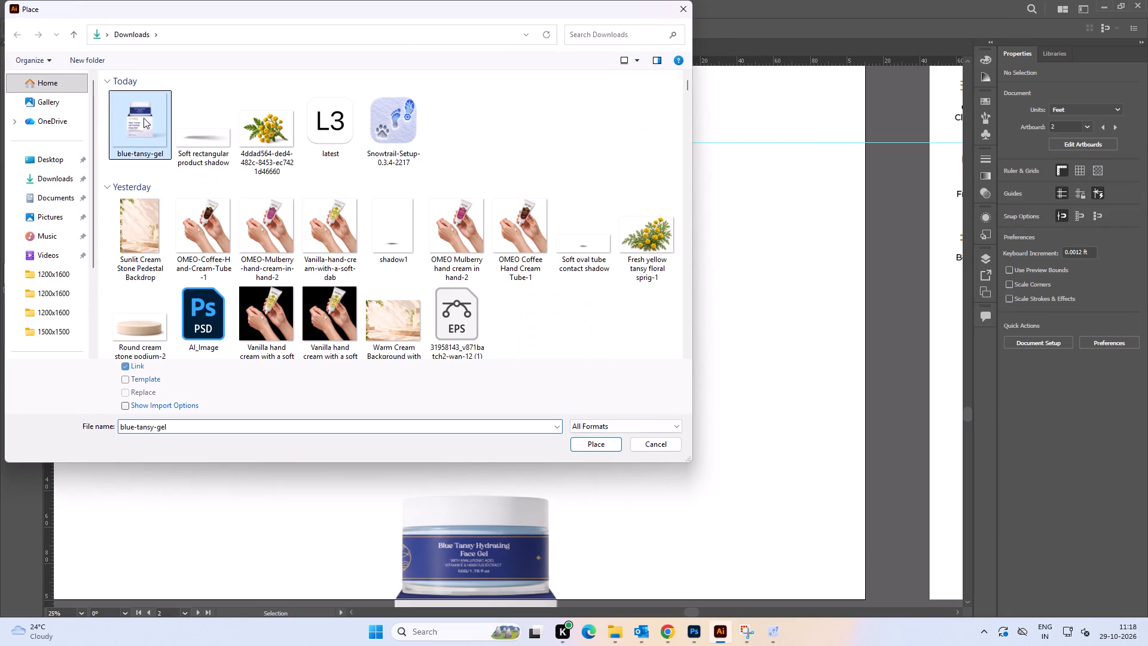
click(593, 444)
click(517, 297)
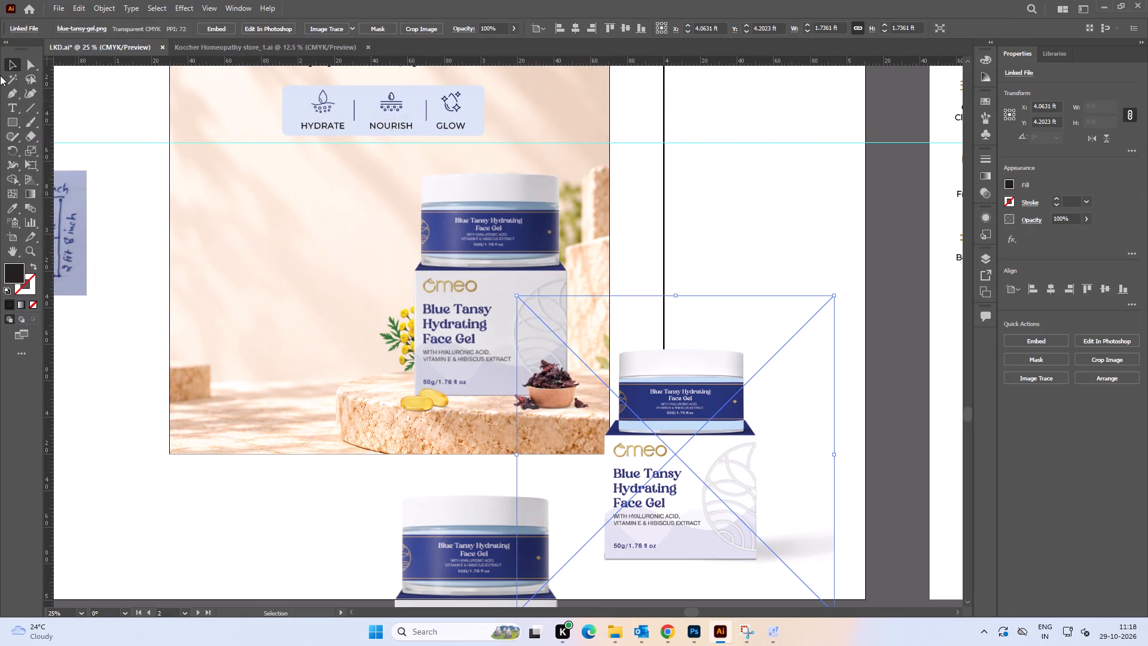
Move the old product group off the poster into the blank artboard area beside it.
key(space)
drag(639, 426, 456, 234)
alt+scroll(502, 289, down, 2)
key(space)
drag(514, 307, 544, 338)
click(570, 193)
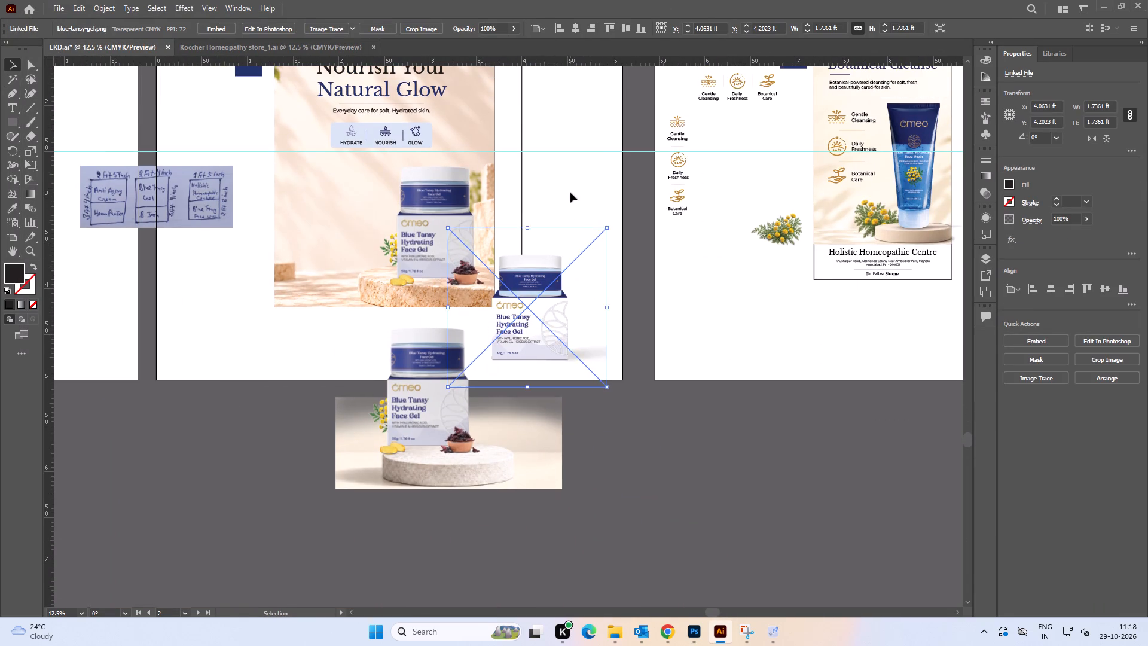
drag(403, 243, 201, 272)
Position the newly placed product image so the box stands on the poster's stone podium.
drag(576, 326, 450, 261)
alt+scroll(450, 261, up, 3)
drag(364, 300, 436, 254)
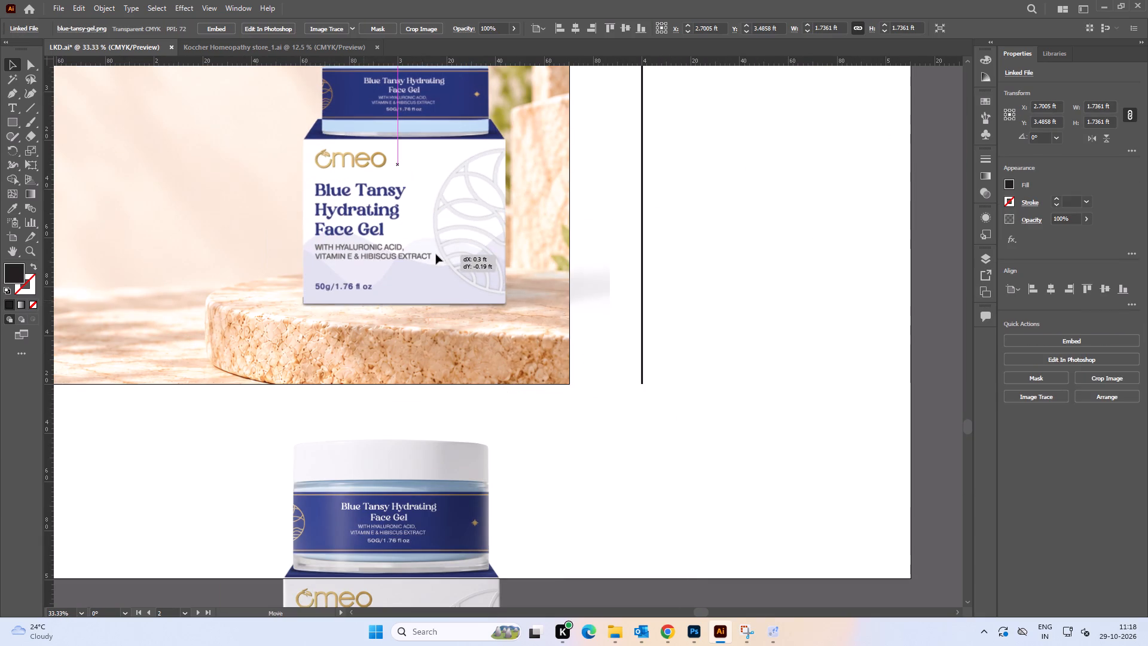
drag(436, 254, 421, 256)
alt+scroll(420, 255, down, 1)
key(space)
drag(410, 257, 425, 274)
click(726, 316)
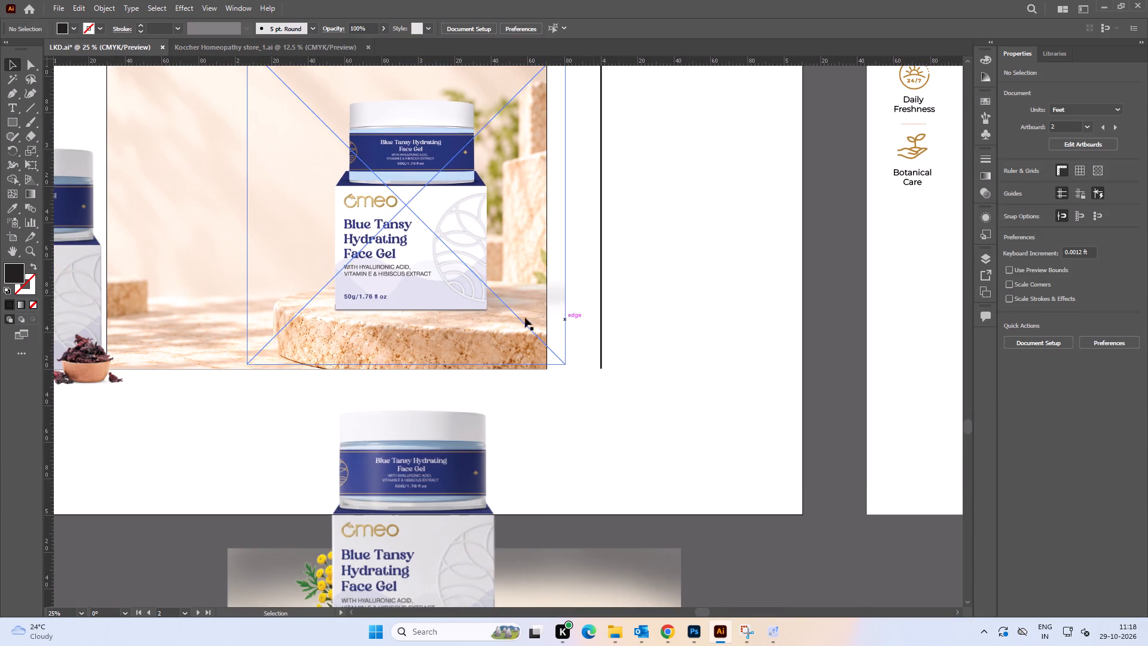
alt+scroll(511, 318, up, 2)
drag(402, 265, 417, 280)
alt+scroll(417, 279, down, 2)
click(589, 374)
key(space)
drag(546, 392, 759, 414)
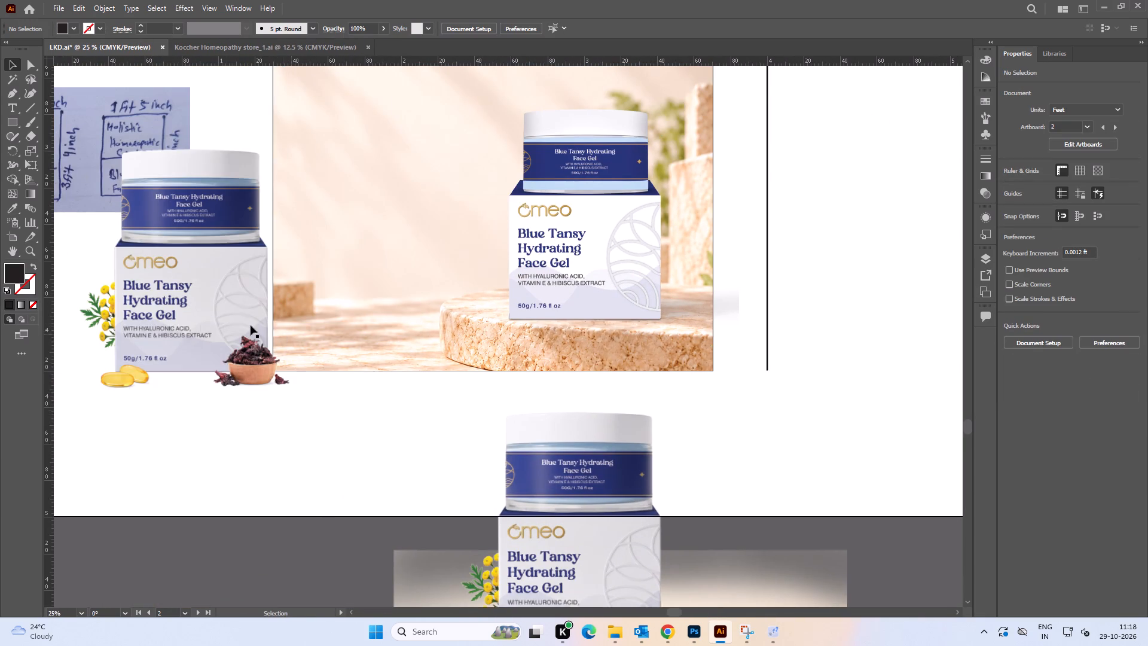
Move the old product group further down and away from the poster's edge.
drag(202, 319, 130, 417)
click(783, 425)
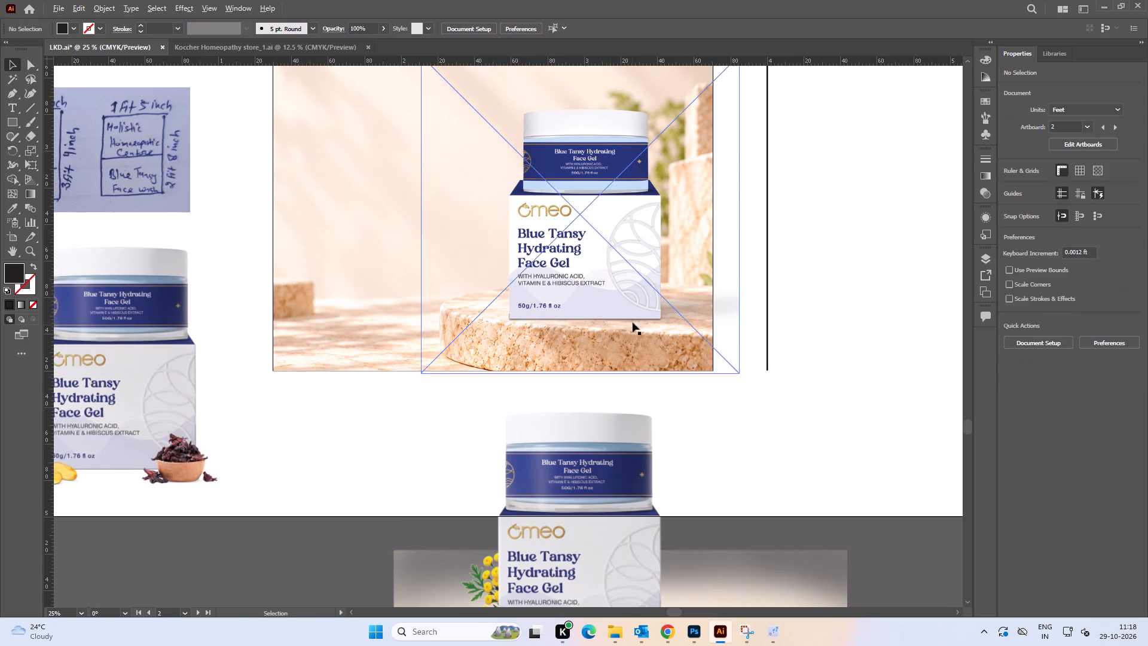
Nudge the new product image on the podium to about X 2.94 ft, Y 3.34 ft.
alt+scroll(632, 322, up, 3)
drag(564, 287, 553, 282)
alt+scroll(553, 281, down, 5)
click(733, 337)
key(space)
drag(700, 337, 767, 346)
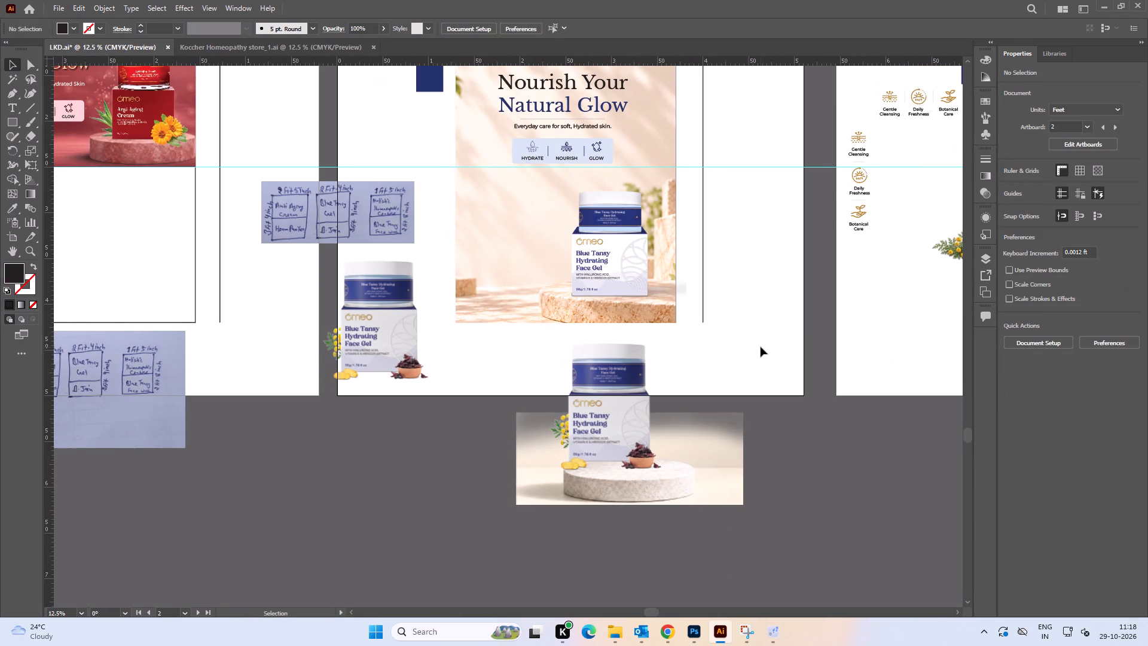
Fine-tune the product image's sideways position on the podium to about X 2.97 ft, checking it against the whole poster.
alt+scroll(600, 269, up, 4)
click(642, 297)
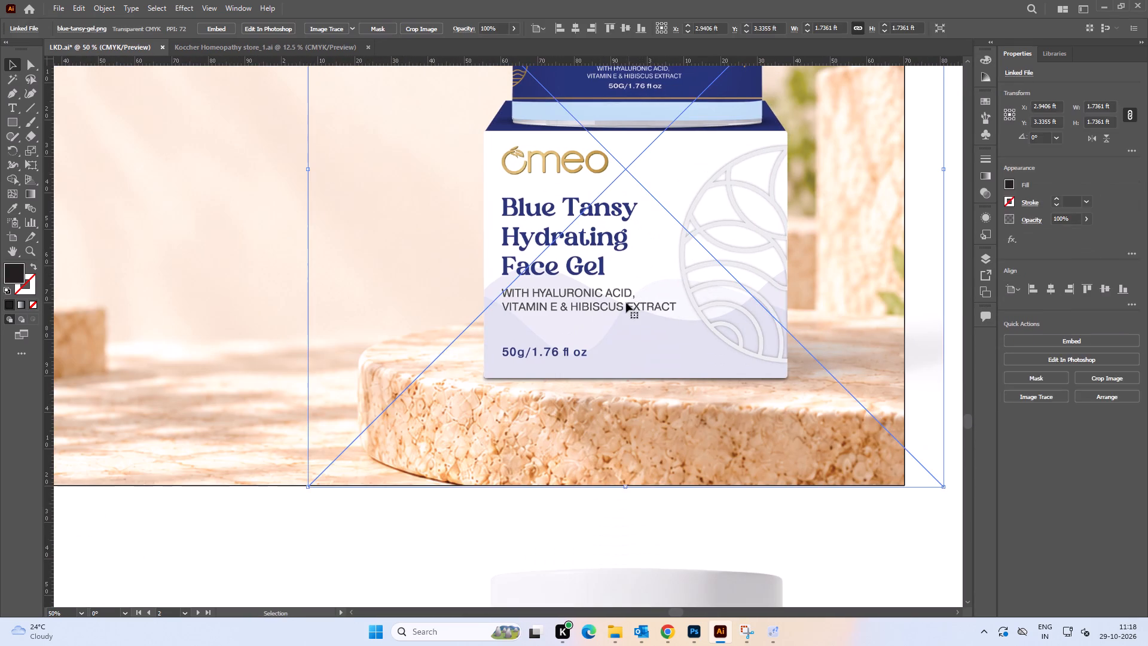
shift+click(626, 303)
alt+scroll(630, 295, down, 4)
click(796, 355)
alt+scroll(643, 307, up, 4)
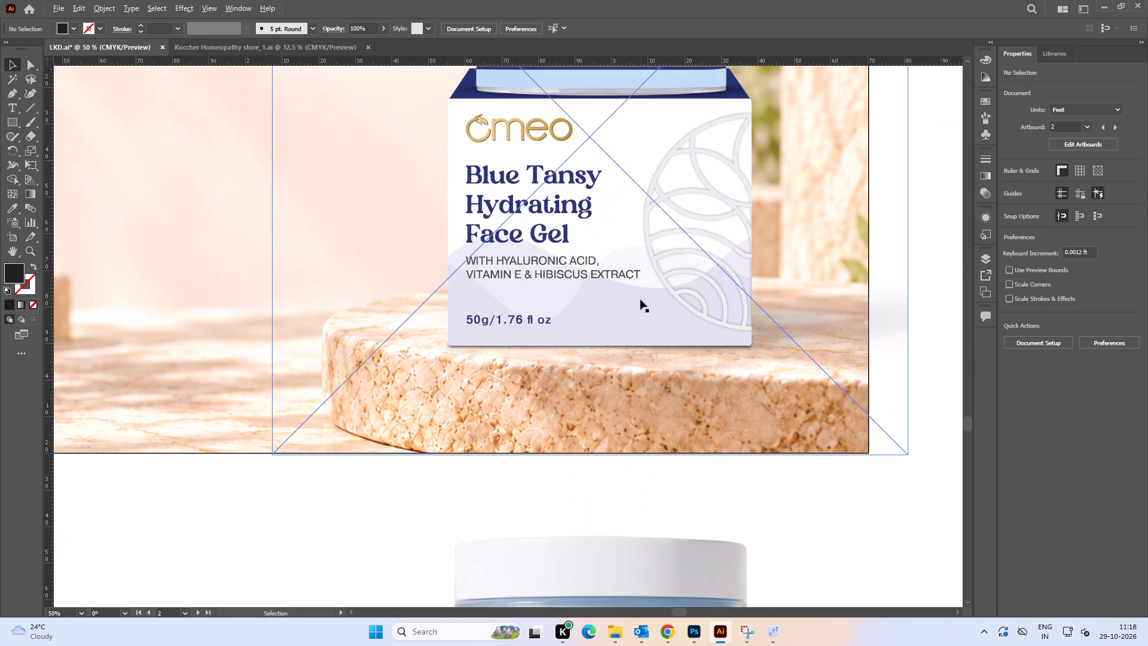
drag(640, 300, 647, 299)
alt+scroll(648, 292, down, 4)
click(784, 397)
key(space)
drag(780, 380, 757, 389)
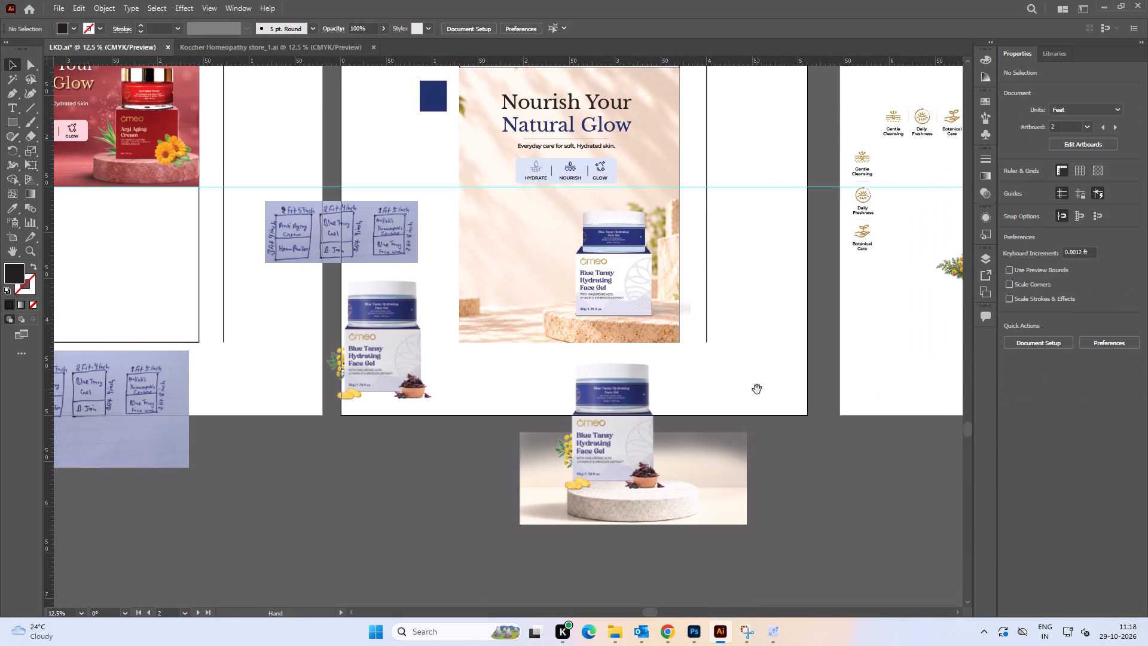
alt+scroll(653, 311, up, 4)
click(560, 300)
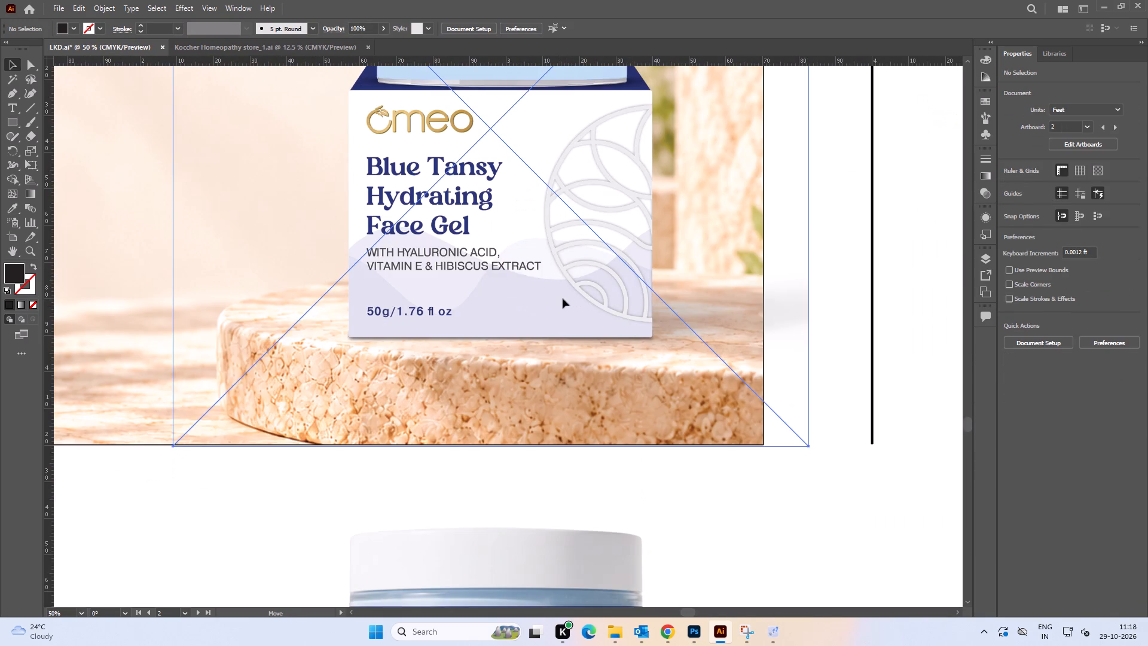
alt+scroll(562, 298, down, 4)
click(698, 400)
key(space)
drag(698, 347, 710, 367)
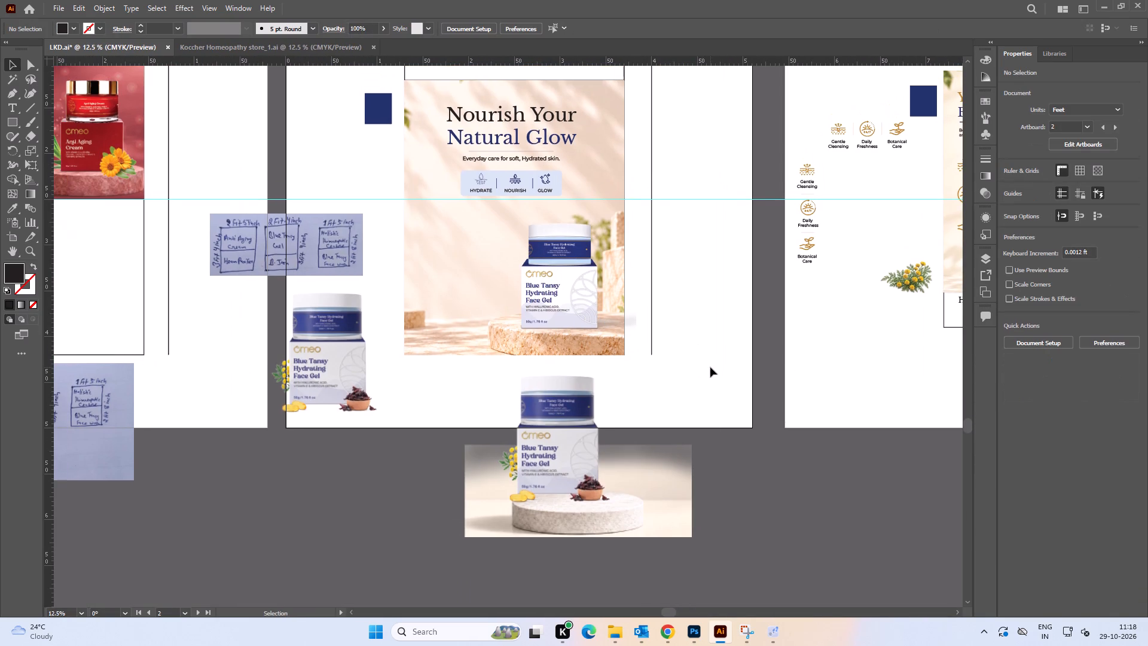
Place the yellow tansy flower PNG from Downloads as a linked image on the poster.
click(63, 10)
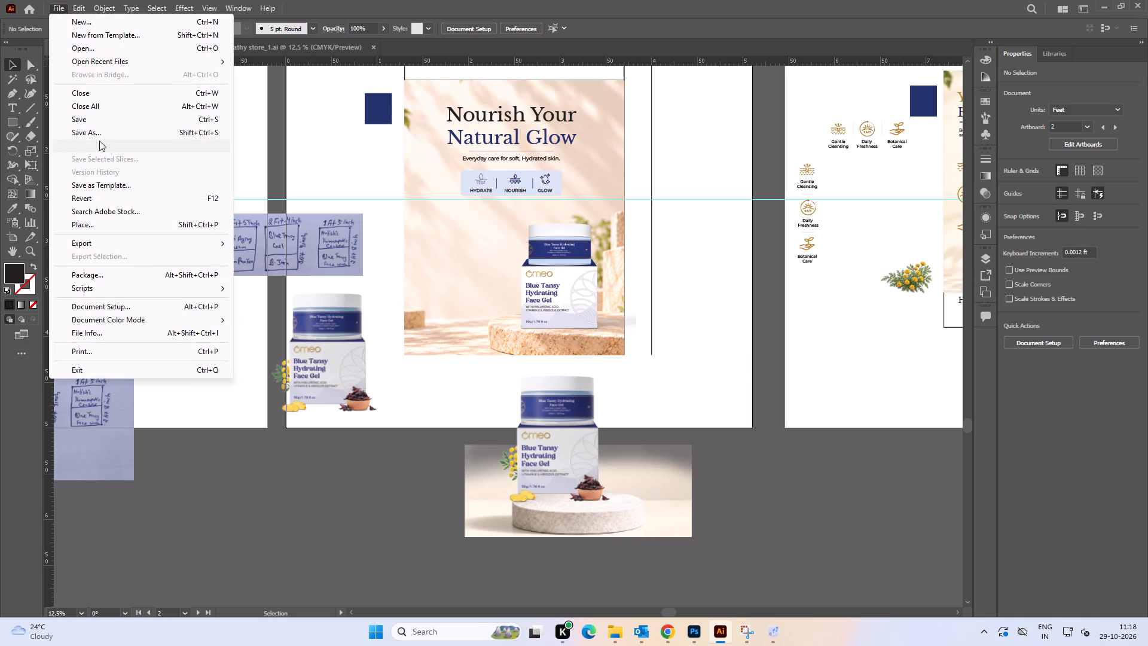
click(126, 228)
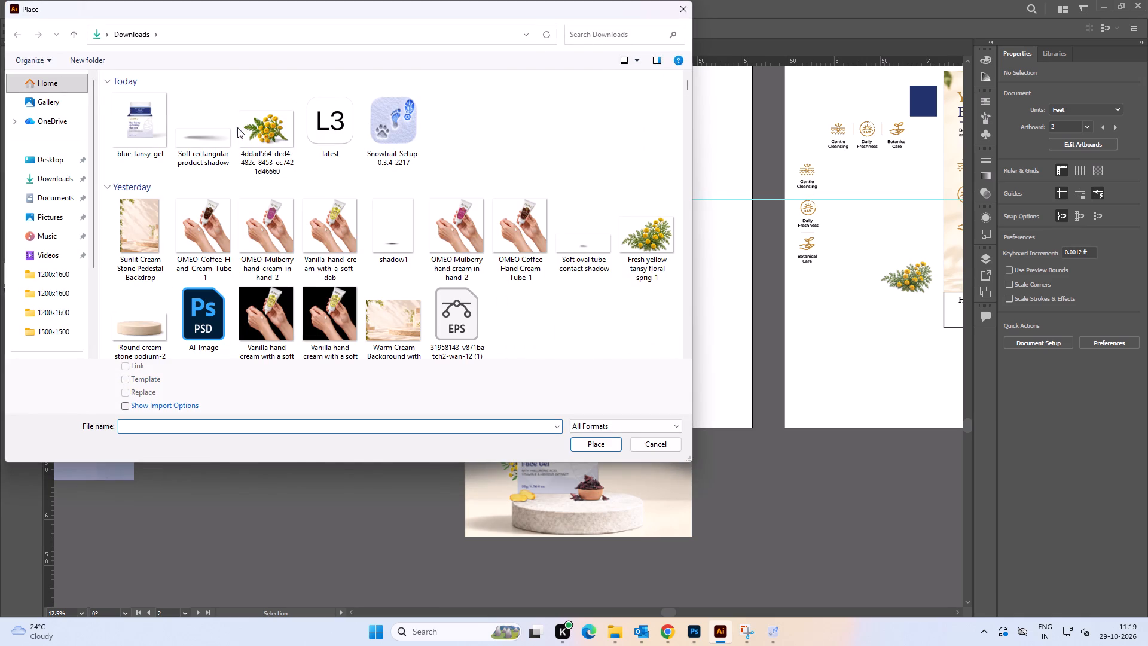
click(259, 128)
click(614, 447)
click(508, 301)
Scale the tansy flower image to about 0.89 × 0.59 ft and set it on the podium beside the box's lower edge.
alt+scroll(521, 290, up, 4)
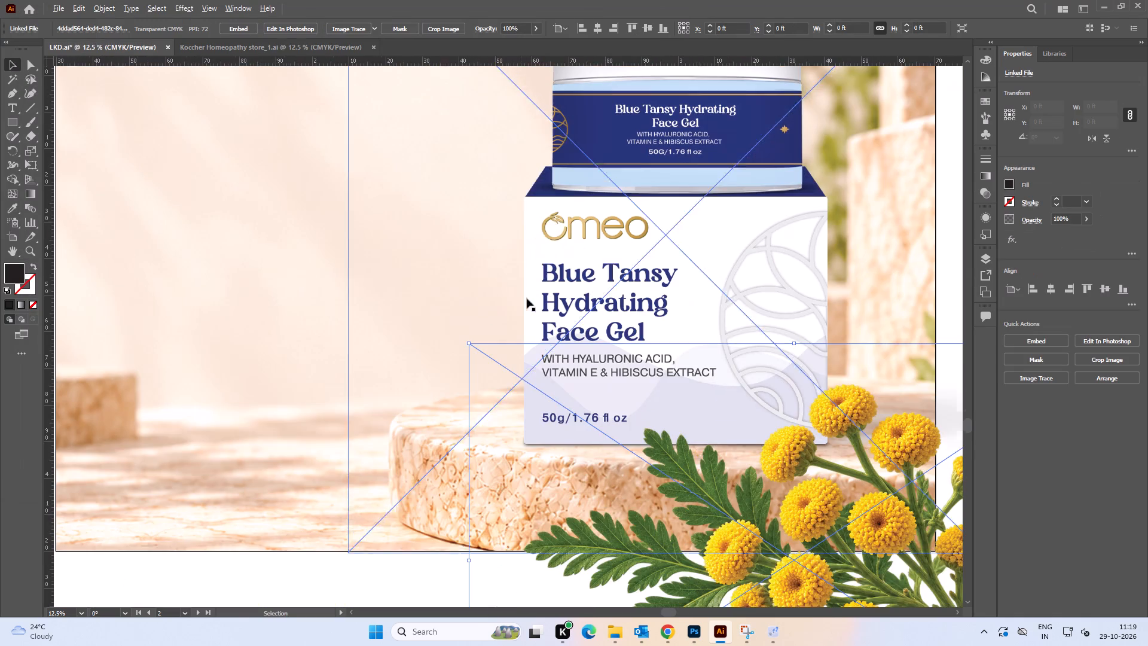
drag(752, 480, 421, 220)
shift+drag(462, 84, 471, 303)
drag(481, 404, 474, 315)
drag(456, 211, 462, 316)
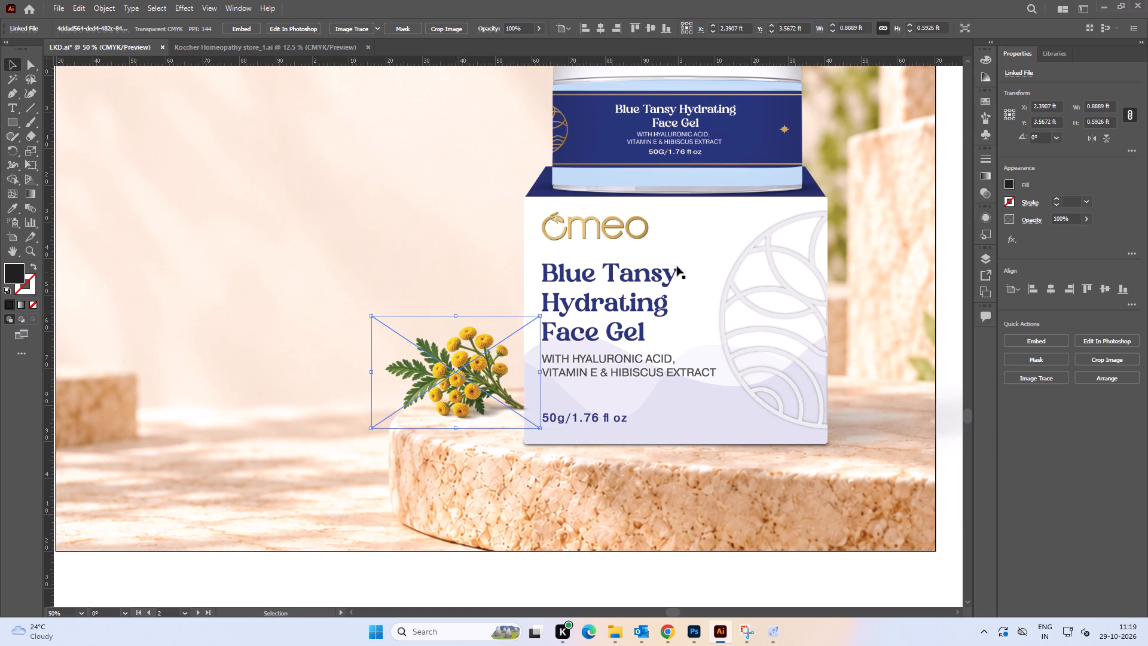
Bring the product image to the front, above the tansy flowers.
click(677, 266)
key(ctrl+shift+bracketright)
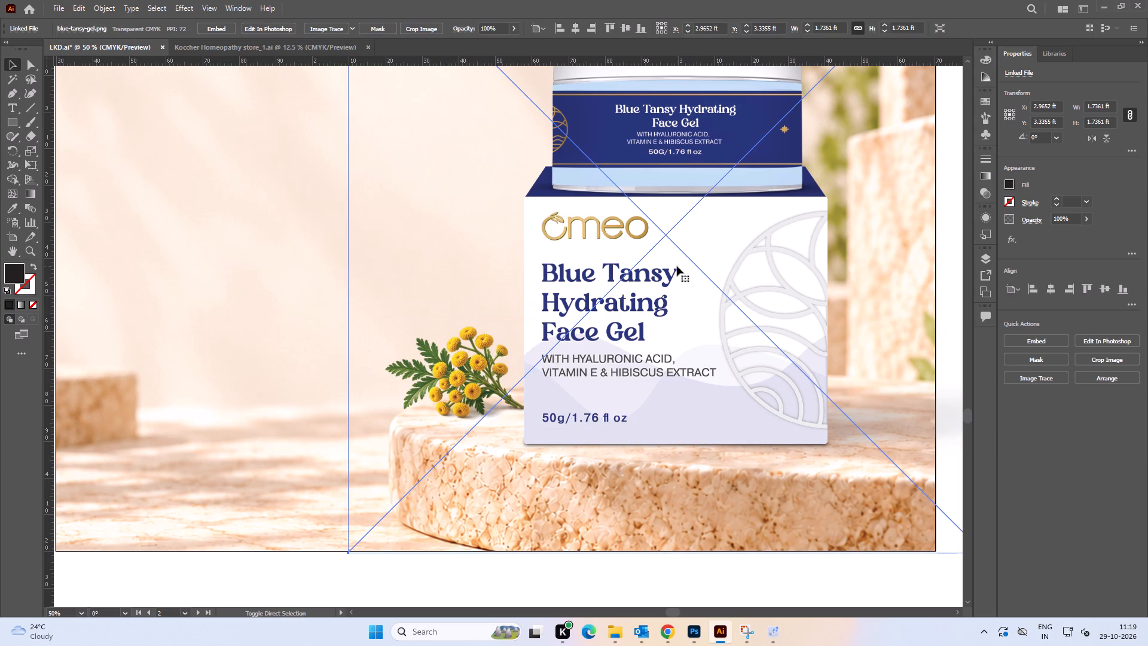
Lock the product image so it stays in place on the poster.
click(269, 310)
click(680, 354)
key(ctrl+2)
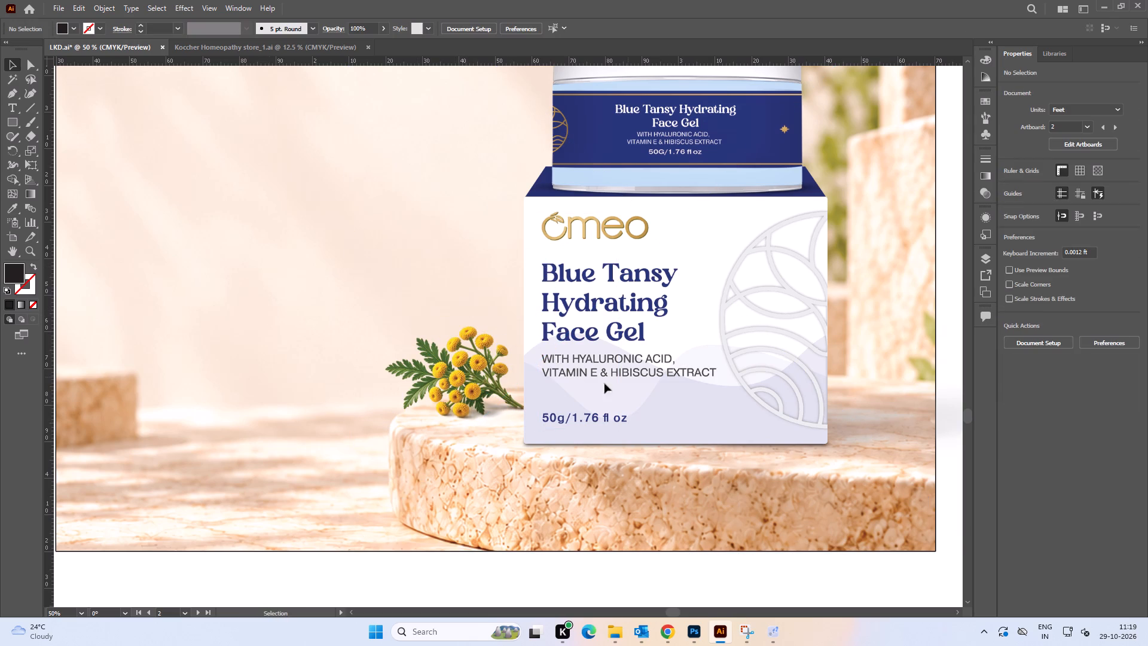
Enlarge the tansy flower image to about 0.59 × 0.39 ft on the podium beside the product box.
drag(459, 382, 494, 356)
alt+scroll(493, 358, up, 3)
drag(493, 351, 490, 428)
alt+scroll(485, 420, down, 2)
key(space)
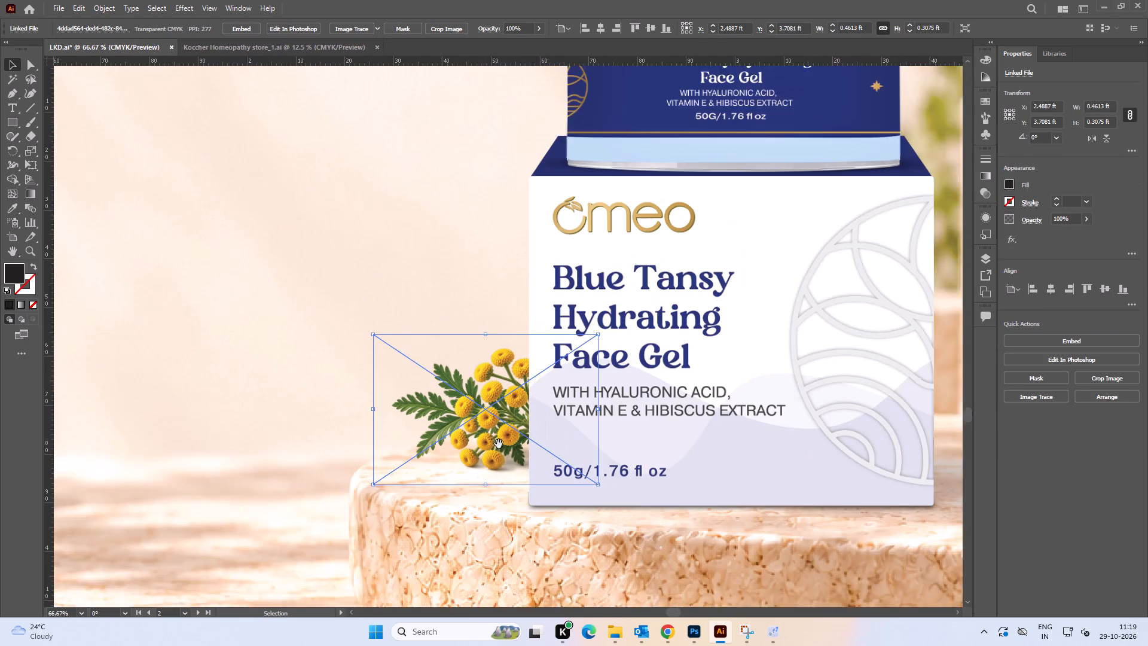
drag(500, 443, 514, 364)
drag(513, 363, 509, 374)
shift+drag(384, 342, 323, 340)
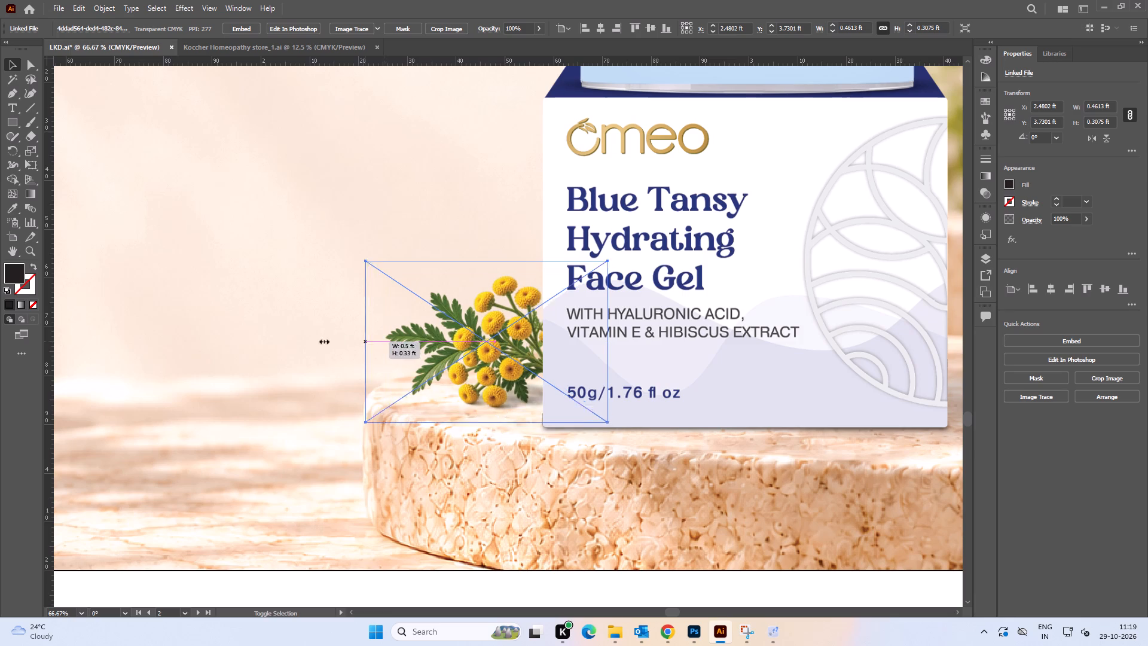
shift+drag(323, 340, 320, 340)
drag(471, 359, 480, 359)
alt+scroll(476, 357, down, 5)
click(649, 470)
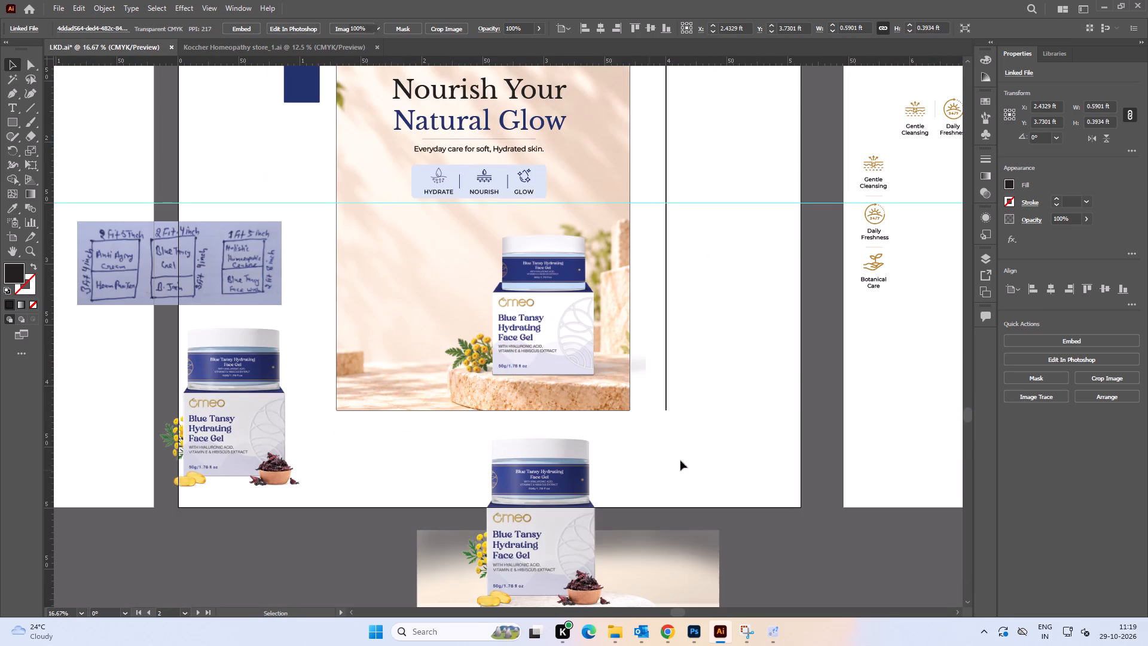
Shift the tansy flowers closer to the box, to about X 2.46 ft, checking them against the whole poster.
key(space)
drag(740, 449, 693, 445)
alt+scroll(441, 364, up, 4)
drag(420, 344, 432, 344)
alt+scroll(427, 339, down, 4)
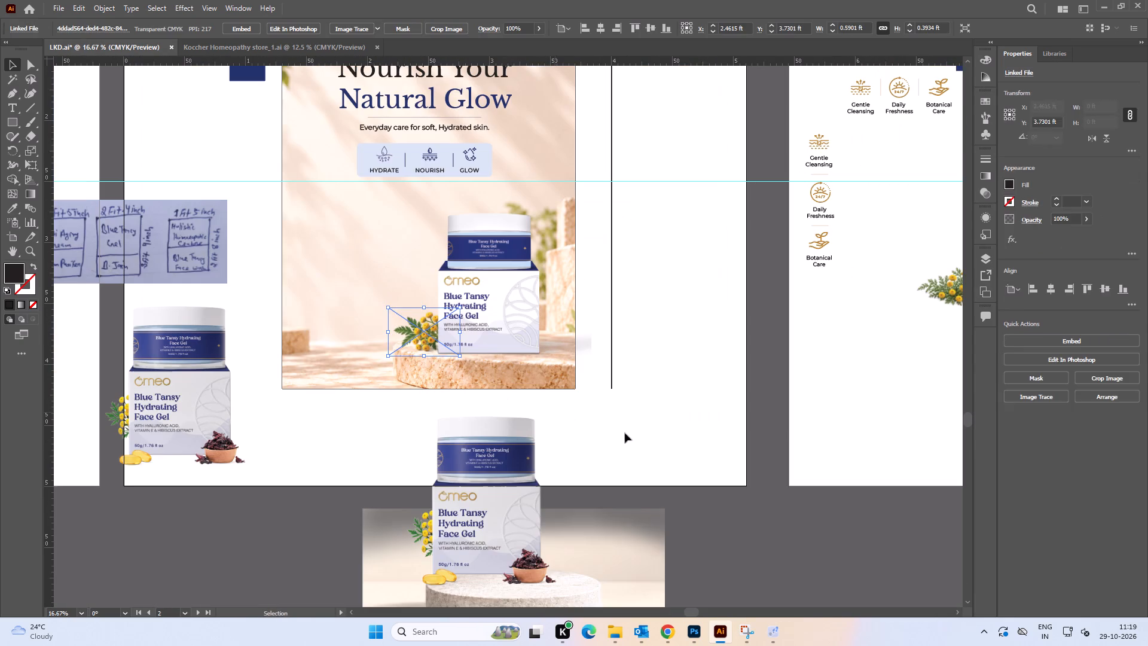
click(714, 431)
key(space)
drag(675, 428, 702, 428)
Rotate the tansy flower image to about 355.9° and raise it slightly, to about Y 3.71 ft.
alt+scroll(413, 338, up, 4)
click(543, 315)
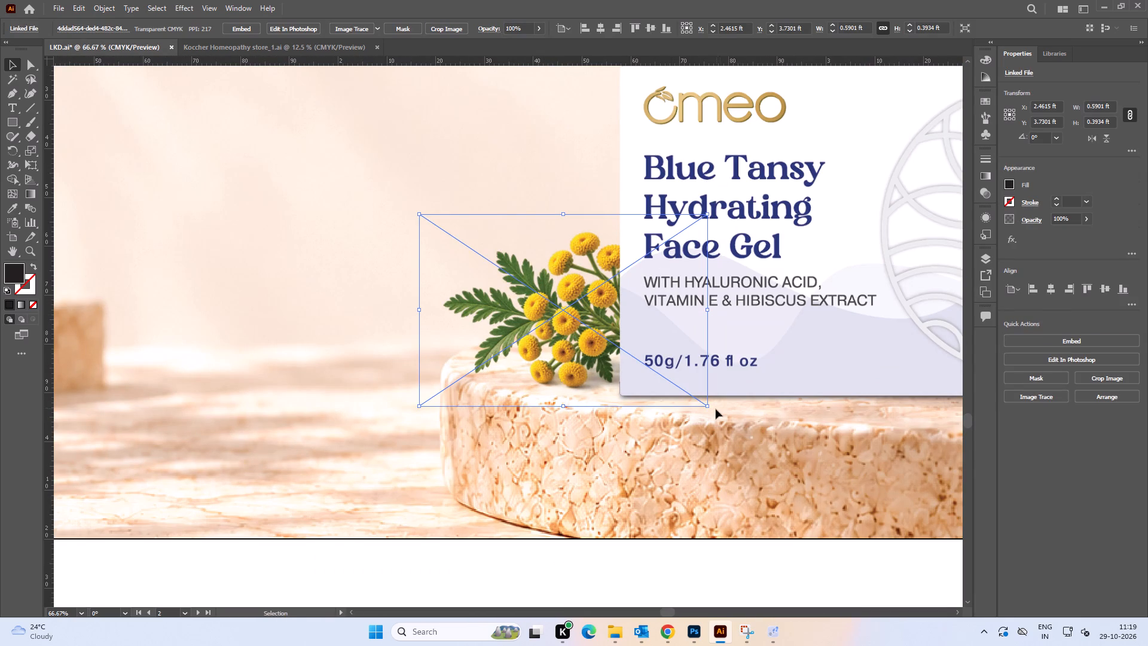
shift+drag(715, 410, 711, 419)
drag(715, 412, 707, 422)
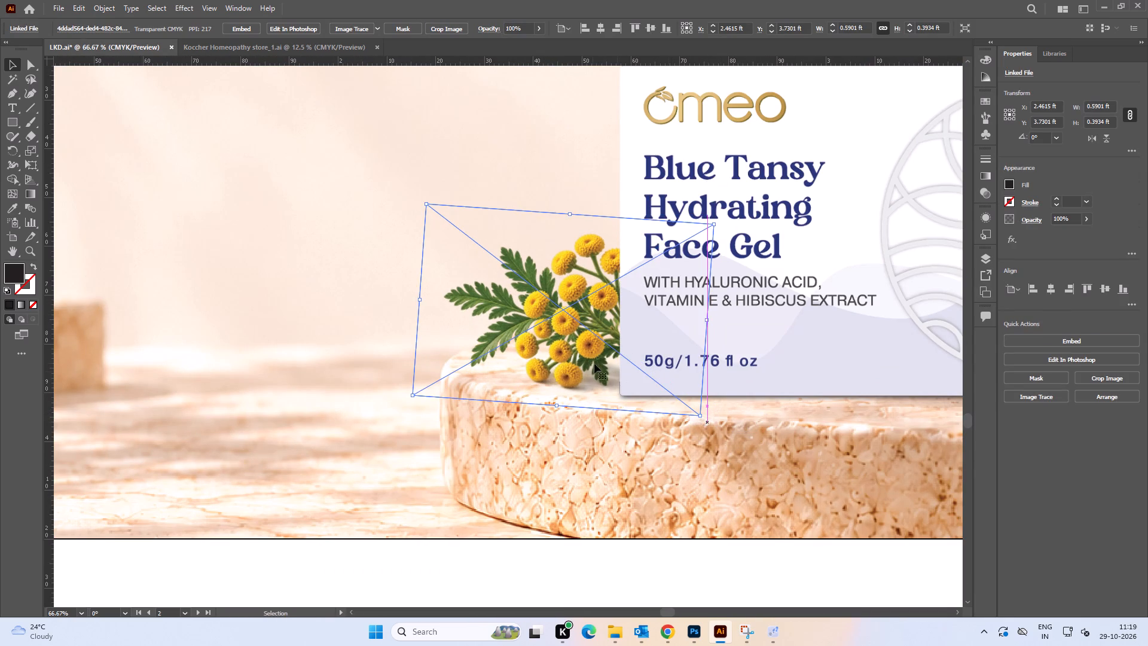
drag(588, 358, 590, 349)
alt+scroll(588, 348, down, 4)
click(749, 425)
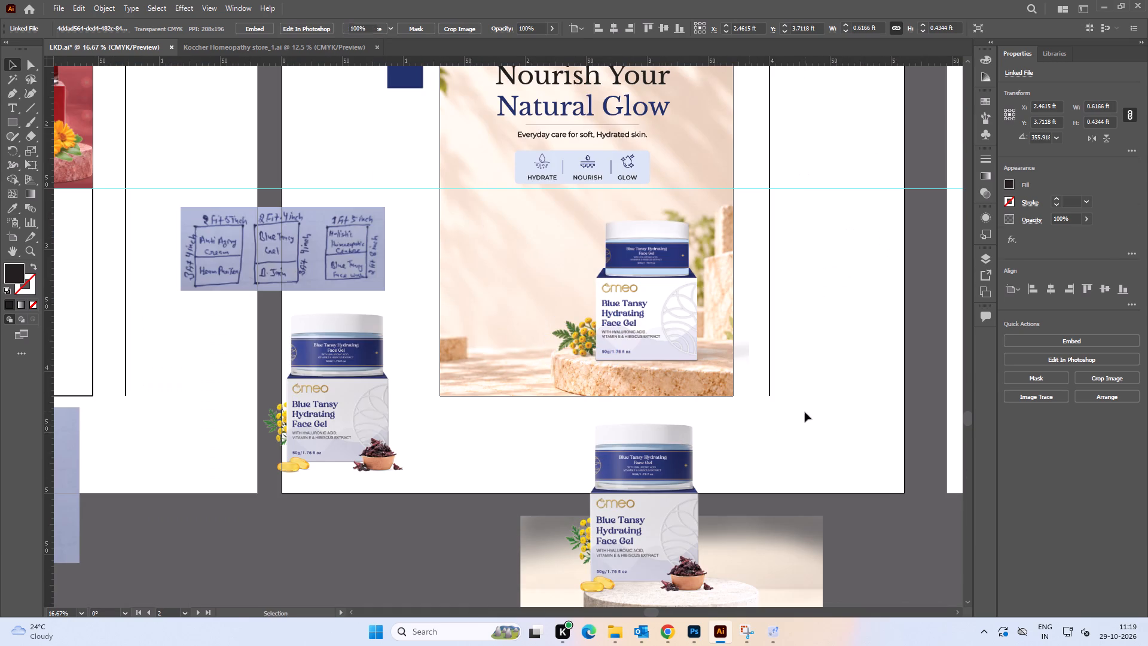
Shift the tansy flowers outward from the box to about X 2.42 ft and check the spacing.
alt+scroll(598, 366, up, 4)
drag(542, 276, 523, 278)
alt+scroll(523, 275, down, 4)
click(749, 367)
key(space)
drag(770, 360, 751, 363)
alt+scroll(651, 335, up, 4)
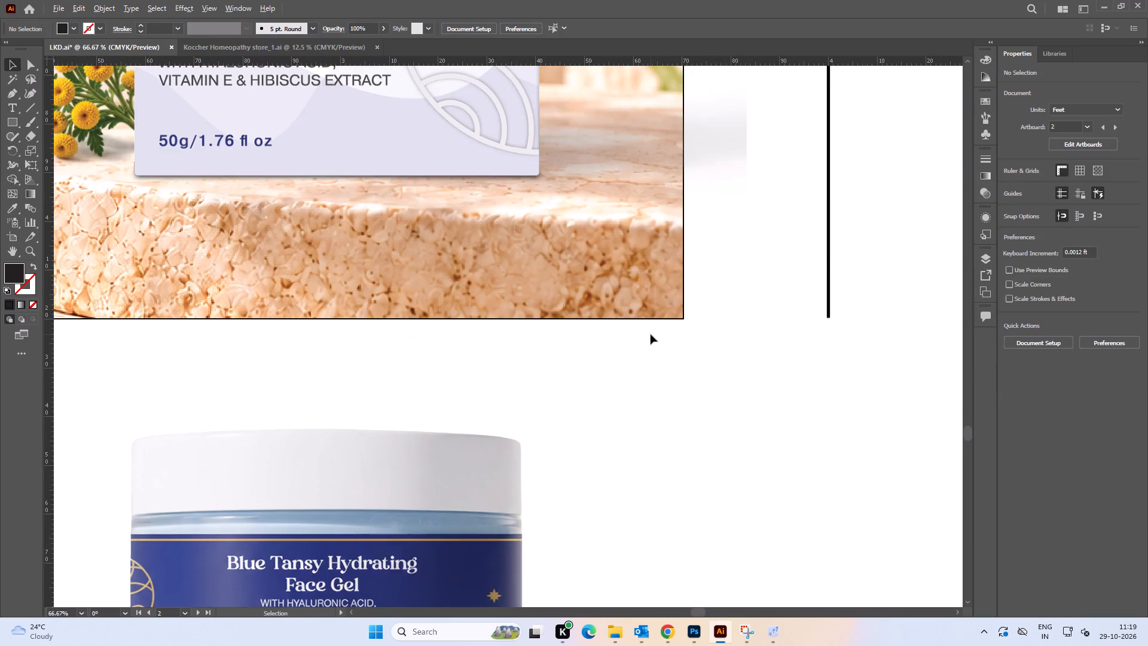
alt+scroll(667, 340, down, 2)
key(space)
drag(687, 370, 684, 406)
click(820, 364)
alt+scroll(795, 356, down, 1)
key(space)
drag(804, 345, 813, 367)
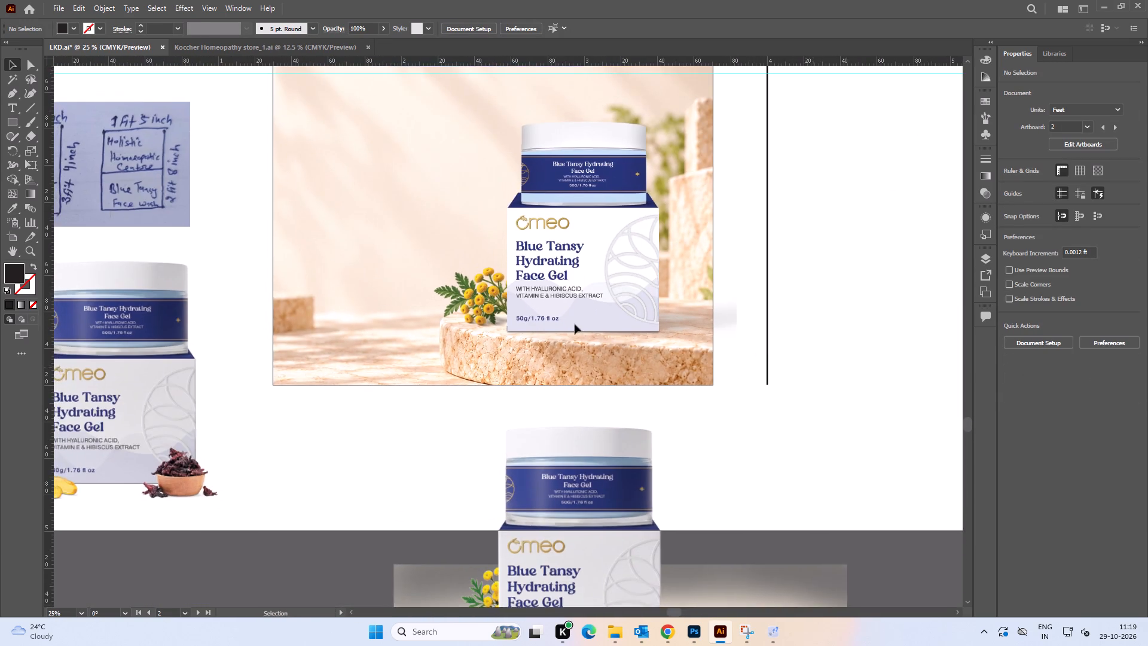
Enlarge the rotated tansy flower image to about 0.66 × 0.46 ft beside the product box.
alt+scroll(494, 292, up, 3)
click(491, 292)
shift+drag(599, 310, 614, 312)
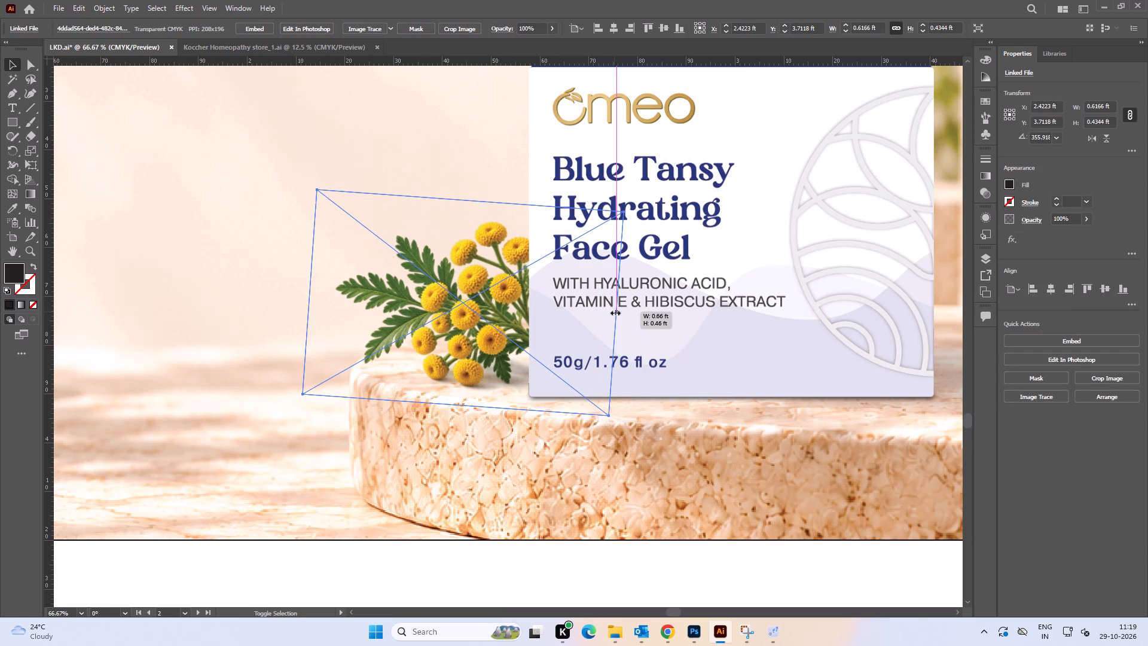
shift+drag(614, 312, 616, 312)
alt+scroll(480, 285, down, 4)
double_click(703, 359)
key(space)
drag(711, 348, 684, 401)
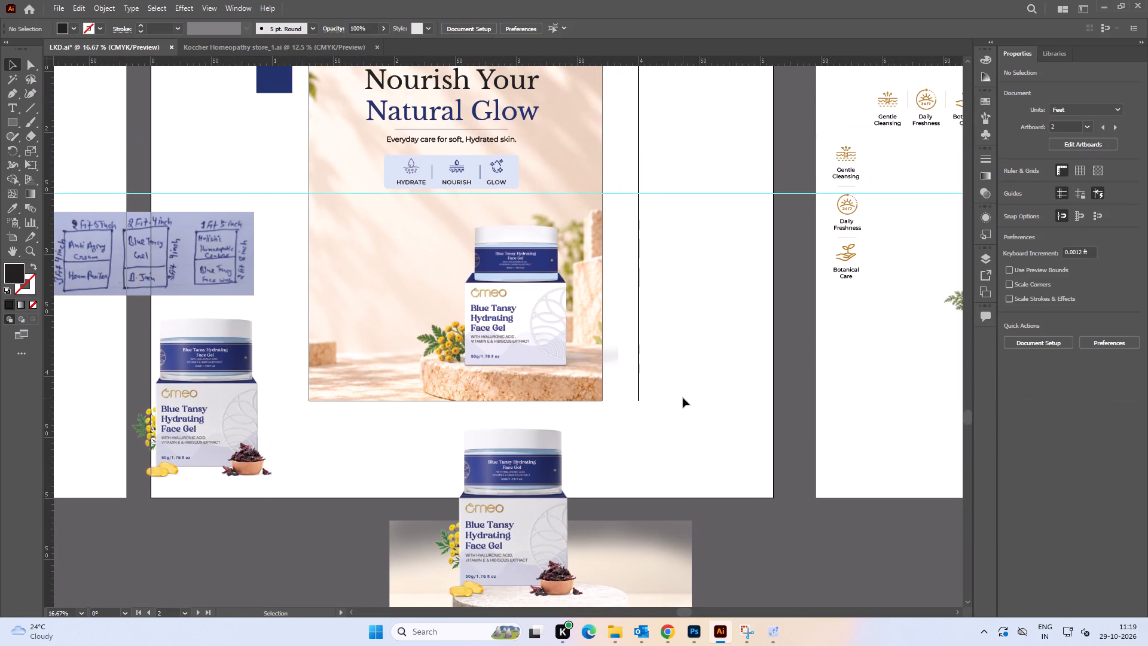
Examine the flower and product arrangement up close and against the whole poster and the red neighbouring poster.
alt+scroll(561, 364, up, 2)
key(space)
drag(627, 375, 575, 376)
click(794, 333)
alt+scroll(750, 337, down, 1)
key(space)
drag(750, 340, 748, 346)
alt+scroll(744, 346, down, 2)
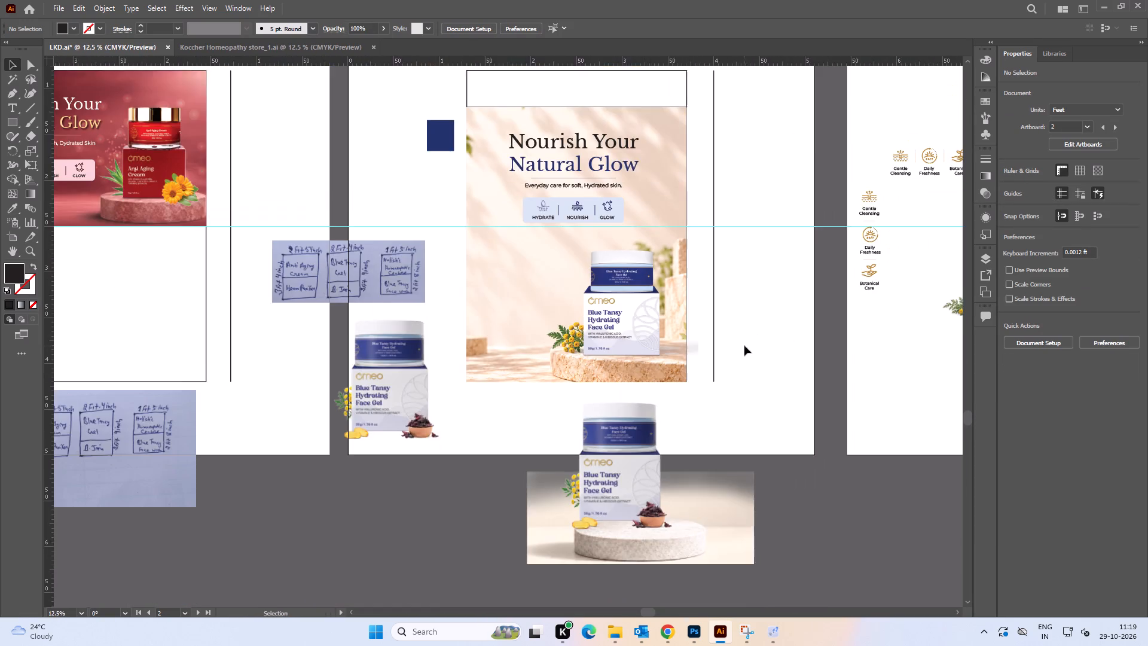
key(space)
drag(743, 348, 734, 356)
alt+scroll(652, 355, up, 3)
key(space)
drag(762, 380, 708, 381)
alt+scroll(780, 364, down, 3)
key(space)
drag(627, 370, 650, 367)
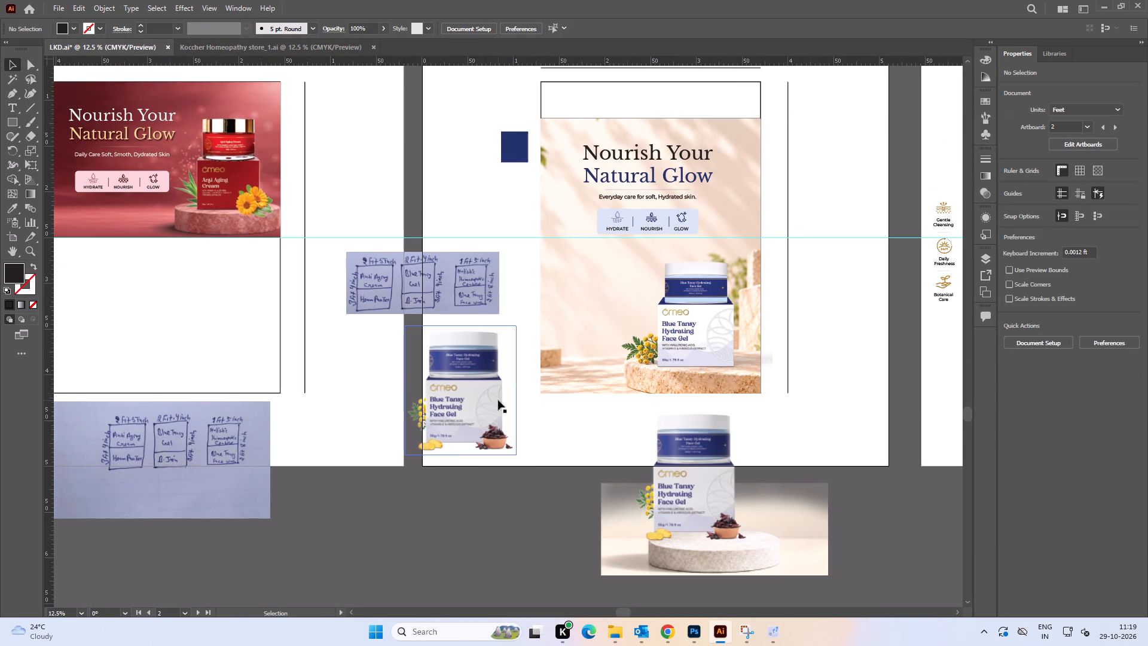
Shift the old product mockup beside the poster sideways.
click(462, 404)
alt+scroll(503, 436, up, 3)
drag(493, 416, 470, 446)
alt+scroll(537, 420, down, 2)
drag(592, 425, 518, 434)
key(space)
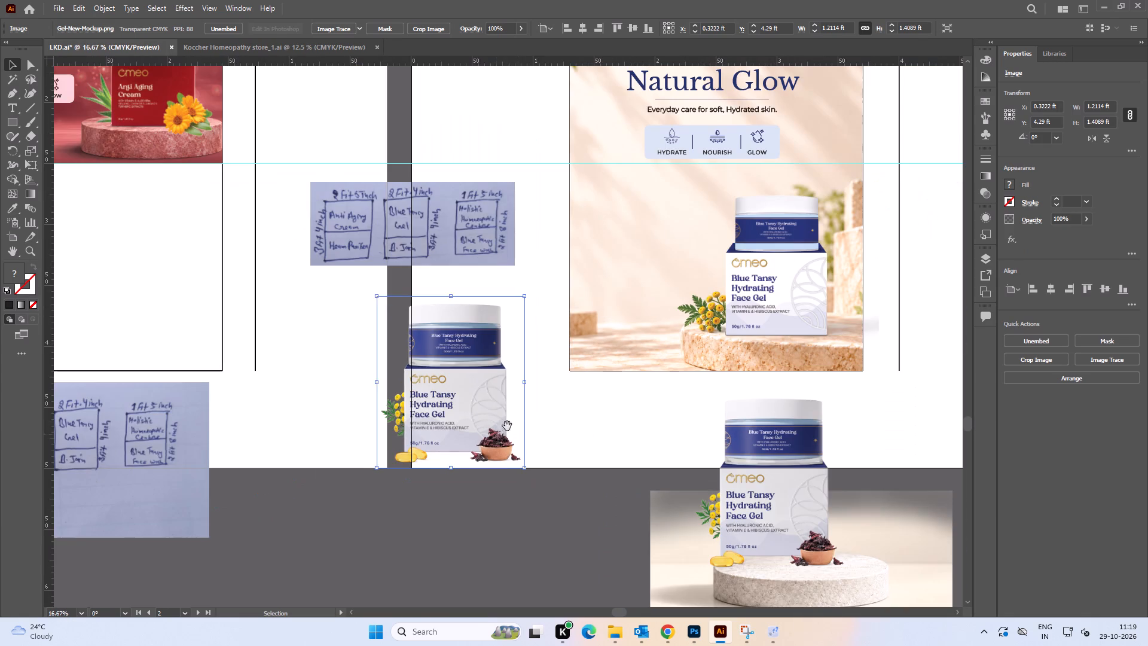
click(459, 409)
Delete the duplicate product mockup and the podium reference image below the artboard.
key(space)
drag(766, 560, 609, 433)
drag(654, 386, 664, 409)
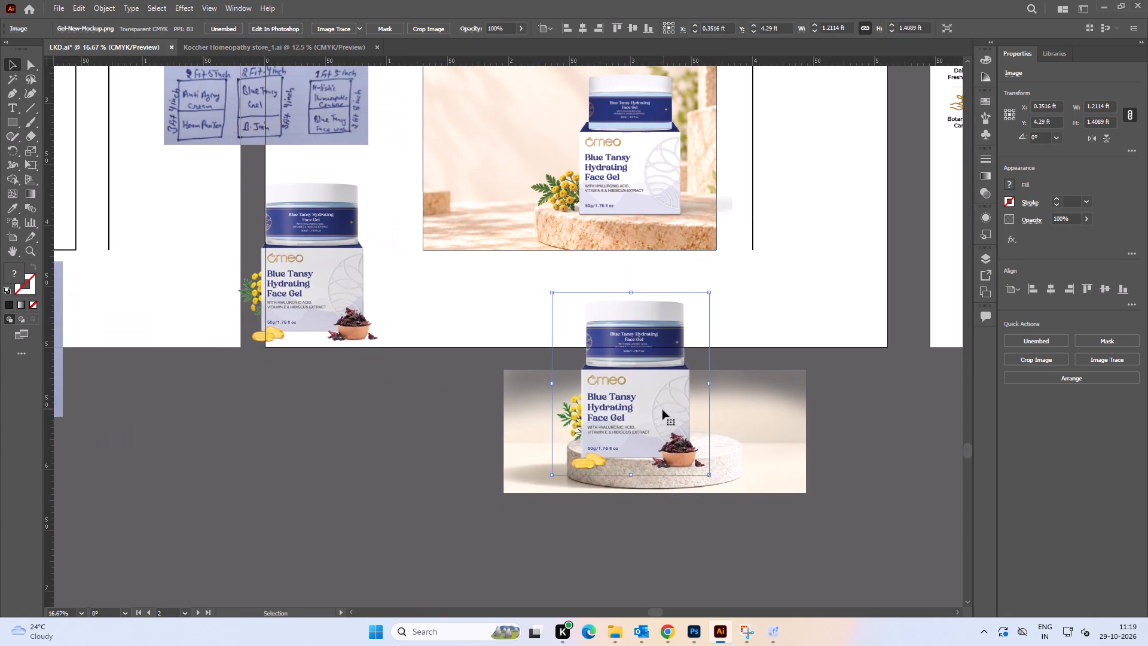
click(303, 297)
drag(630, 356, 647, 357)
key(Delete)
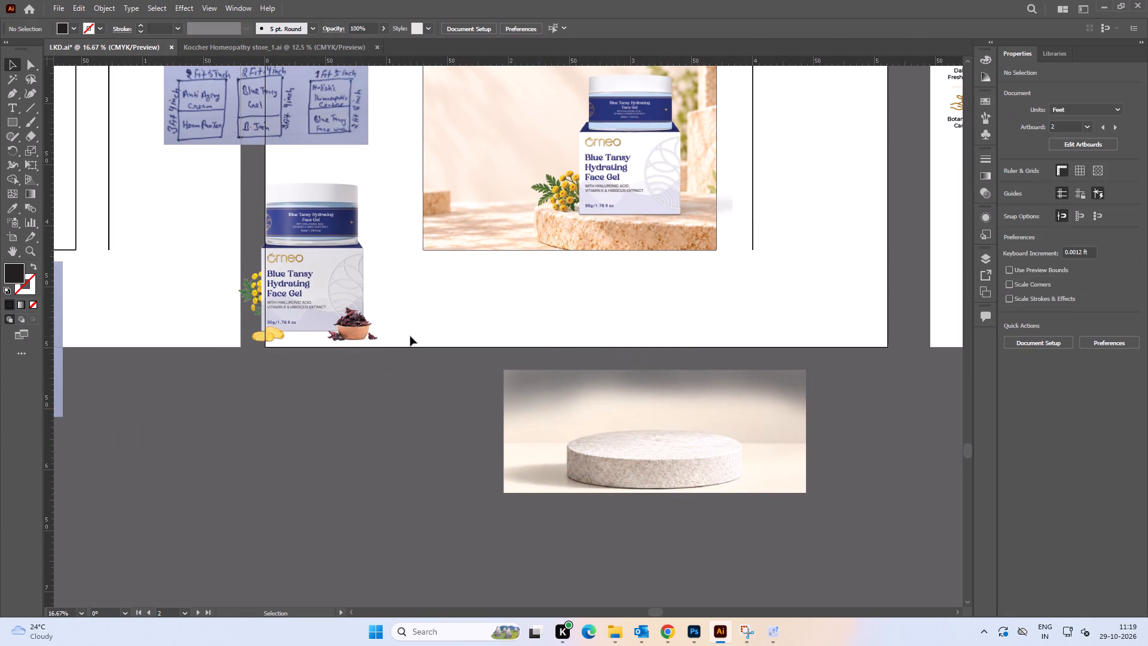
drag(732, 477, 634, 482)
key(Delete)
Move the remaining old product mockup down so it overlaps the artboard's bottom edge, clear of the poster.
drag(355, 348, 433, 361)
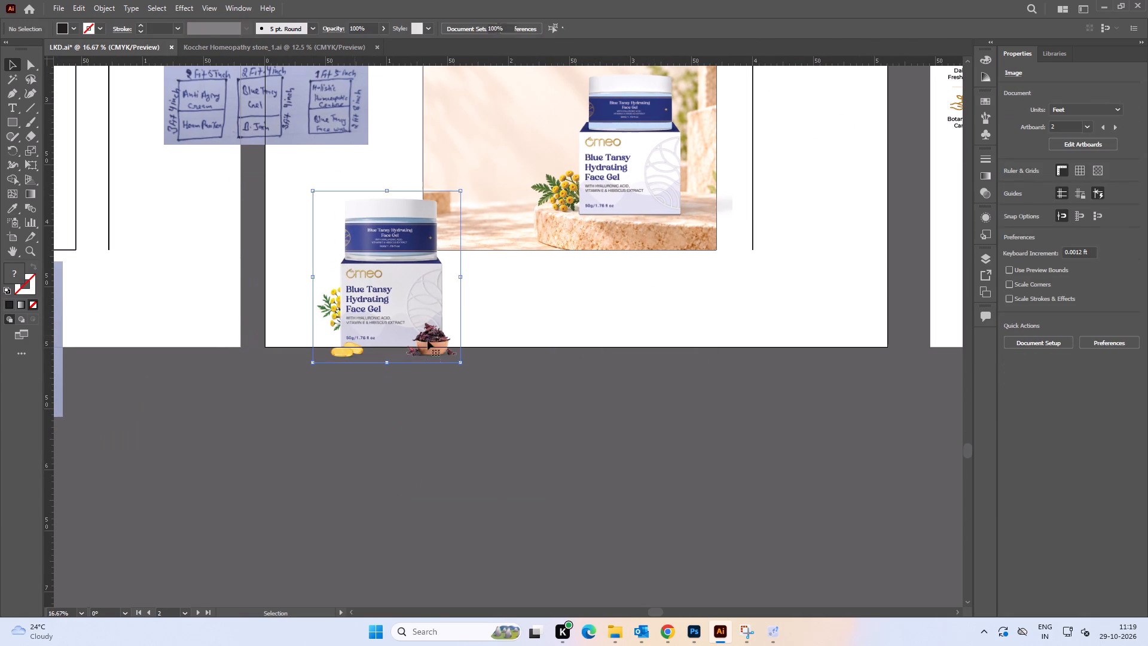
drag(419, 335, 370, 379)
click(684, 300)
Examine the poster's product, podium and tansy flowers at close range and as a whole composition.
key(space)
drag(831, 259, 763, 419)
click(765, 370)
alt+scroll(612, 343, up, 3)
key(space)
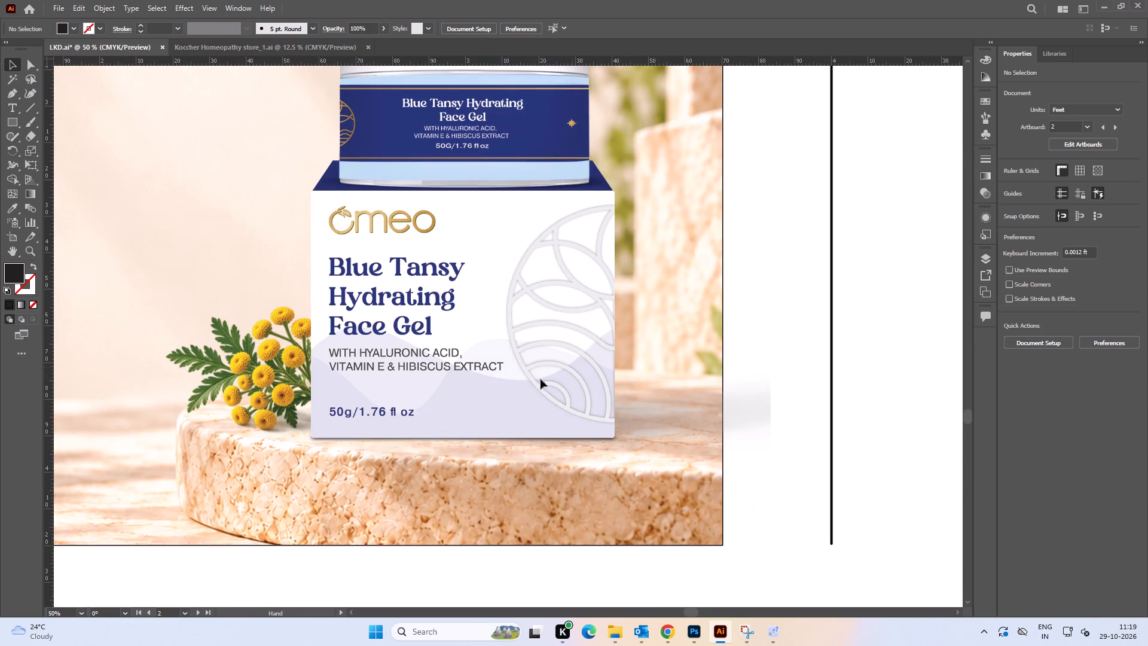
alt+scroll(522, 383, up, 1)
shift+click(511, 375)
alt+scroll(516, 374, down, 4)
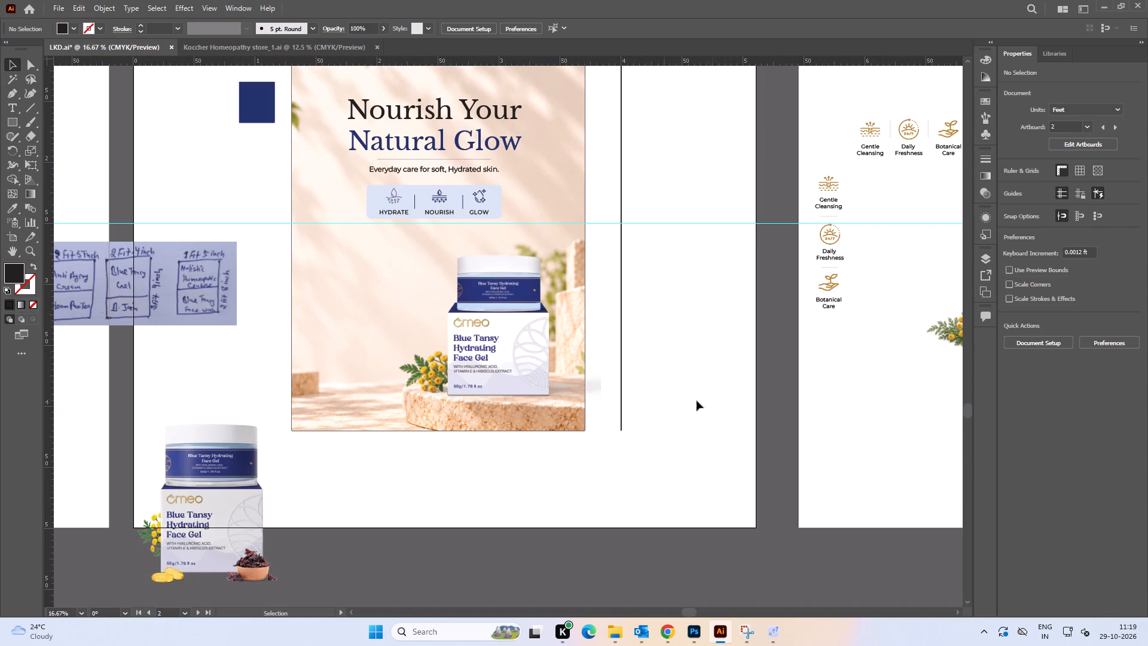
click(715, 398)
key(space)
drag(711, 370, 717, 383)
alt+scroll(511, 382, up, 3)
click(500, 383)
alt+scroll(505, 381, down, 1)
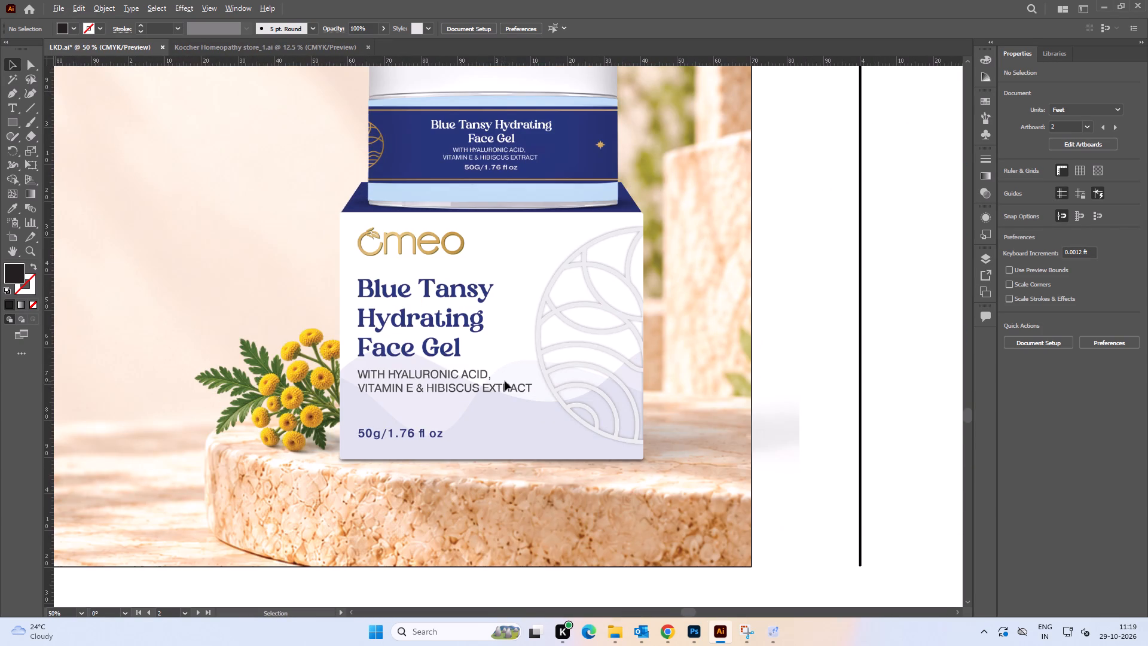
alt+scroll(505, 381, down, 1)
click(691, 408)
key(space)
drag(717, 415, 706, 415)
alt+scroll(704, 410, down, 1)
key(space)
drag(732, 411, 723, 414)
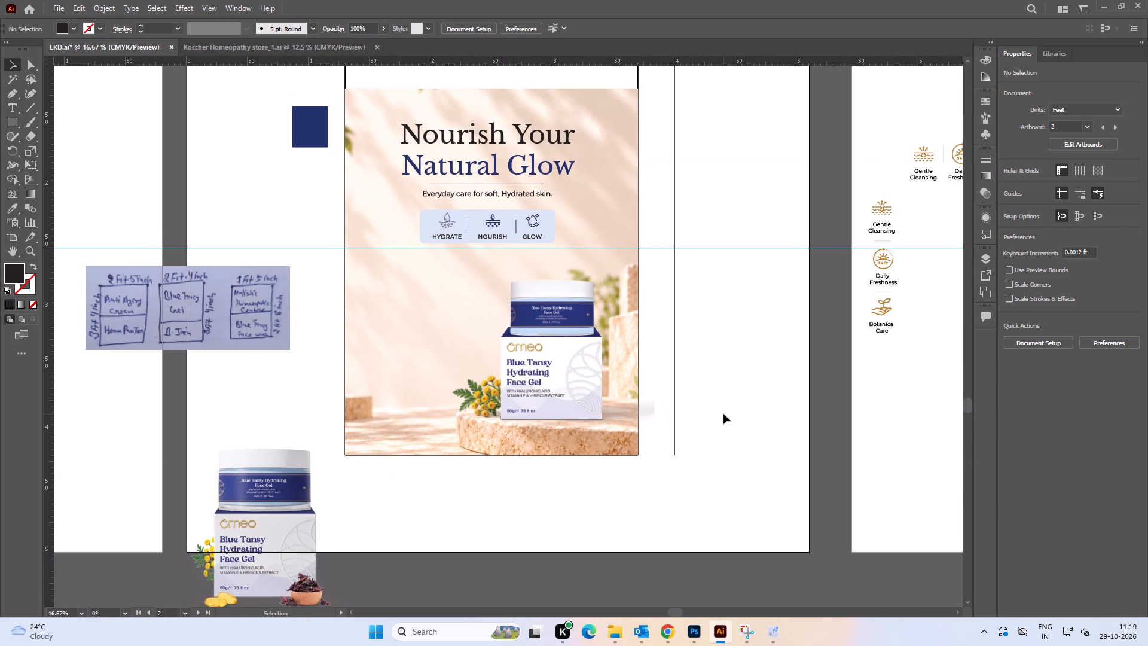
key(space)
click(724, 416)
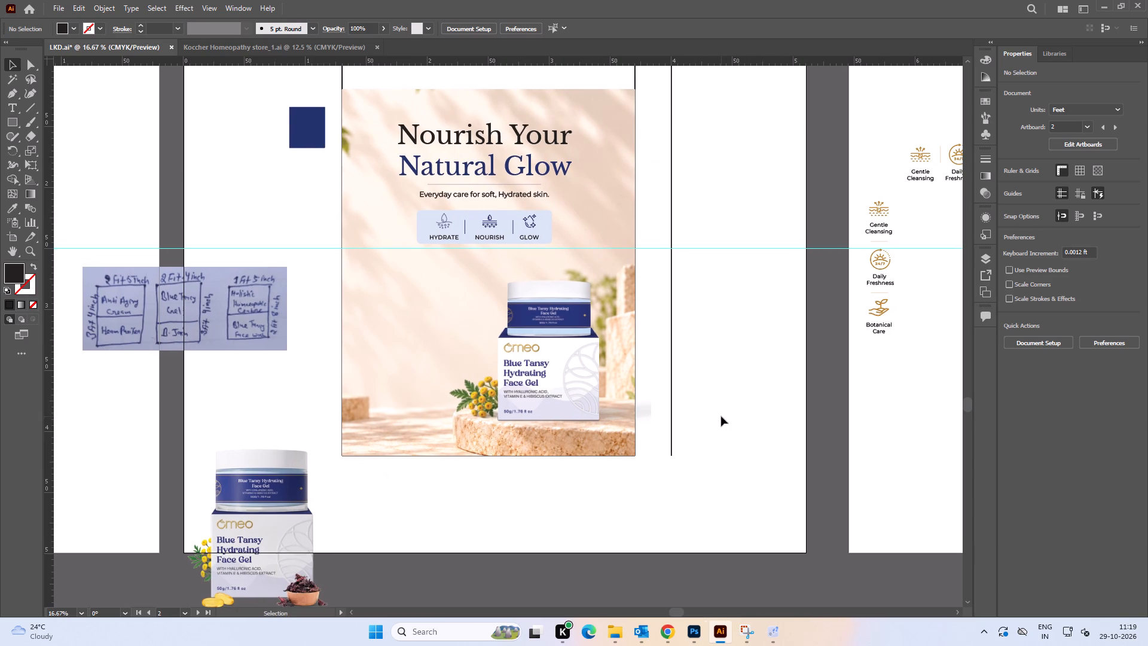
click(535, 331)
alt+scroll(581, 304, up, 2)
alt+scroll(582, 303, down, 1)
key(space)
drag(563, 355, 509, 344)
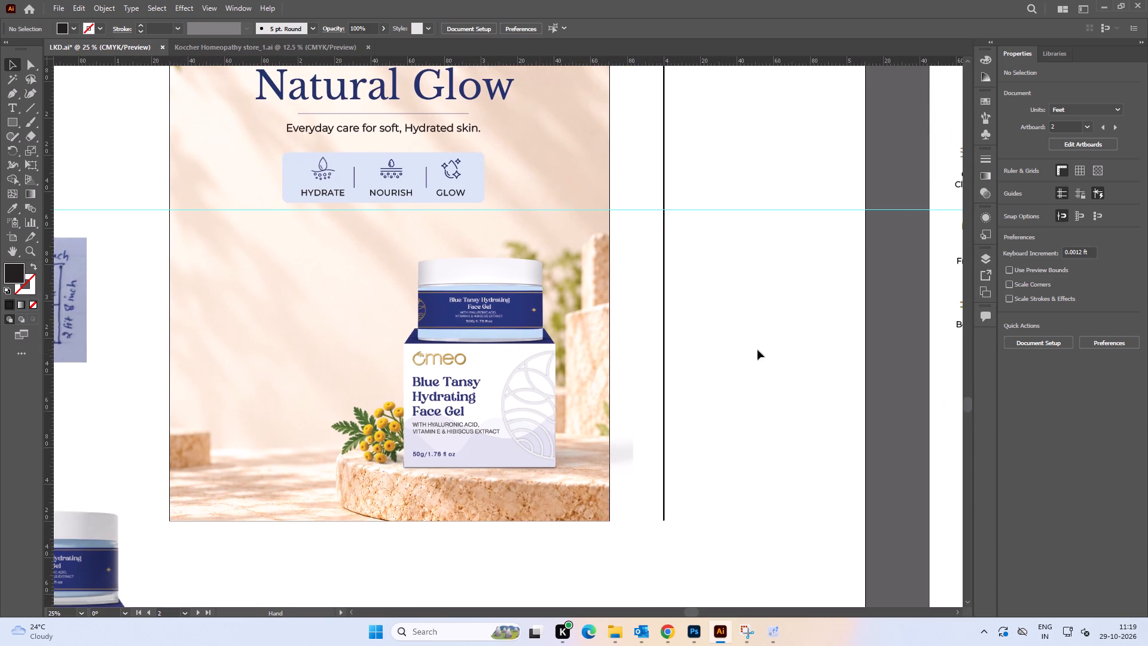
click(759, 349)
alt+scroll(463, 431, up, 2)
key(space)
drag(458, 440, 467, 431)
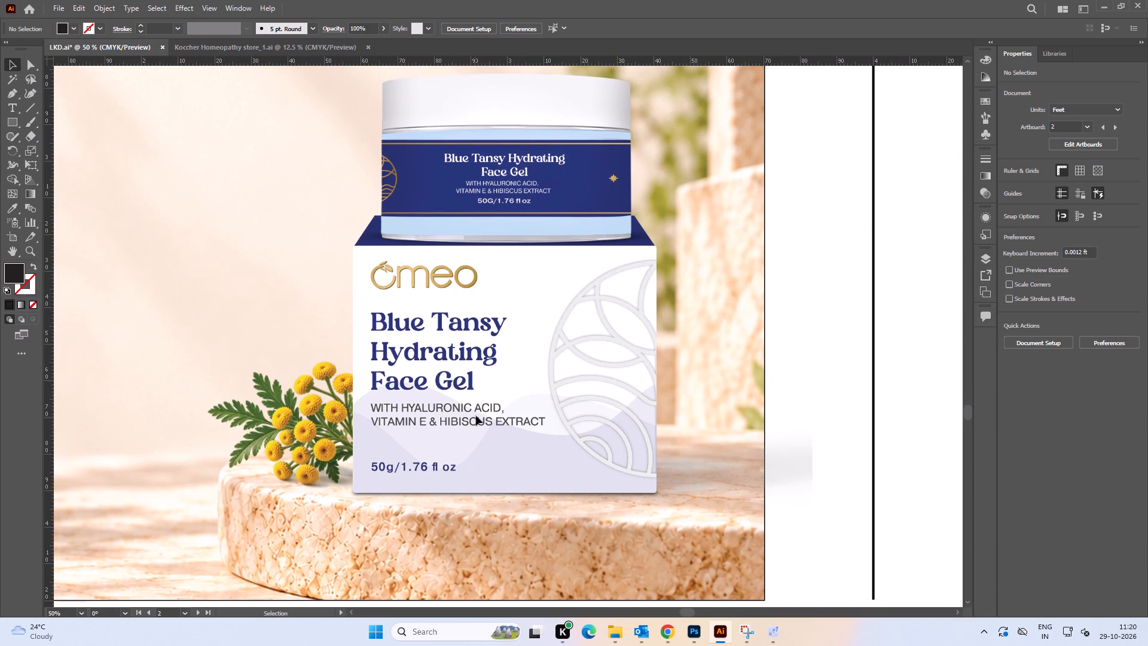
alt+scroll(477, 413, down, 2)
key(space)
drag(483, 413, 464, 417)
Enlarge the tansy flower image to about 0.69 × 0.49 ft beside the product box.
alt+scroll(407, 438, up, 3)
click(308, 388)
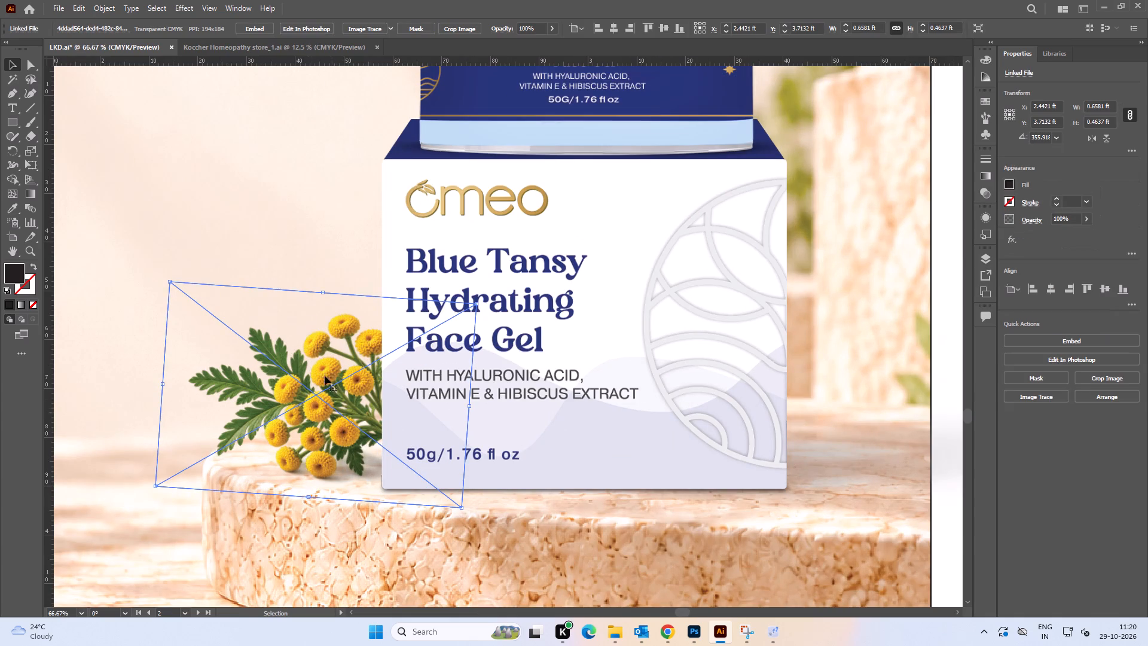
shift+drag(322, 292, 323, 282)
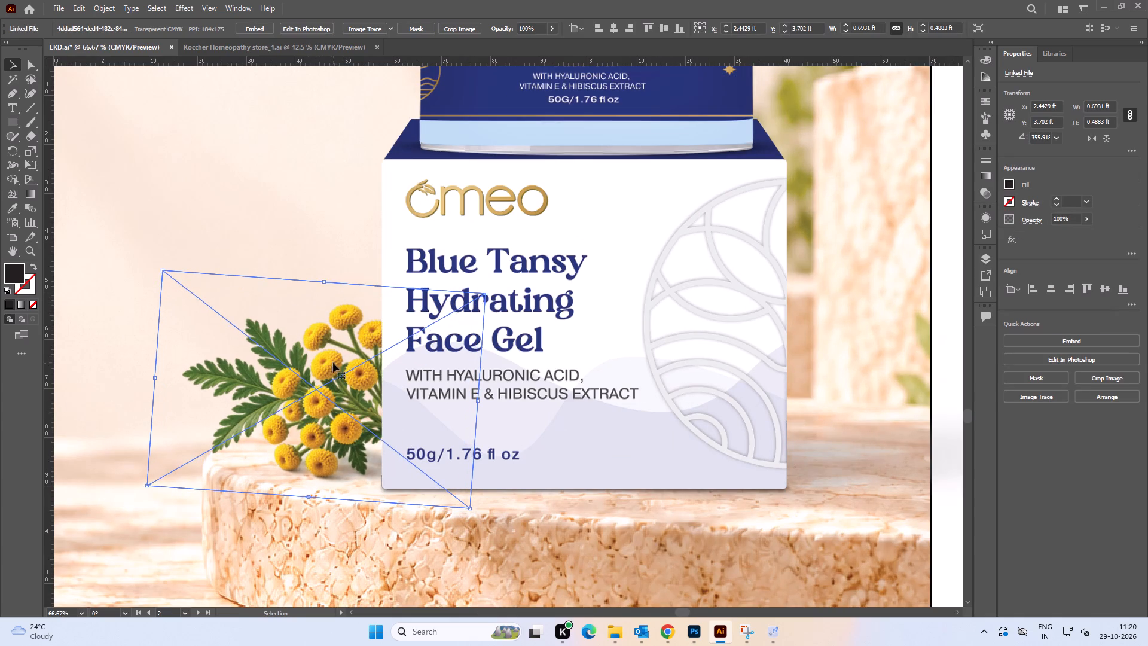
click(333, 363)
alt+scroll(329, 367, down, 3)
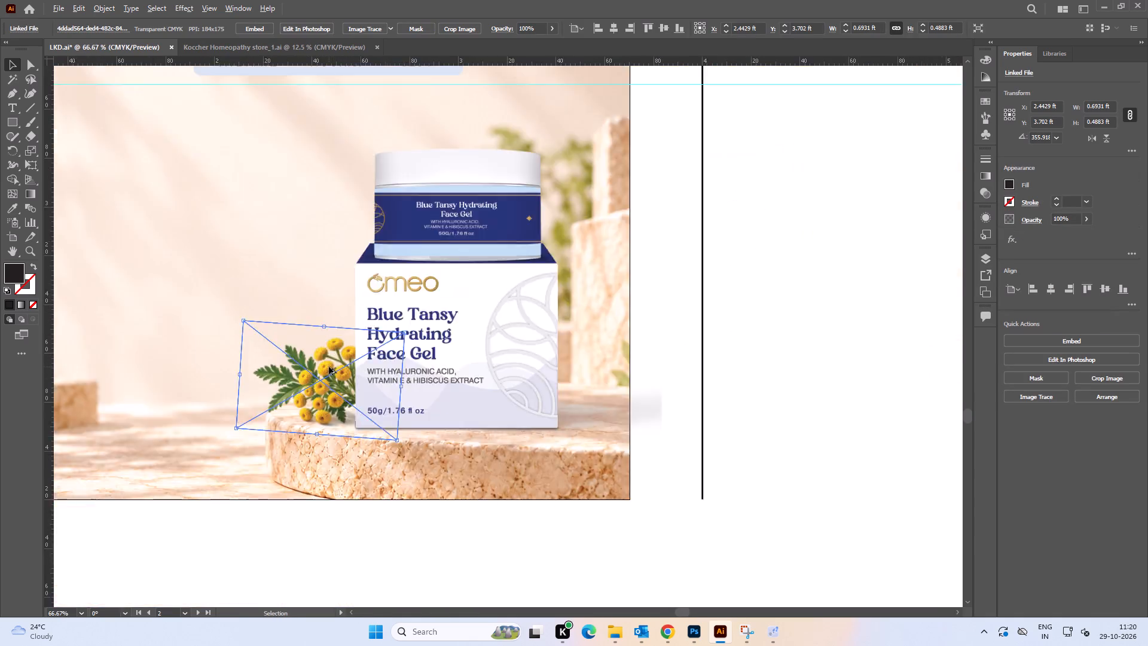
alt+scroll(329, 367, down, 1)
click(684, 431)
Examine the enlarged flowers beside the box and in the overall poster layout.
key(space)
drag(608, 415, 634, 415)
alt+scroll(460, 409, up, 3)
key(space)
drag(425, 398, 435, 415)
click(780, 383)
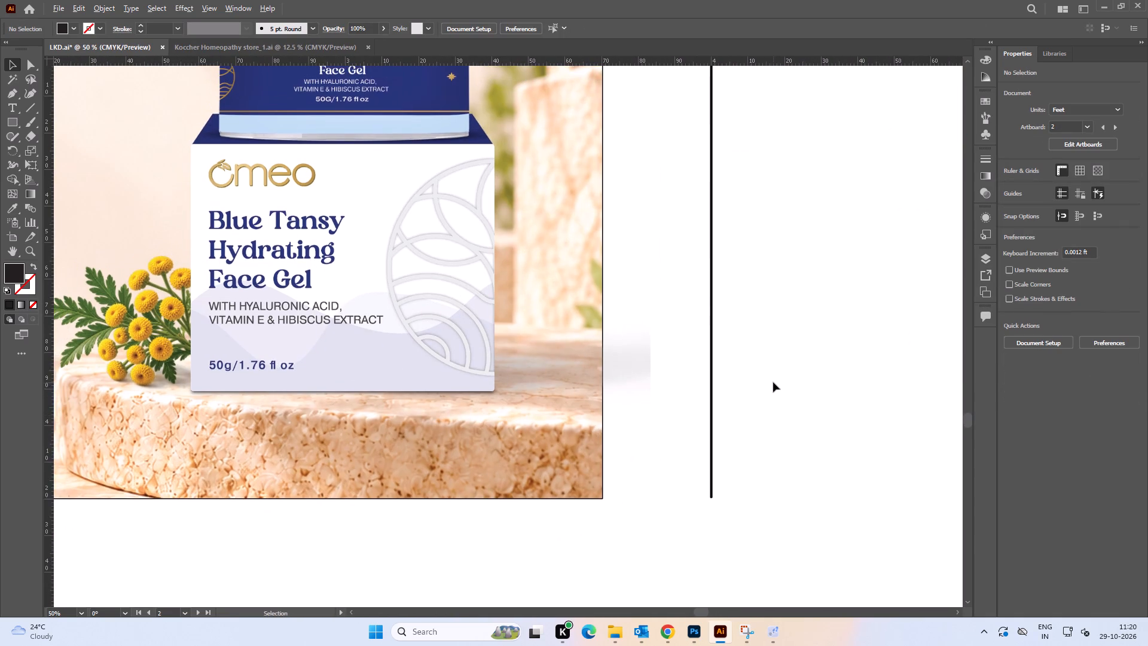
alt+scroll(773, 382, down, 2)
key(space)
drag(778, 382, 777, 393)
Switch to Photoshop and undo the hiding of the tansy flower and background layers in Untitled-1.
click(695, 639)
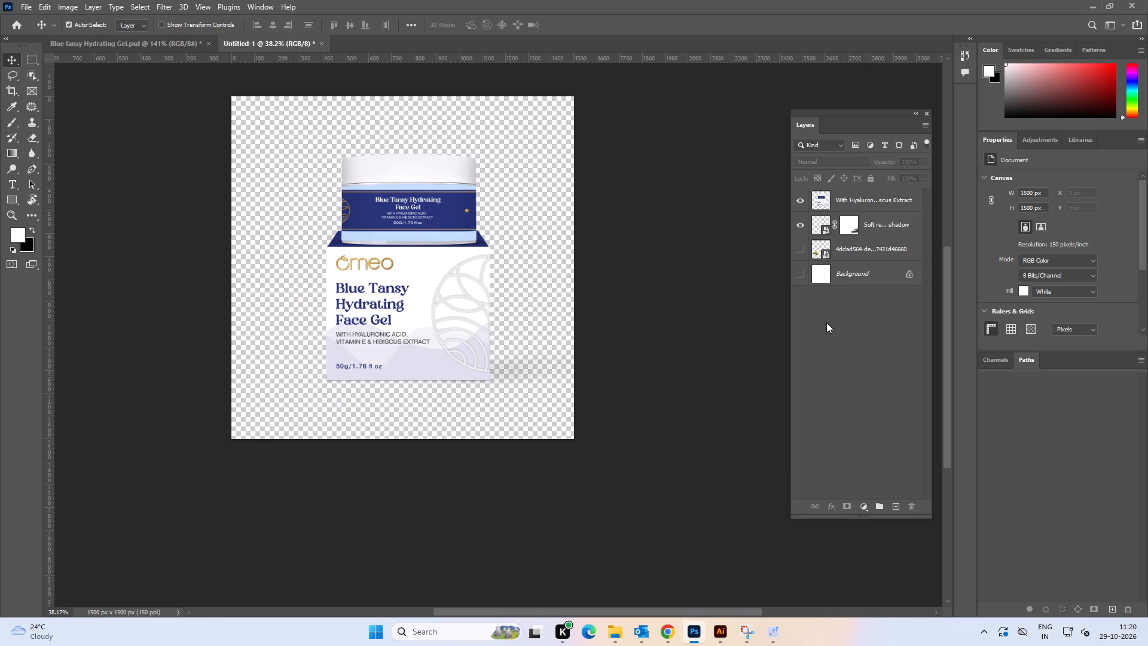
key(ctrl+z)
key(ctrl+z)
click(700, 261)
In Blue tansy Hydrating Gel.psd, show the fish oil, shadow and hibiscus tea leaves layers.
click(167, 42)
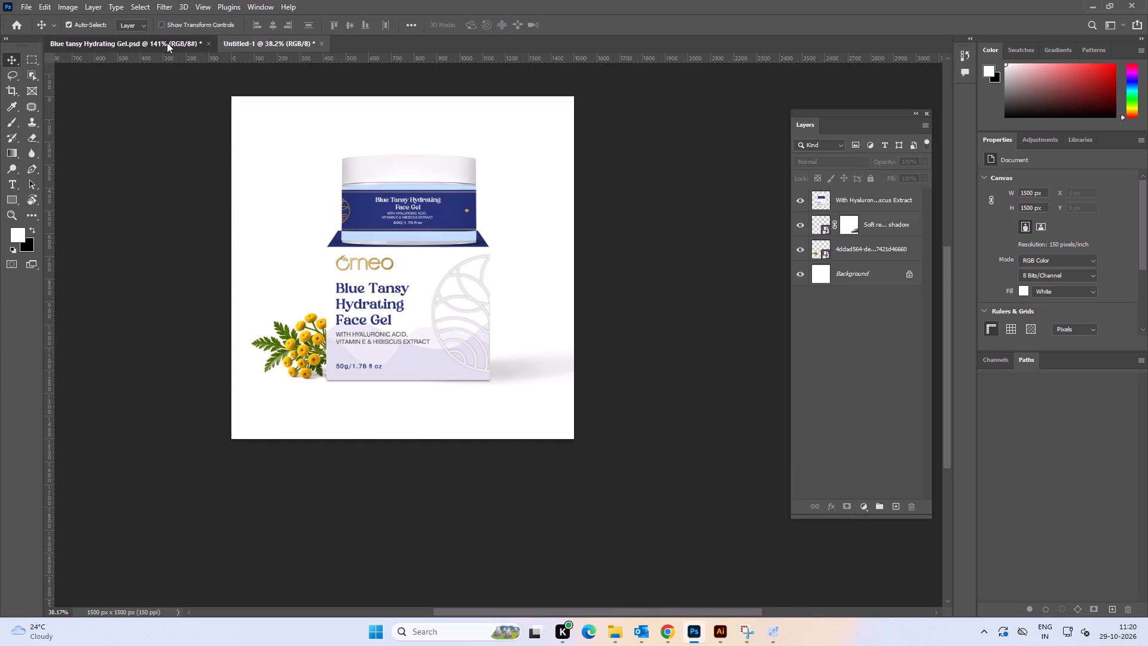
alt+scroll(665, 332, down, 2)
alt+scroll(665, 332, up, 1)
alt+scroll(665, 332, down, 7)
key(space)
drag(682, 433, 500, 376)
alt+scroll(830, 403, down, 5)
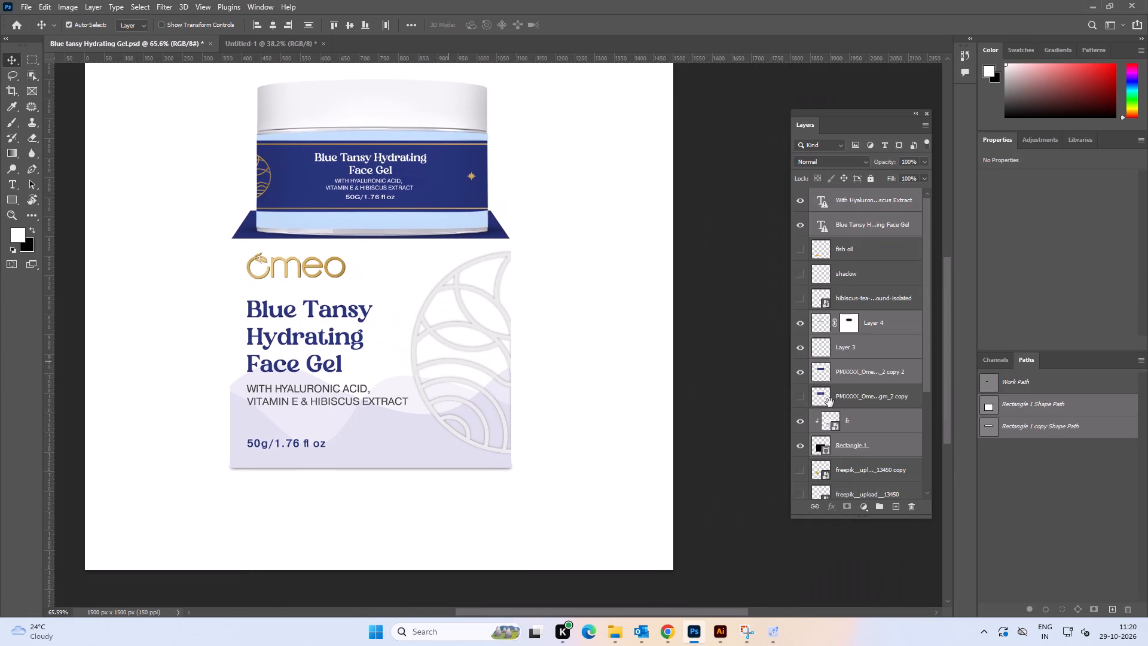
alt+scroll(737, 337, down, 3)
click(726, 305)
drag(800, 248, 798, 292)
click(694, 315)
Copy the hibiscus bowl layer from Blue tansy Hydrating Gel.psd into the Untitled-1 document.
drag(478, 383, 264, 71)
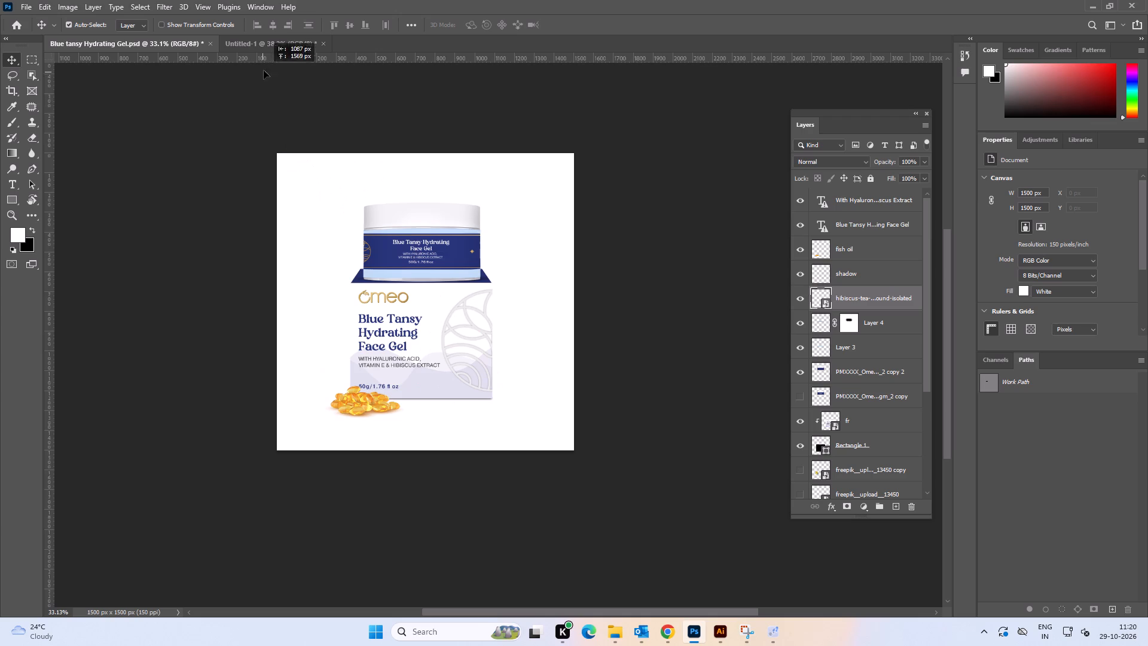
drag(264, 71, 472, 398)
Position the hibiscus bowl over the box's lower corner on the shadow side, at about X 881, Y 1115 px.
alt+scroll(472, 393, up, 4)
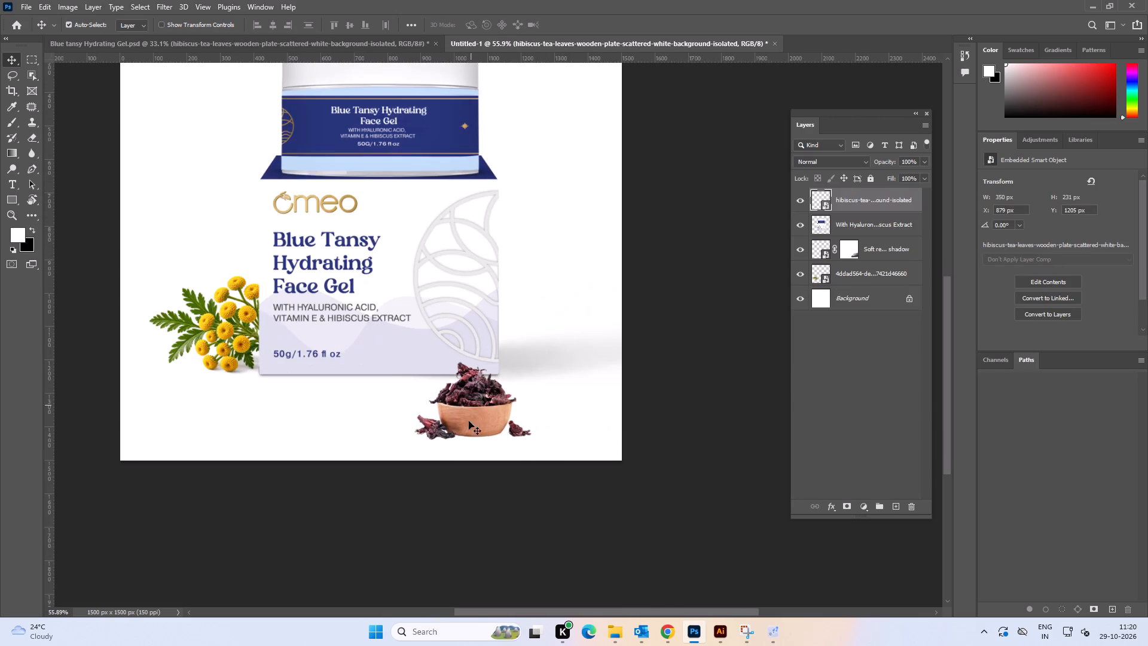
drag(471, 421, 471, 391)
alt+scroll(474, 391, up, 11)
key(space)
drag(506, 393, 488, 398)
drag(462, 397, 477, 392)
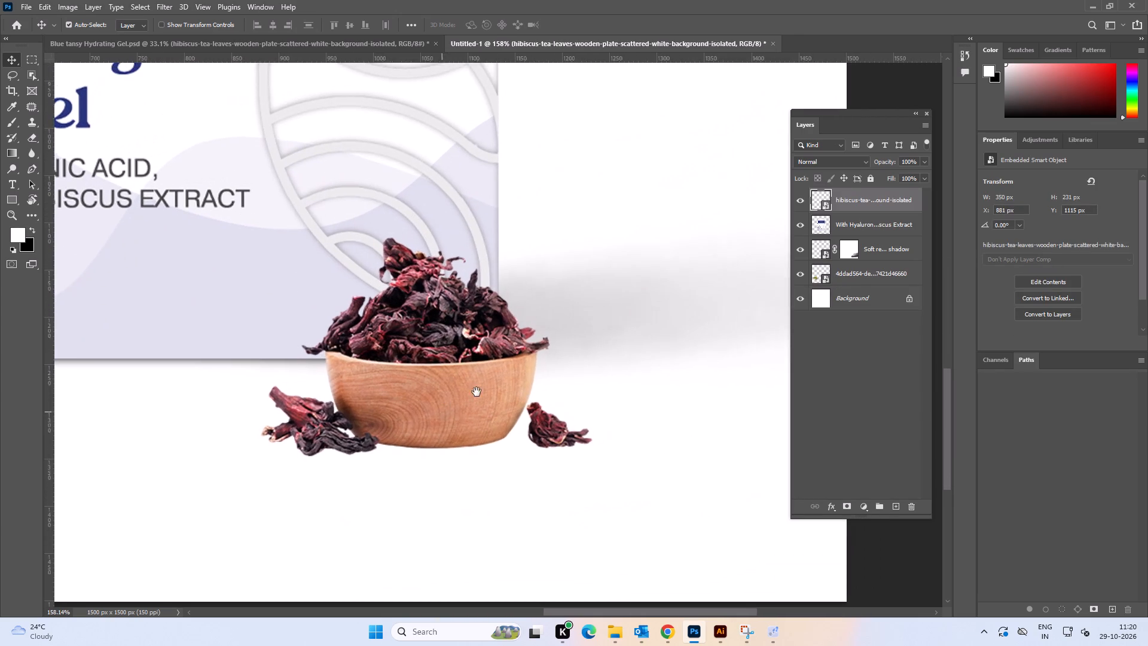
Add an empty layer directly above Background and hide the box, soft shadow and tansy flower layers.
drag(477, 392, 485, 387)
drag(477, 399, 486, 392)
click(506, 476)
alt+scroll(468, 440, up, 2)
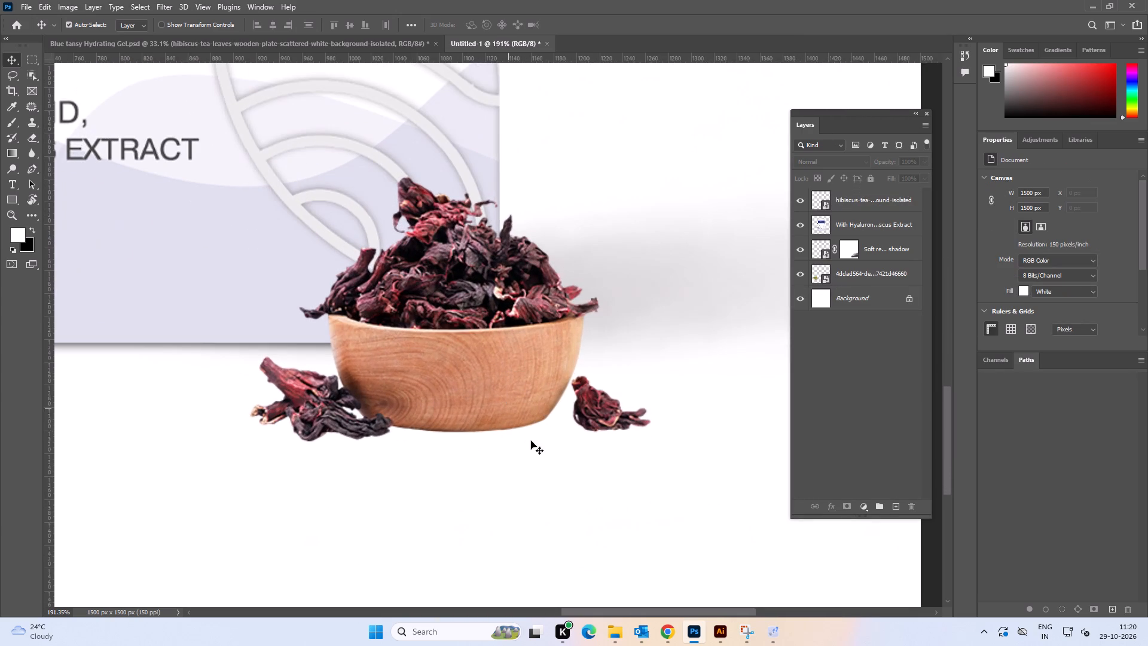
click(500, 376)
click(896, 508)
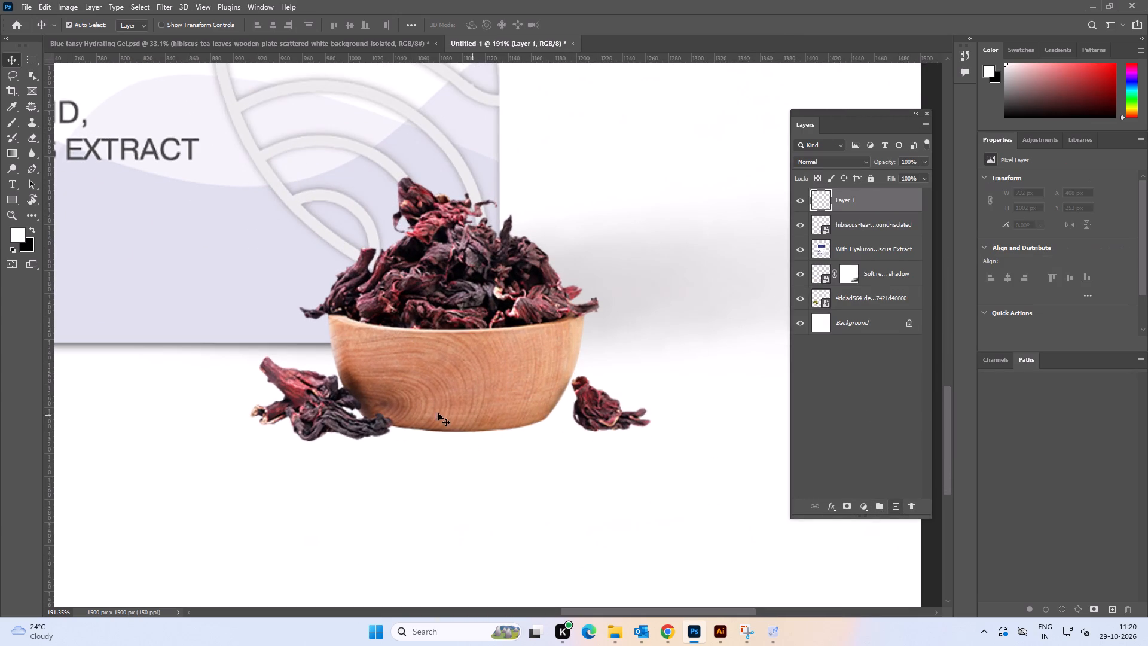
double_click(807, 227)
drag(799, 248, 799, 255)
drag(799, 255, 798, 304)
drag(865, 202, 878, 304)
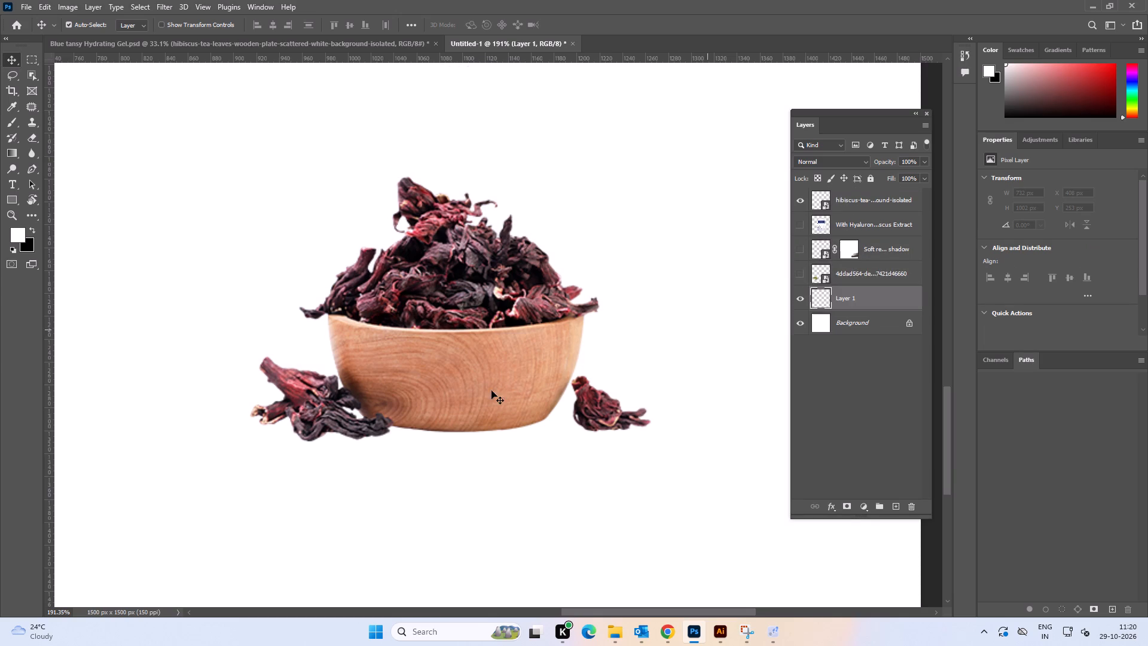
Set the Brush to a 70 px size with 100% opacity and 100% flow.
alt+scroll(454, 419, up, 4)
key(space)
key(space)
key(space)
key(space)
key(space)
drag(490, 418, 475, 361)
key(b)
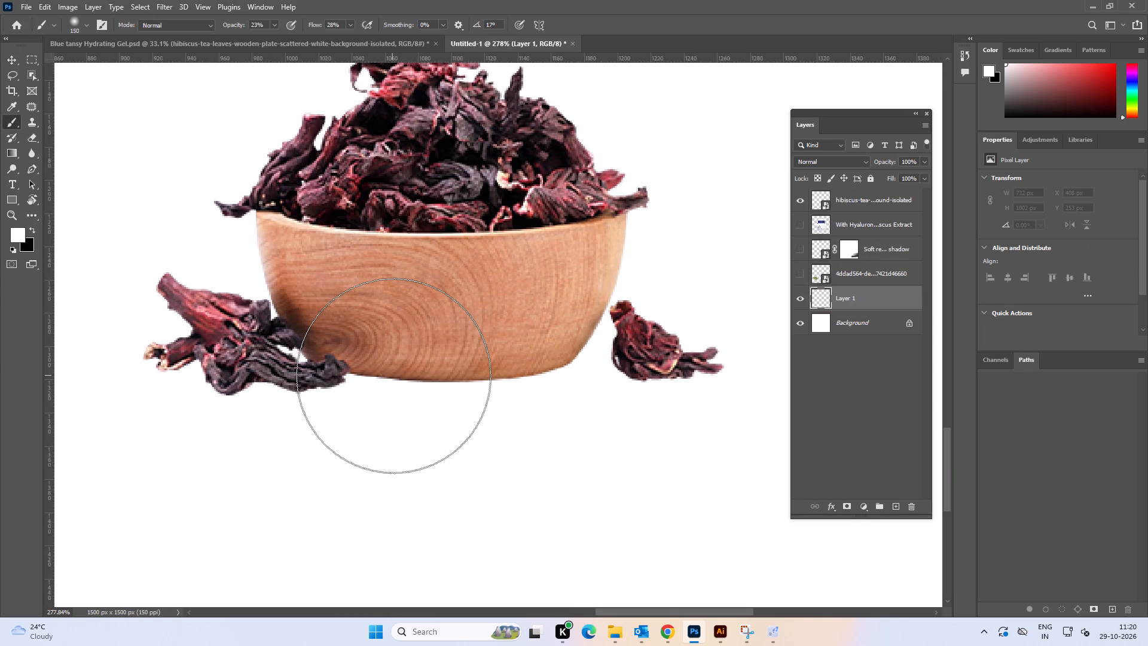
text([[)
key(bracketleft)
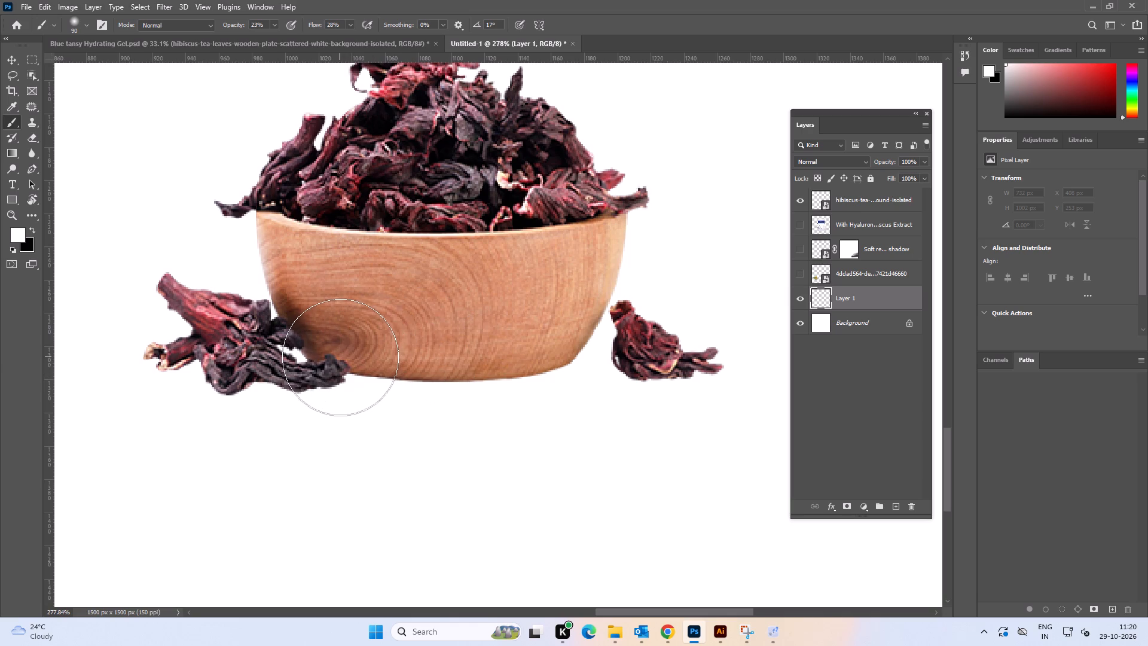
text([[)
drag(319, 355, 587, 340)
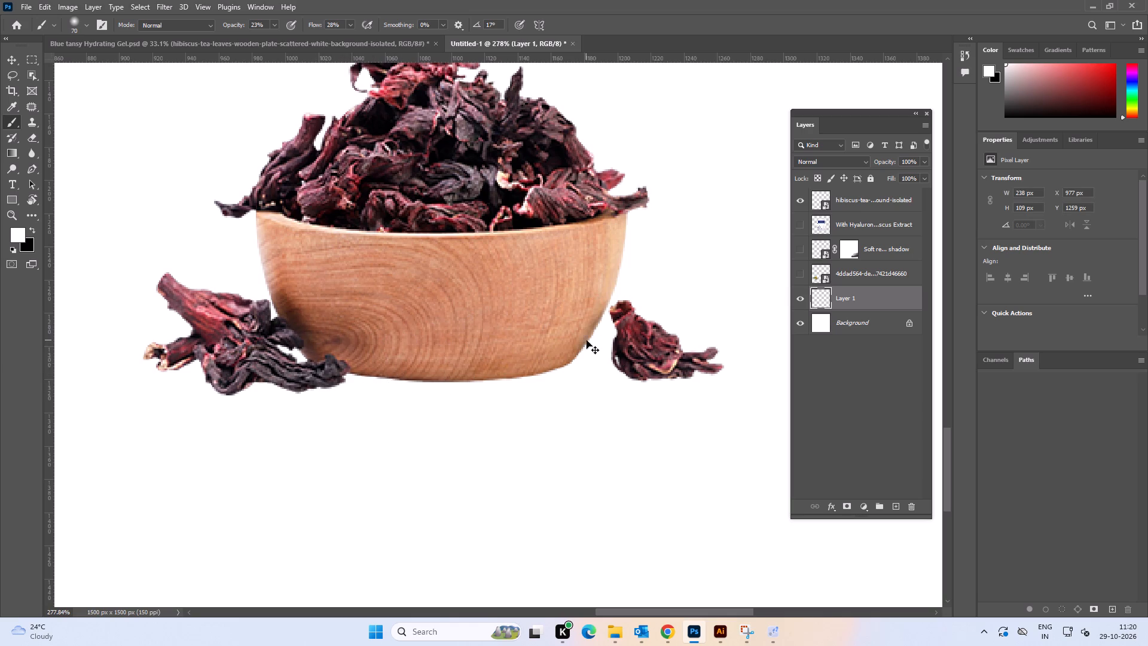
key(ctrl+z)
click(275, 26)
drag(273, 38, 358, 43)
click(352, 25)
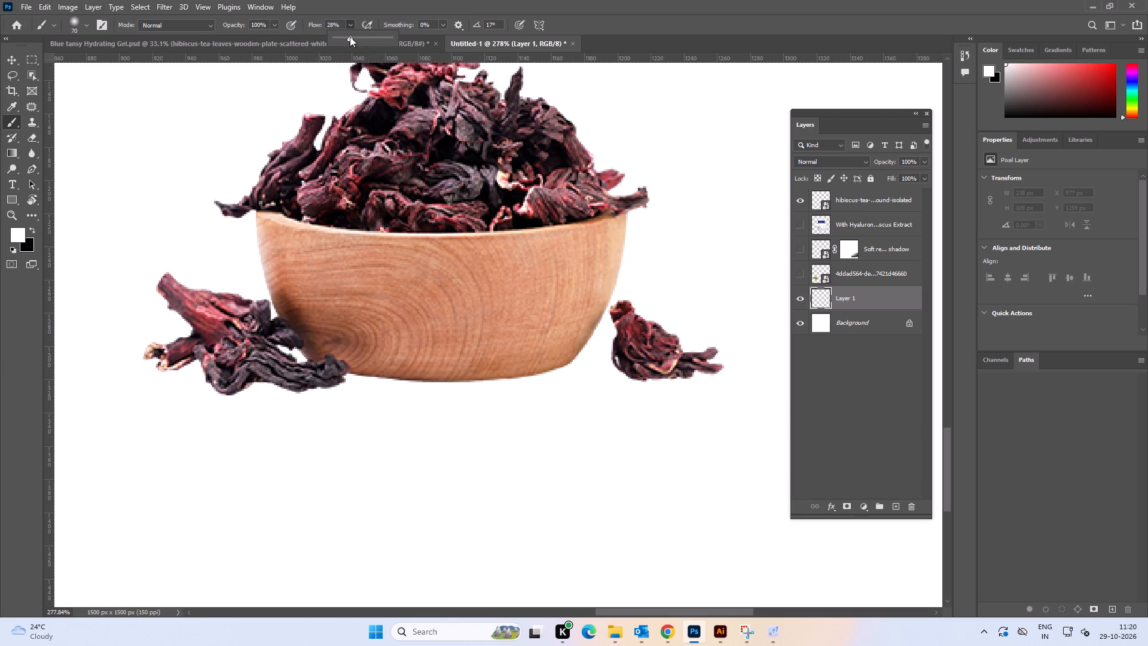
drag(350, 36, 429, 40)
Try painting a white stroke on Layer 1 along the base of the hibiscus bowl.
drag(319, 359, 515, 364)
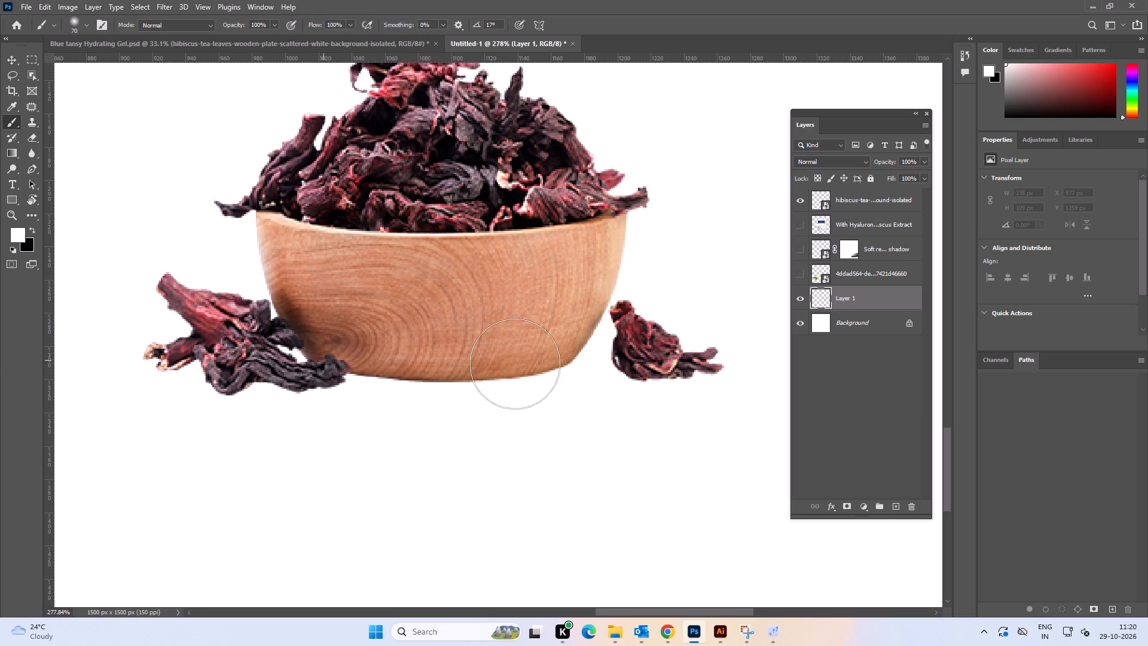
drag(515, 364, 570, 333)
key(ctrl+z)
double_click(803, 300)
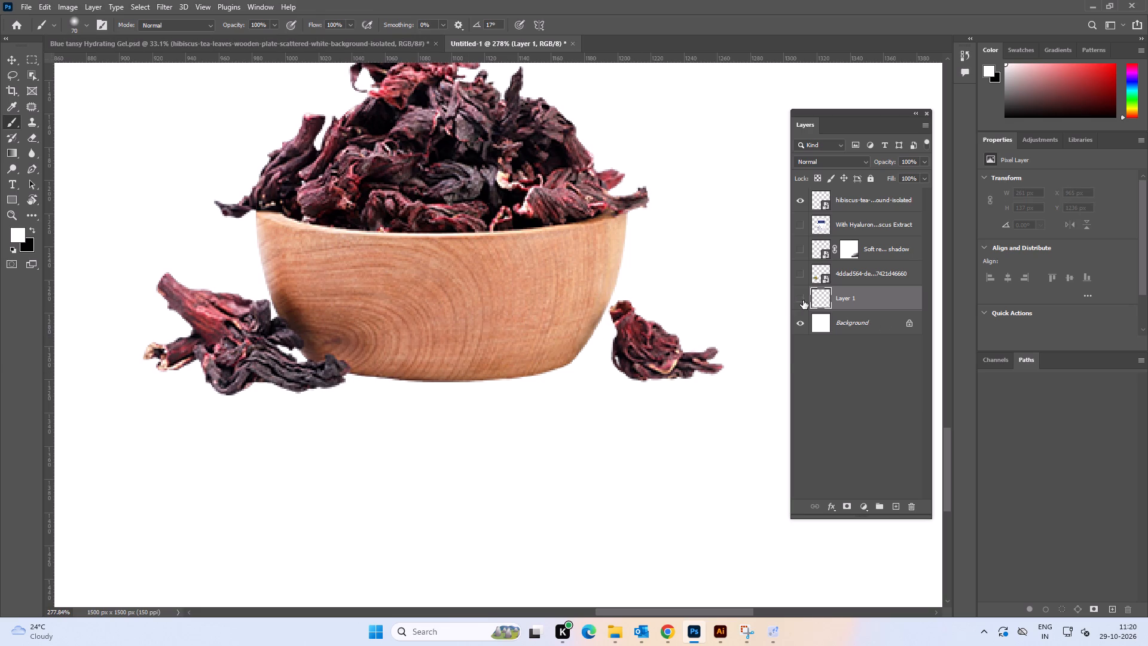
Paint a curved black shadow stroke on Layer 1 beneath the bowl's base.
key(x)
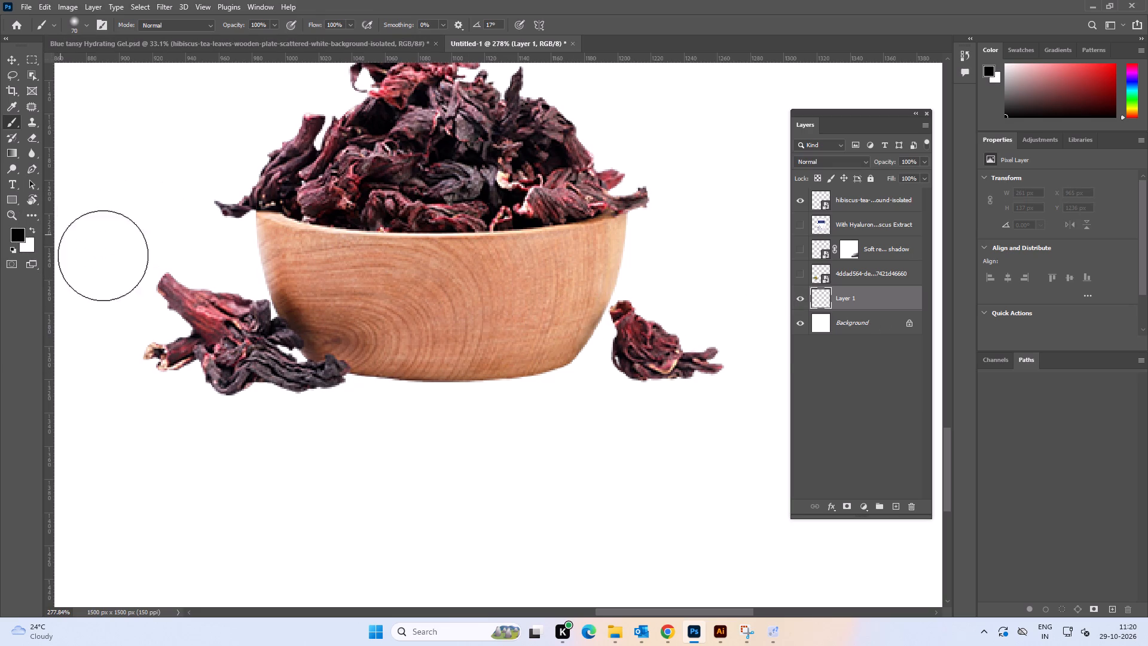
drag(328, 361, 591, 328)
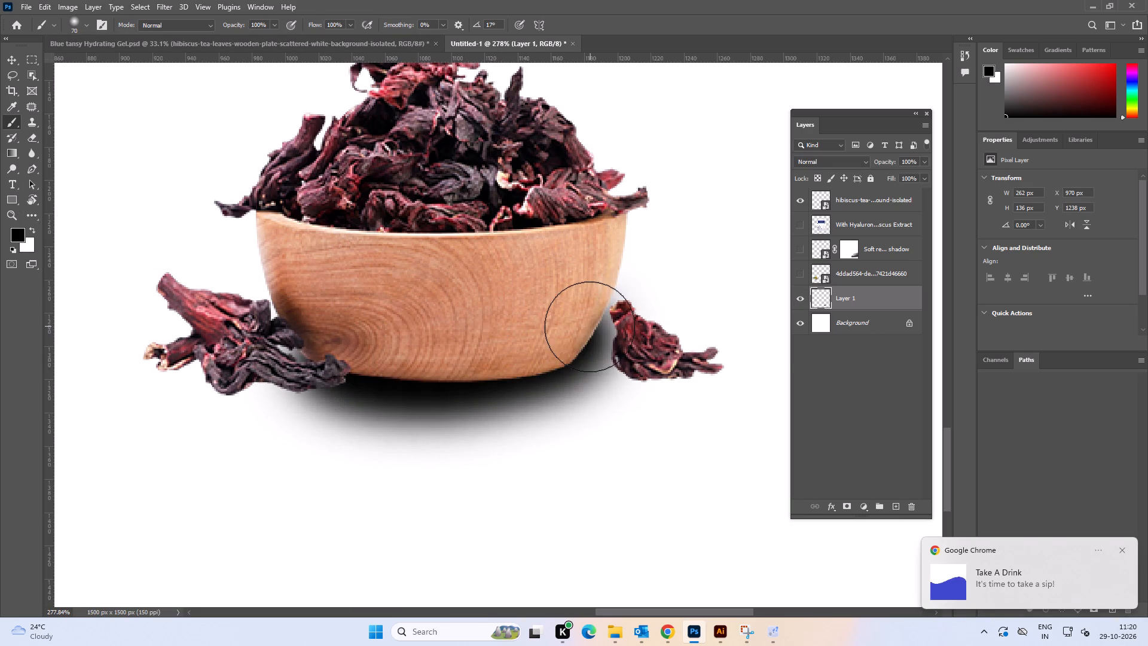
key(ctrl+z)
drag(307, 356, 590, 358)
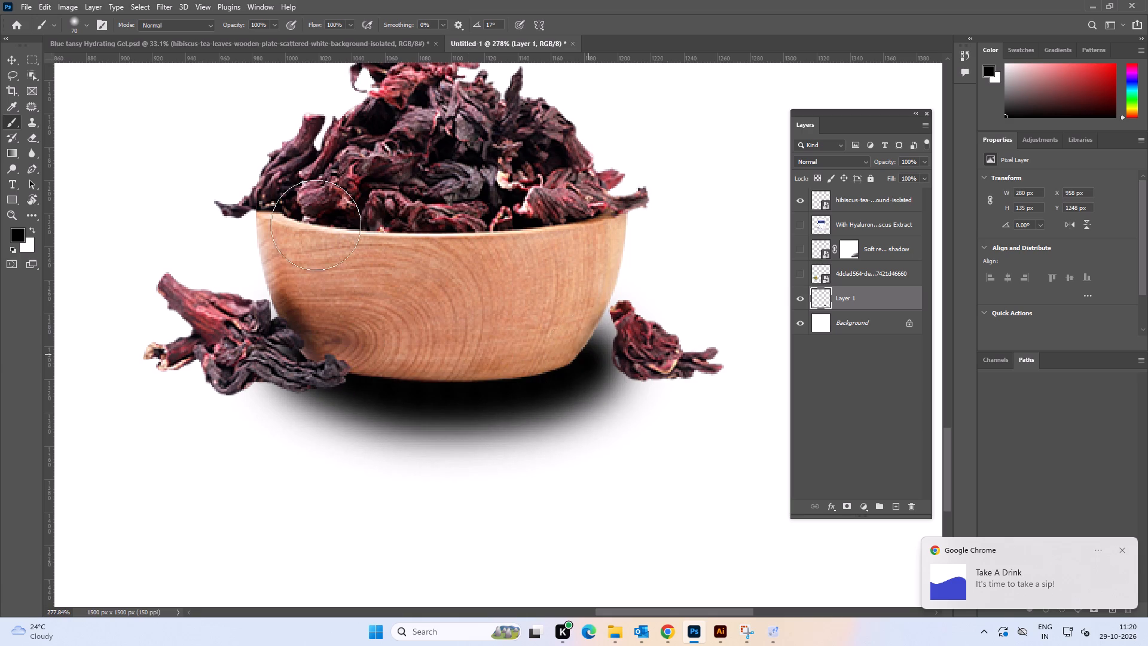
Transform the painted shadow to about 95% width and 52% height, tucked under the bowl at about X 1086.5, Y 1306 px.
click(8, 59)
key(ctrl+t)
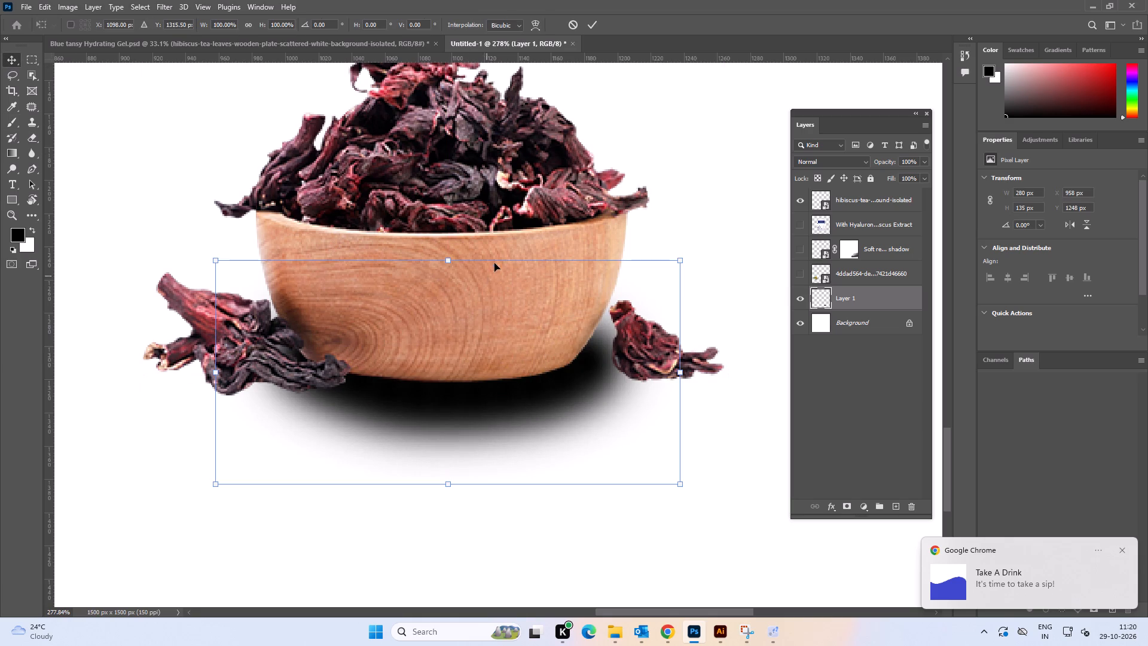
drag(451, 261, 461, 340)
drag(481, 412, 474, 360)
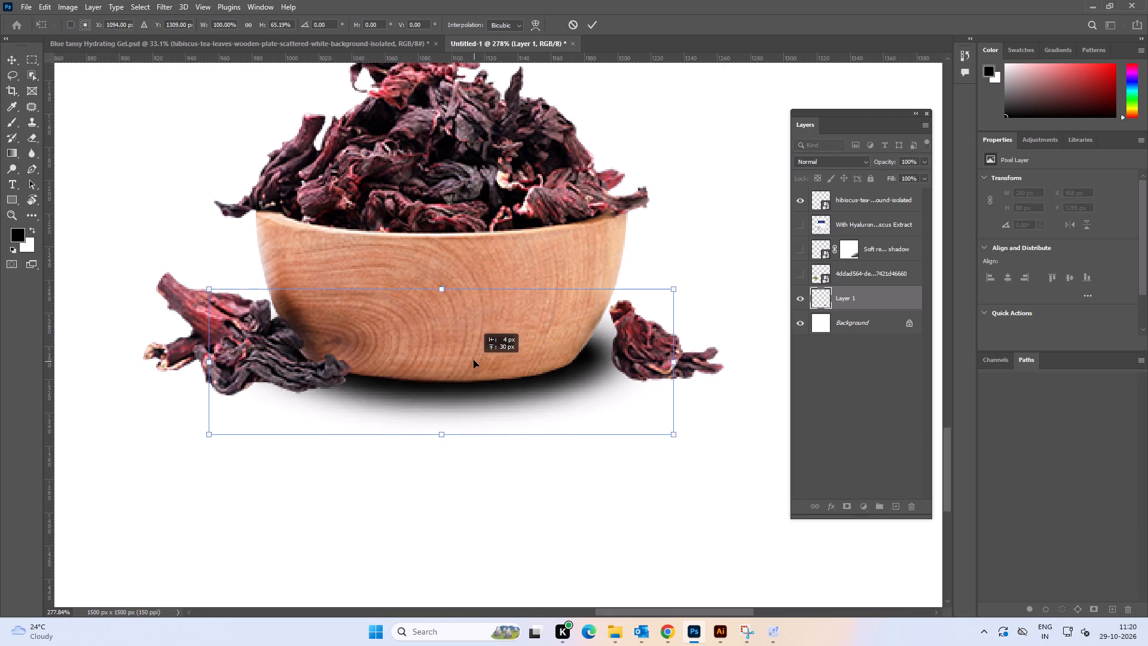
drag(474, 360, 462, 354)
drag(433, 281, 433, 294)
alt+drag(661, 362, 649, 362)
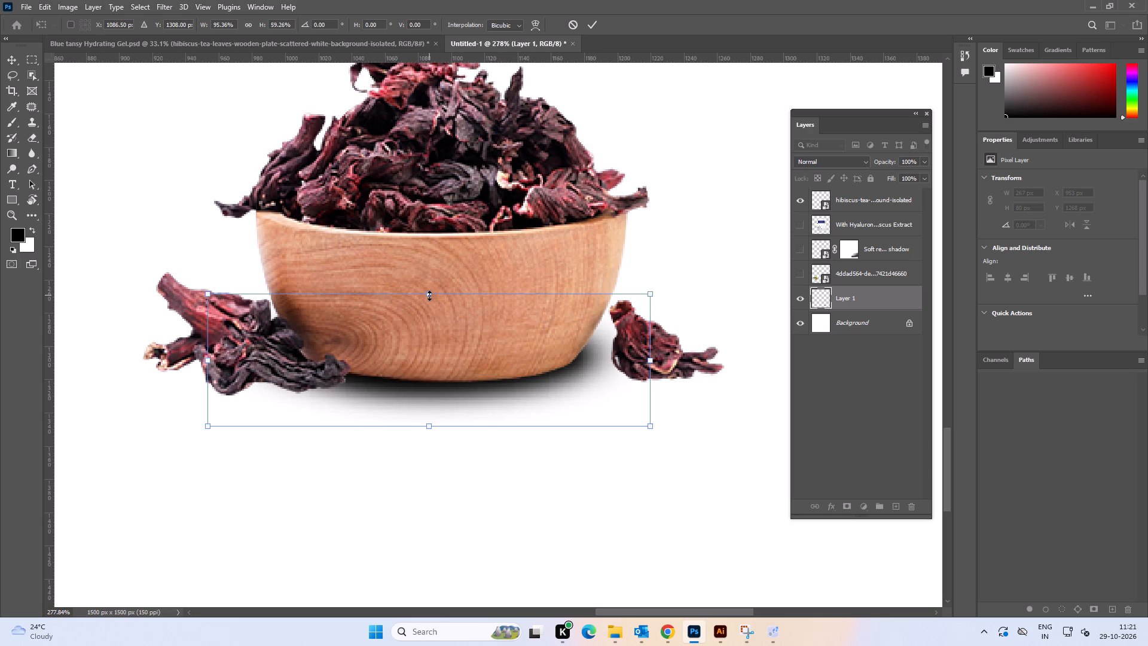
drag(429, 295, 432, 312)
drag(451, 388, 451, 378)
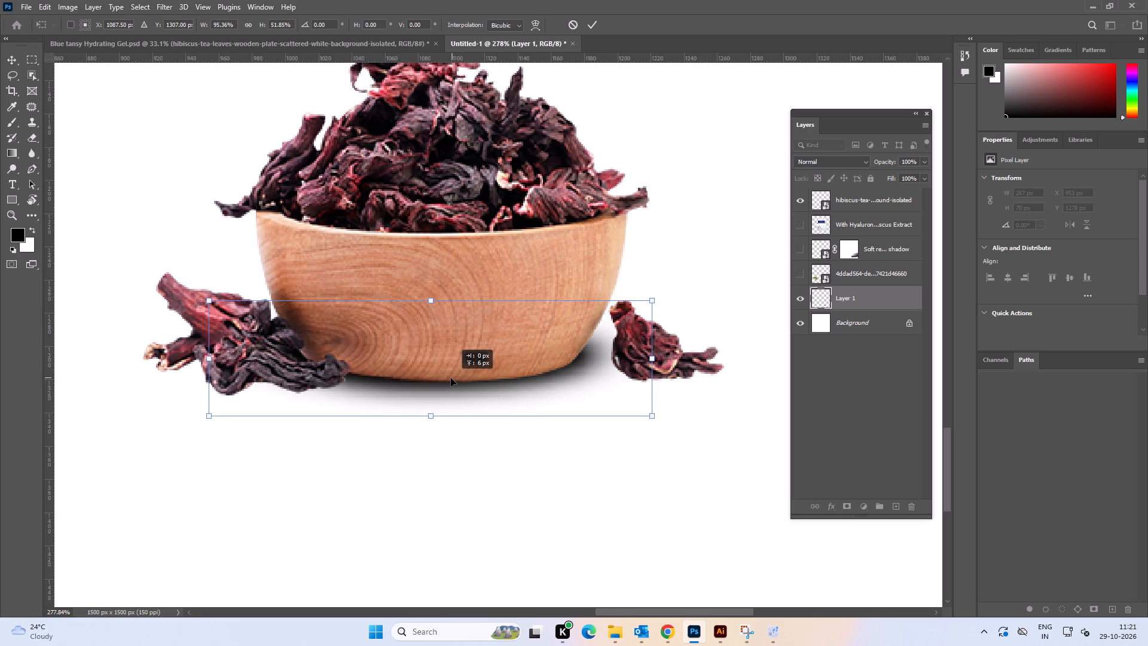
drag(451, 378, 450, 378)
click(442, 390)
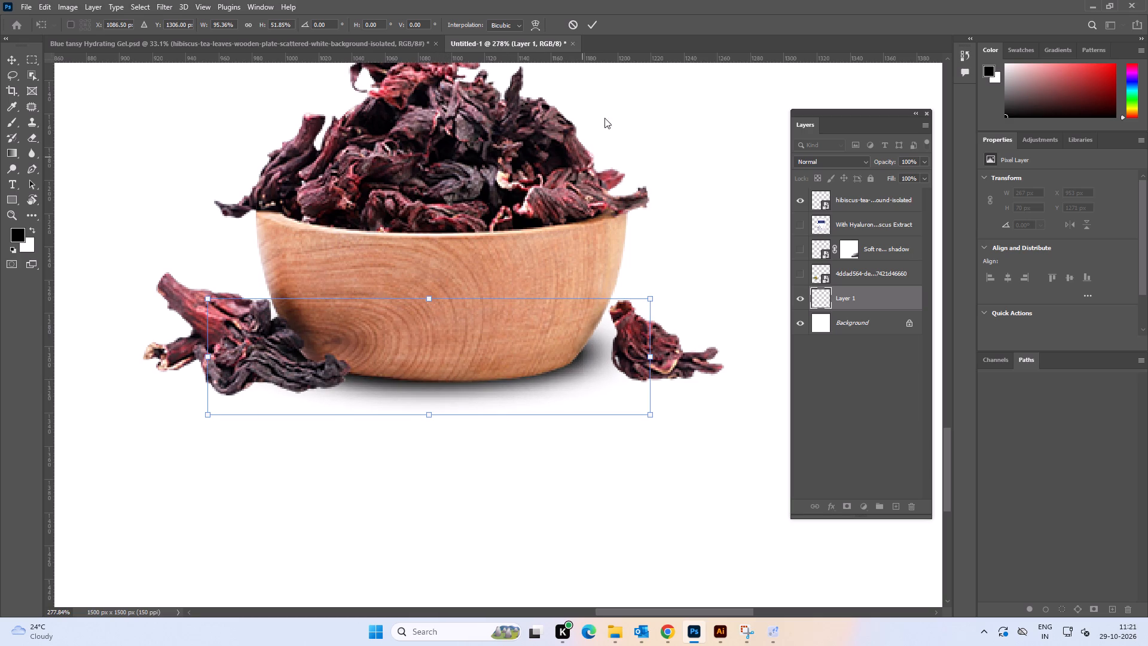
click(589, 22)
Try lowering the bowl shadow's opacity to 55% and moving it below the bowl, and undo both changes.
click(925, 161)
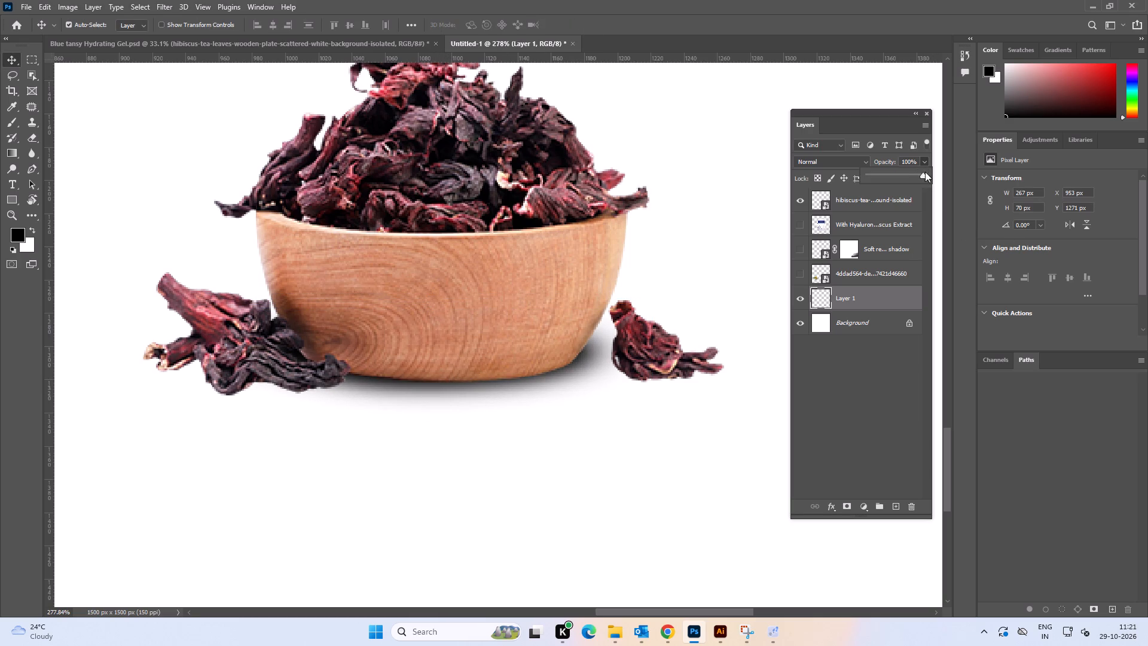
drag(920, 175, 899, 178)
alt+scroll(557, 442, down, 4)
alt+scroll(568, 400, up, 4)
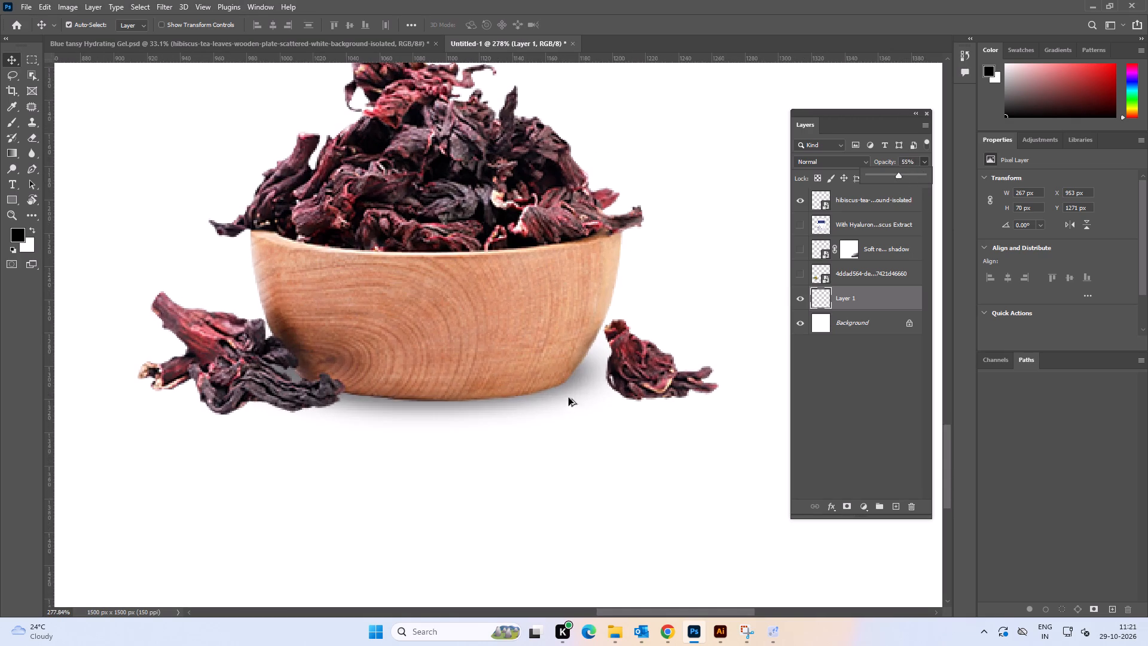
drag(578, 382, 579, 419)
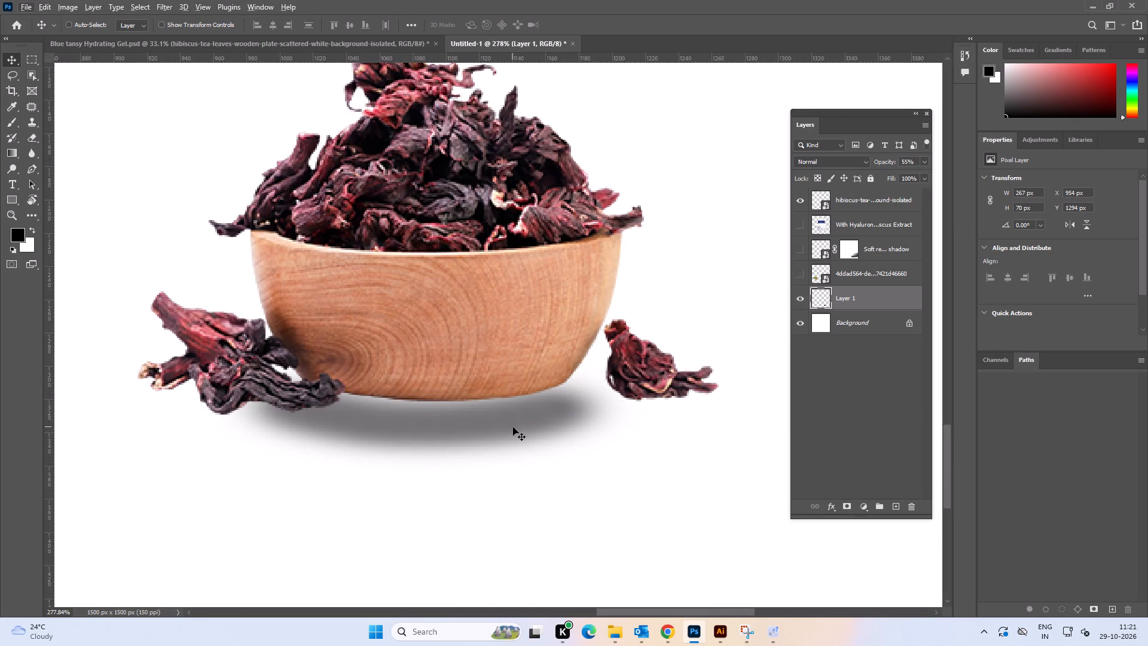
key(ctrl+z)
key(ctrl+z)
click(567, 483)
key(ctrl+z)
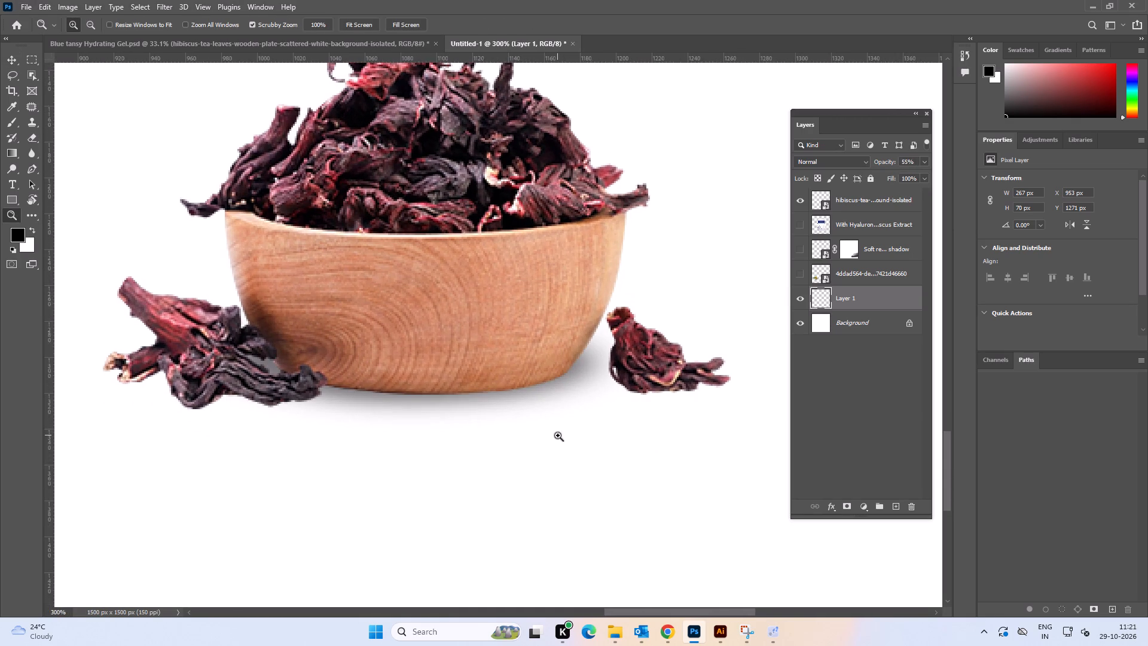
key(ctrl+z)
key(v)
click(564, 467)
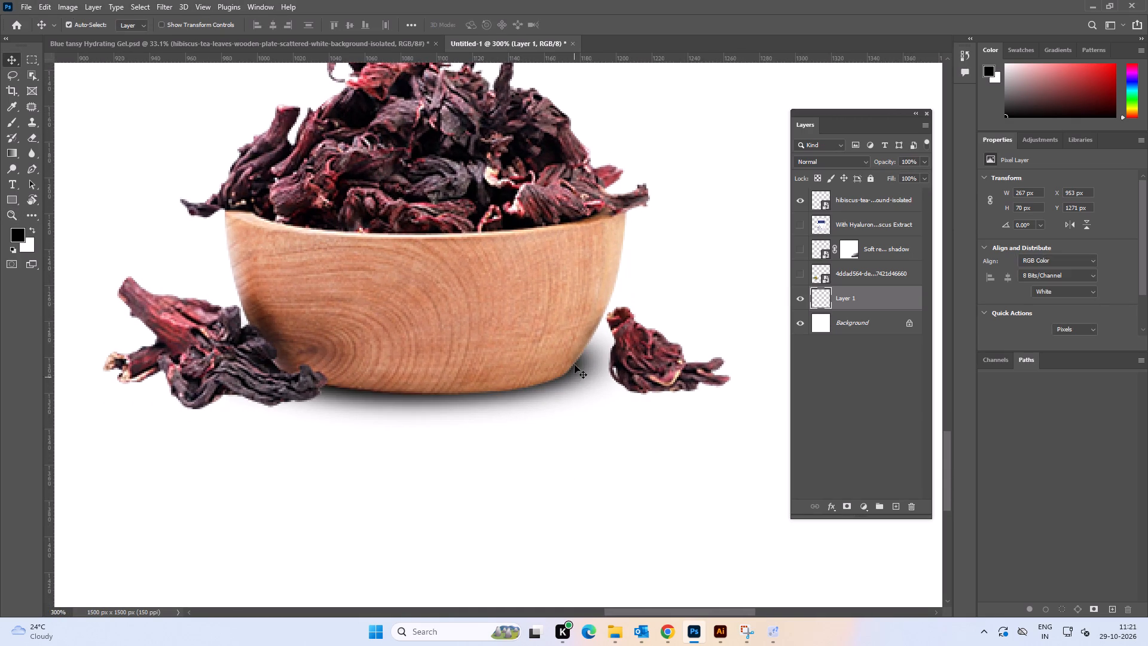
Move the shadow stroke straight down so it lies clear of the bowl's base.
drag(575, 365, 596, 463)
key(space)
click(594, 513)
key(ctrl+z)
click(587, 513)
drag(534, 400, 543, 476)
key(space)
drag(534, 514, 568, 486)
Flatten the shadow to about 33% of its height and place it under the bowl at about X 1092.5, Y 1316.5 px.
key(ctrl+t)
drag(483, 330, 480, 373)
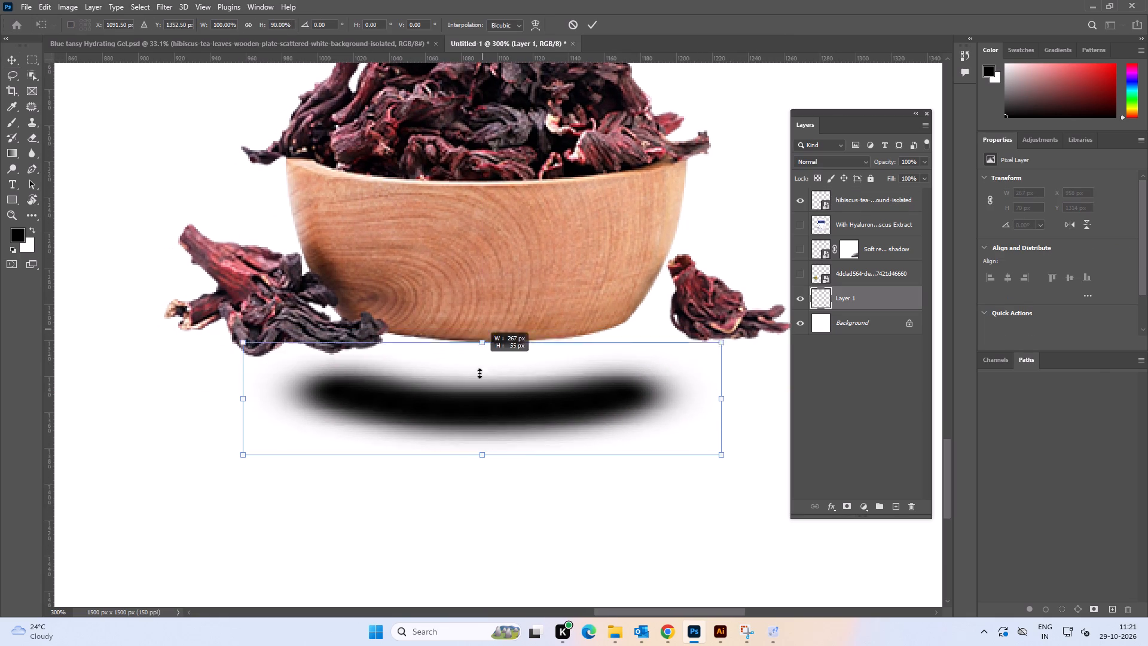
drag(480, 373, 478, 413)
drag(517, 446, 519, 346)
Warp the shadow's right end upward and inward to follow the curve of the bowl's base.
key(space)
key(space)
key(space)
key(space)
drag(613, 402, 591, 426)
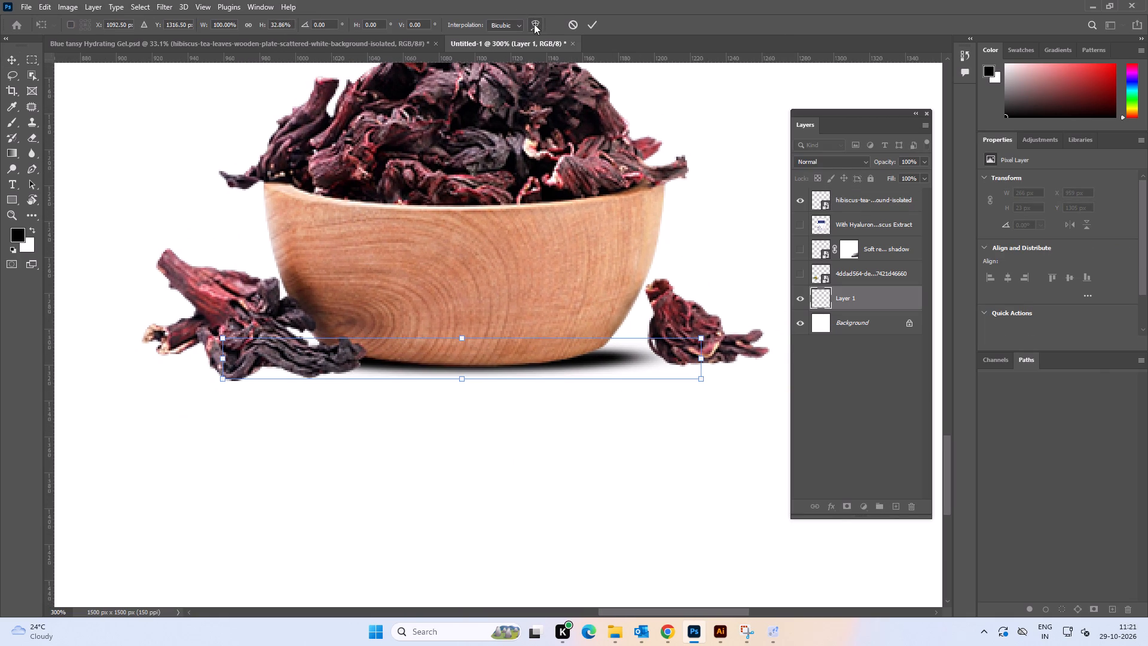
click(534, 24)
alt+scroll(662, 342, up, 1)
drag(706, 337, 679, 312)
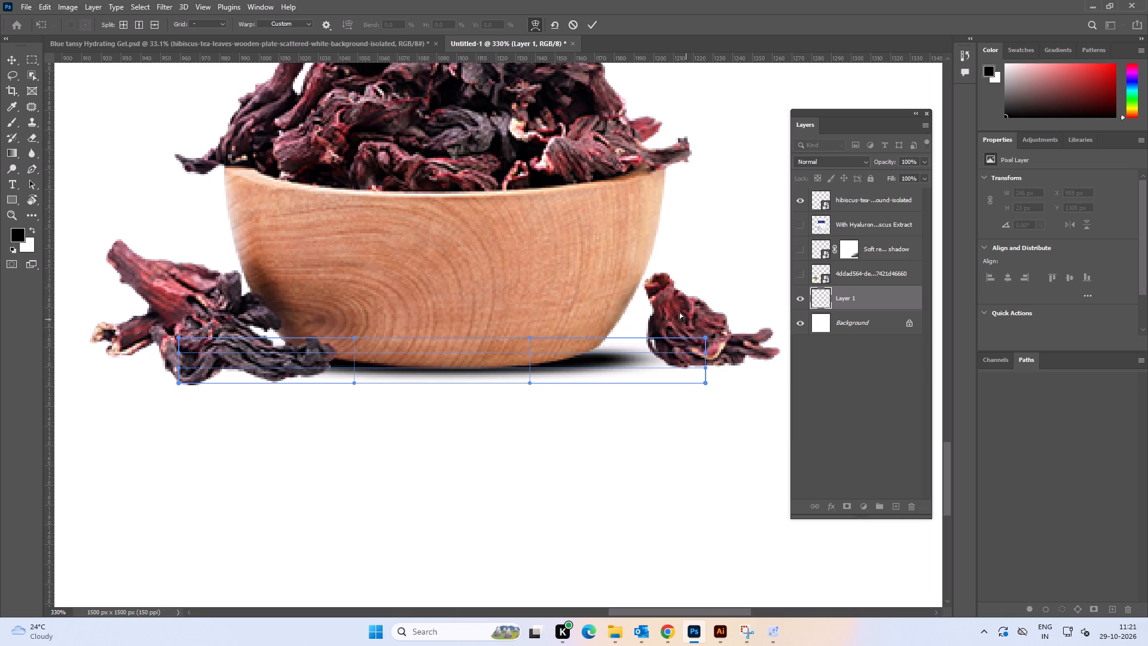
drag(679, 312, 677, 310)
alt+drag(704, 339, 674, 315)
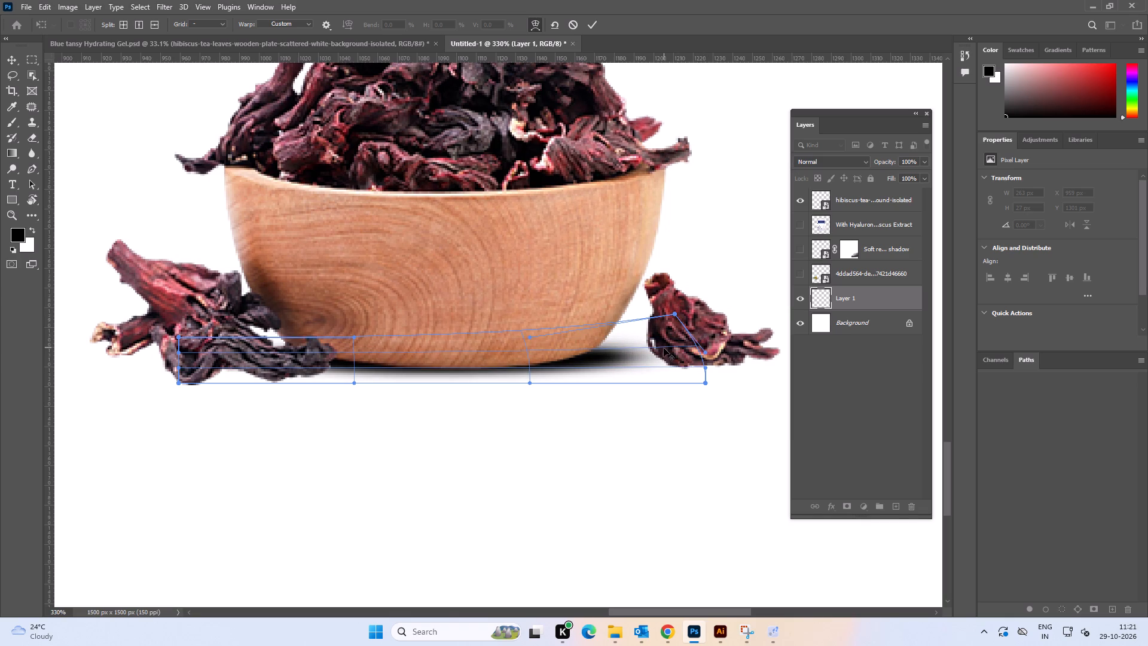
alt+drag(664, 348, 634, 334)
Warp the shadow's left end upward and inward and lower its middle slightly so it hugs the bowl's base, and apply the warp.
key(space)
drag(481, 315, 539, 315)
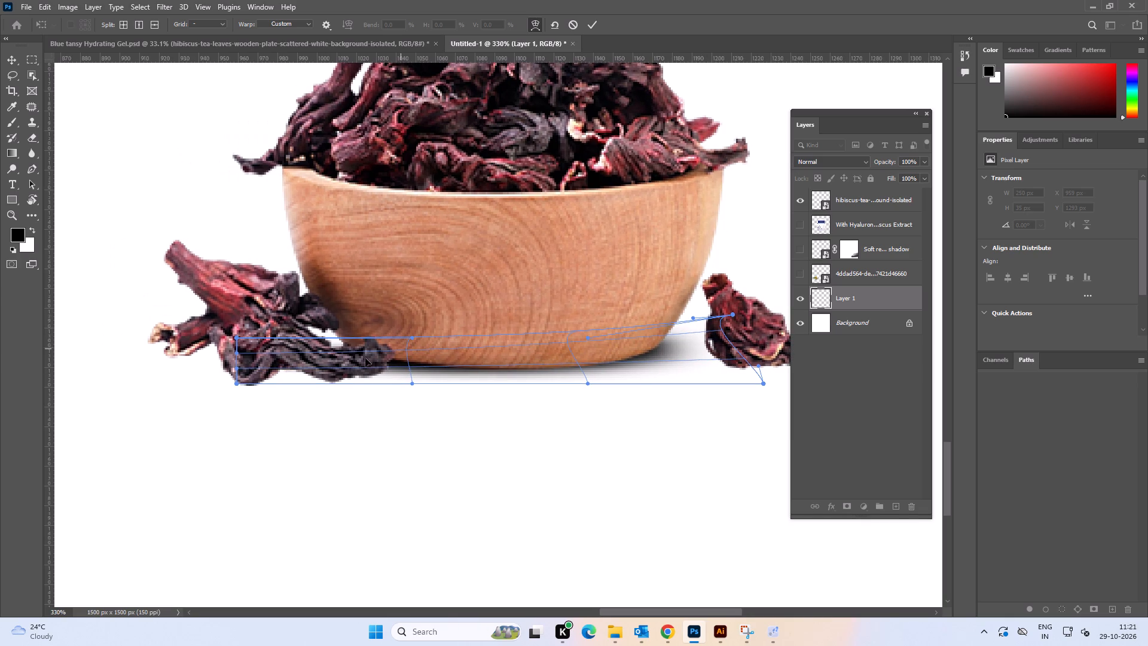
alt+drag(274, 353, 295, 339)
alt+drag(526, 361, 526, 369)
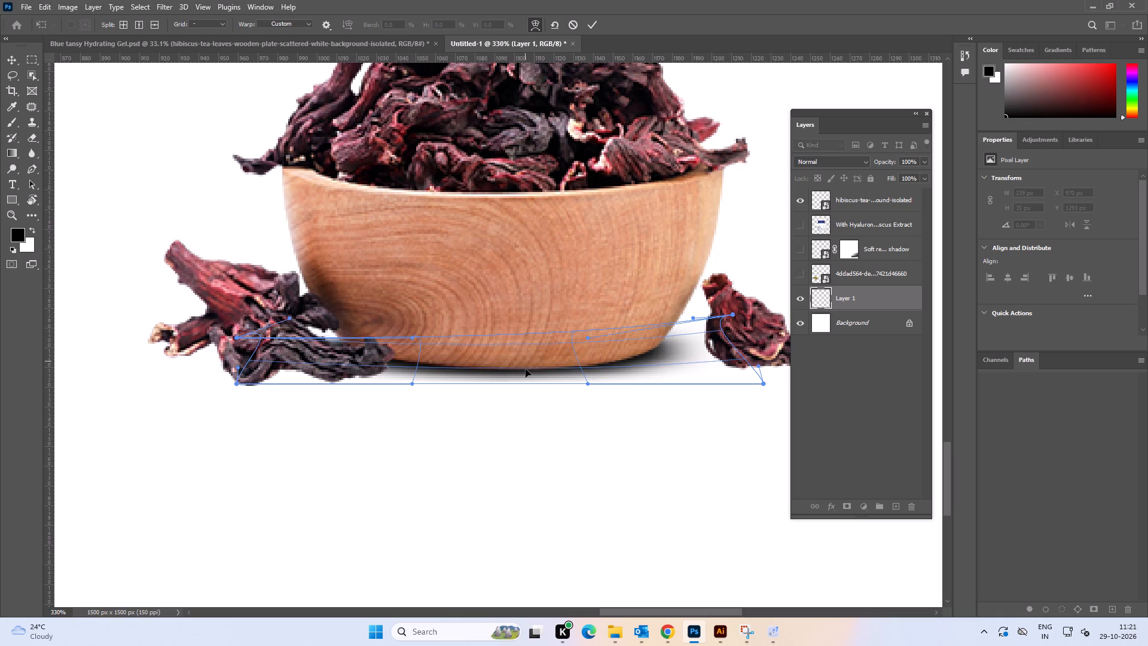
alt+drag(526, 369, 526, 372)
alt+click(513, 334)
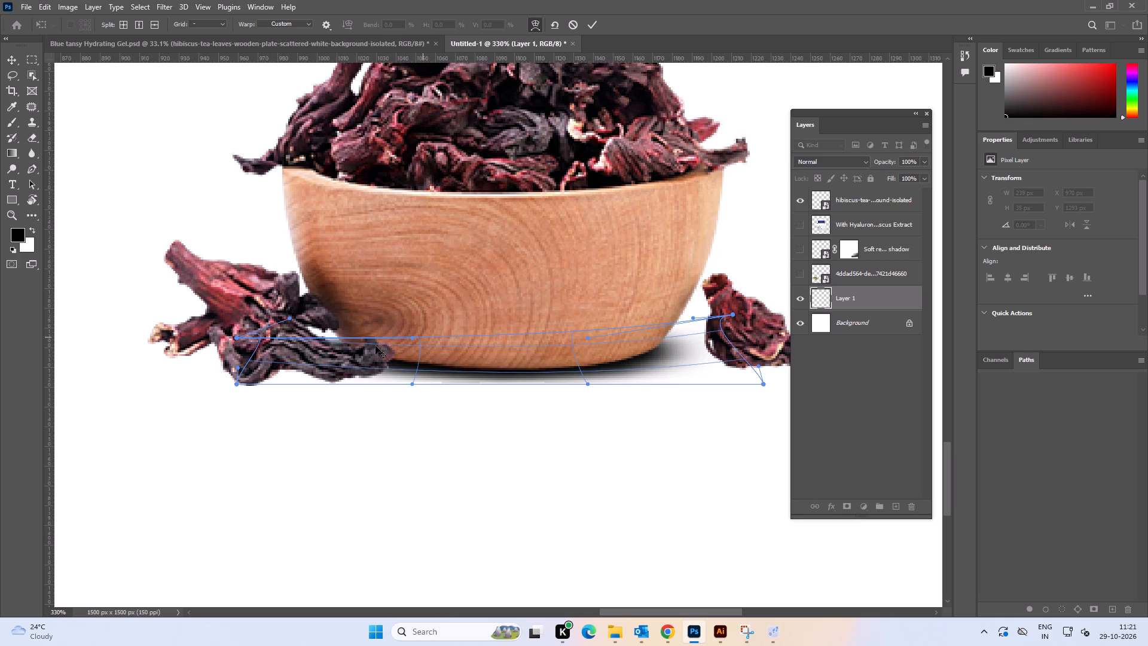
alt+drag(347, 343, 355, 337)
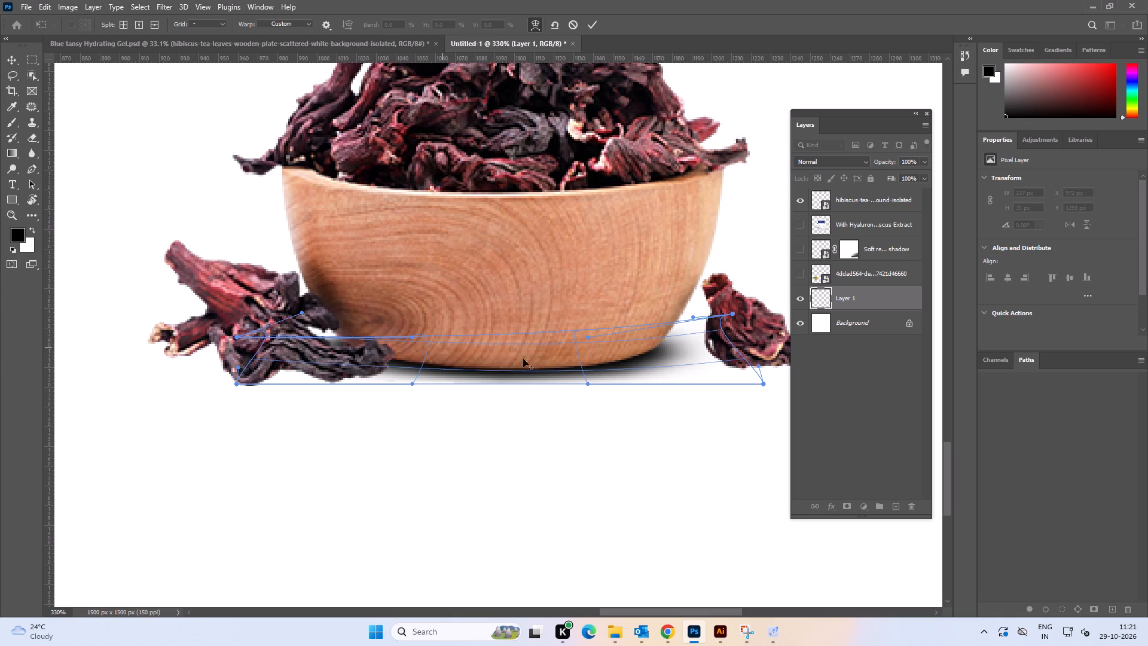
alt+drag(704, 332, 697, 328)
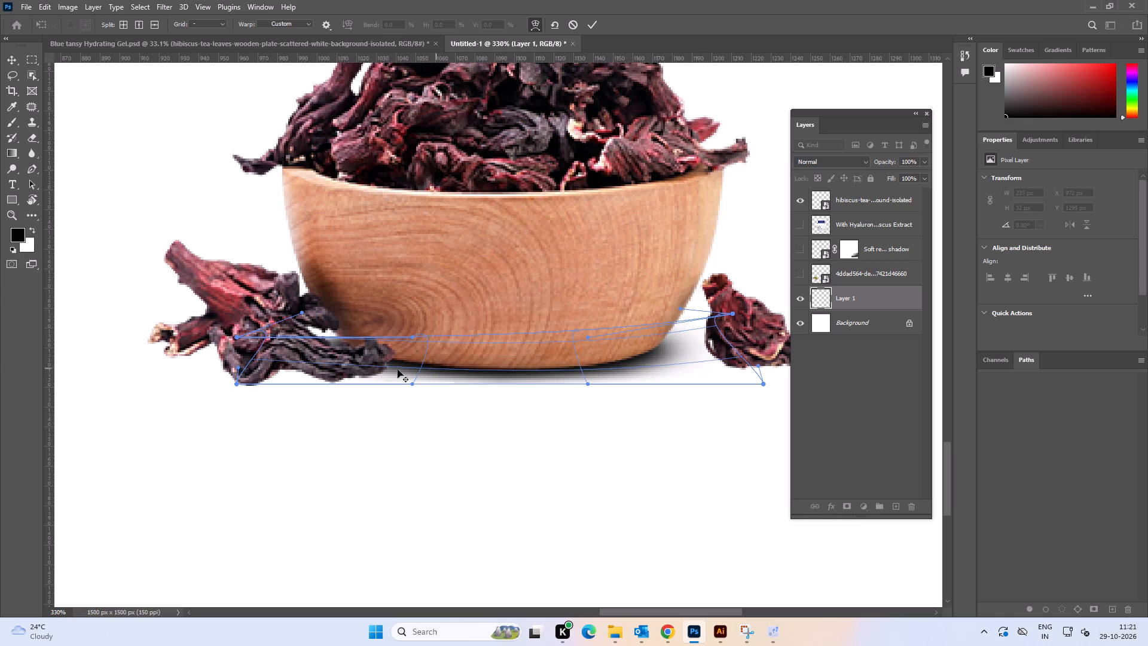
alt+drag(255, 359, 271, 348)
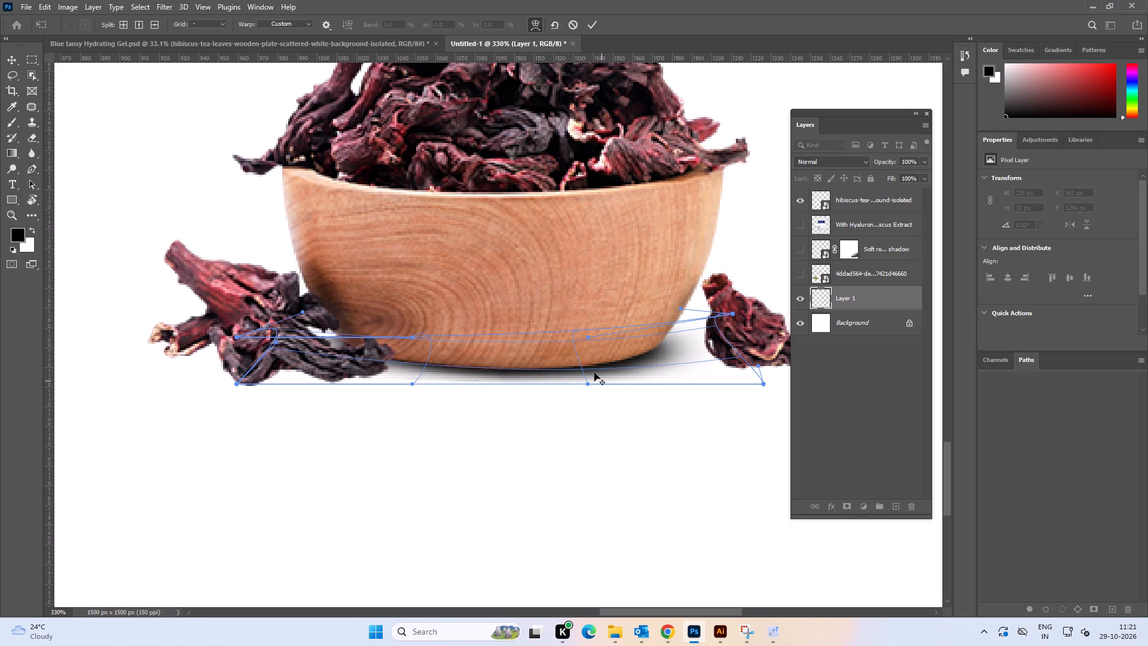
alt+drag(581, 370, 570, 368)
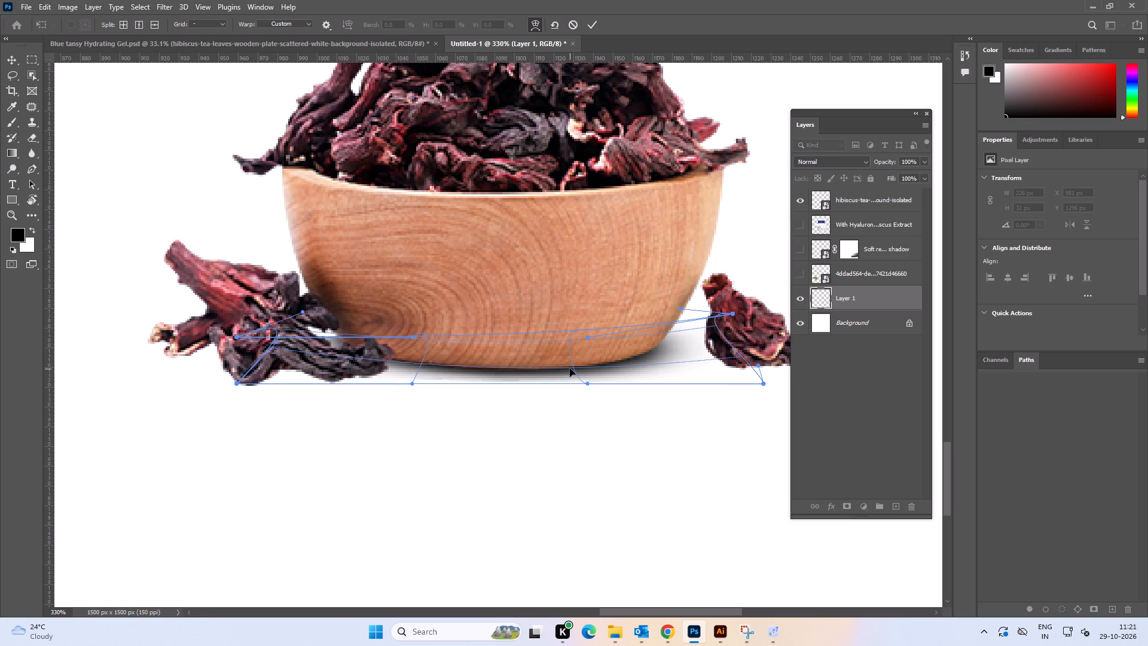
alt+drag(570, 368, 569, 368)
click(594, 25)
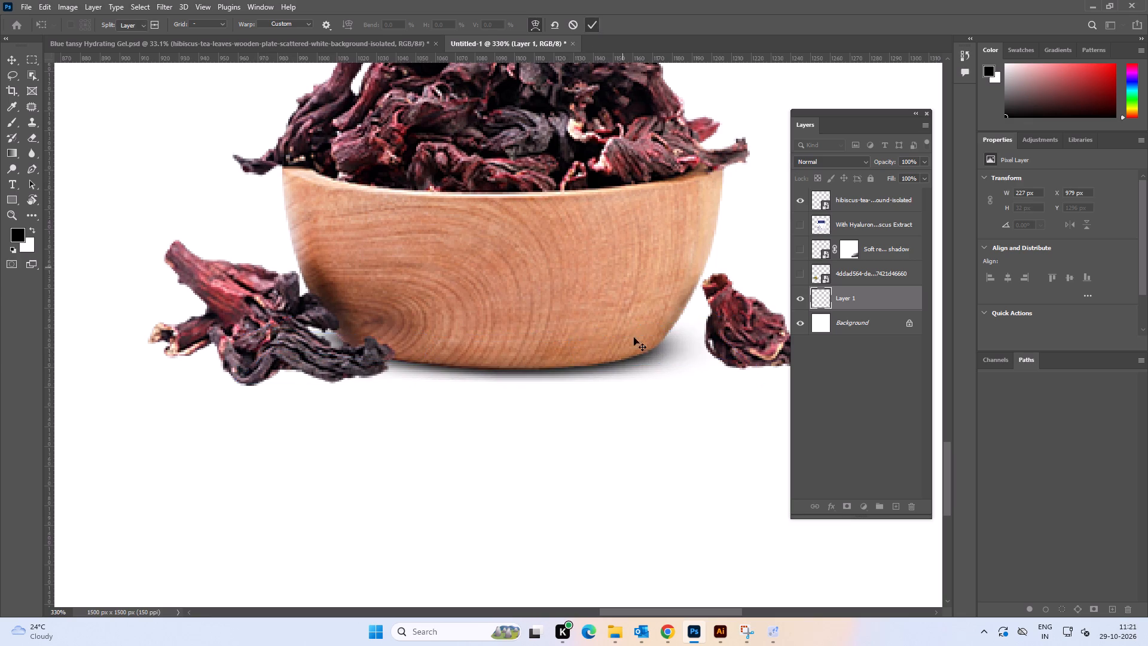
Reduce the bowl shadow layer's opacity to 85%.
alt+scroll(634, 339, down, 4)
key(space)
key(space)
drag(634, 368, 622, 371)
alt+scroll(624, 371, up, 4)
click(646, 341)
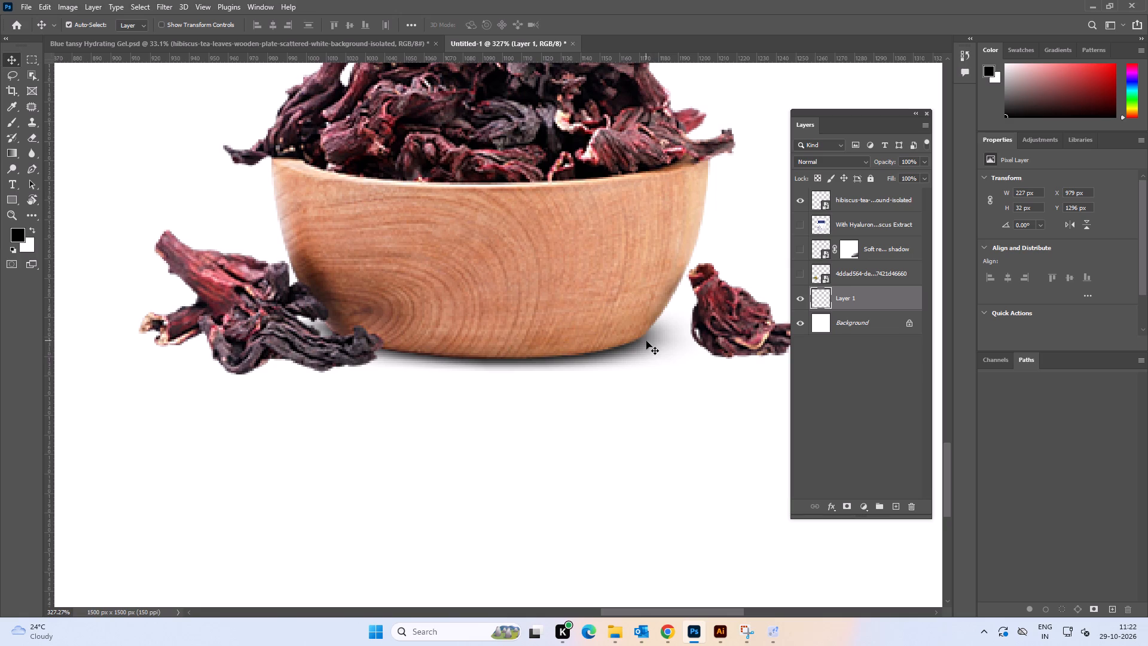
click(926, 163)
click(919, 173)
Nudge the bowl shadow 2 px up and 1 px left, and deselect it.
alt+scroll(581, 407, down, 5)
key(space)
drag(623, 426, 607, 431)
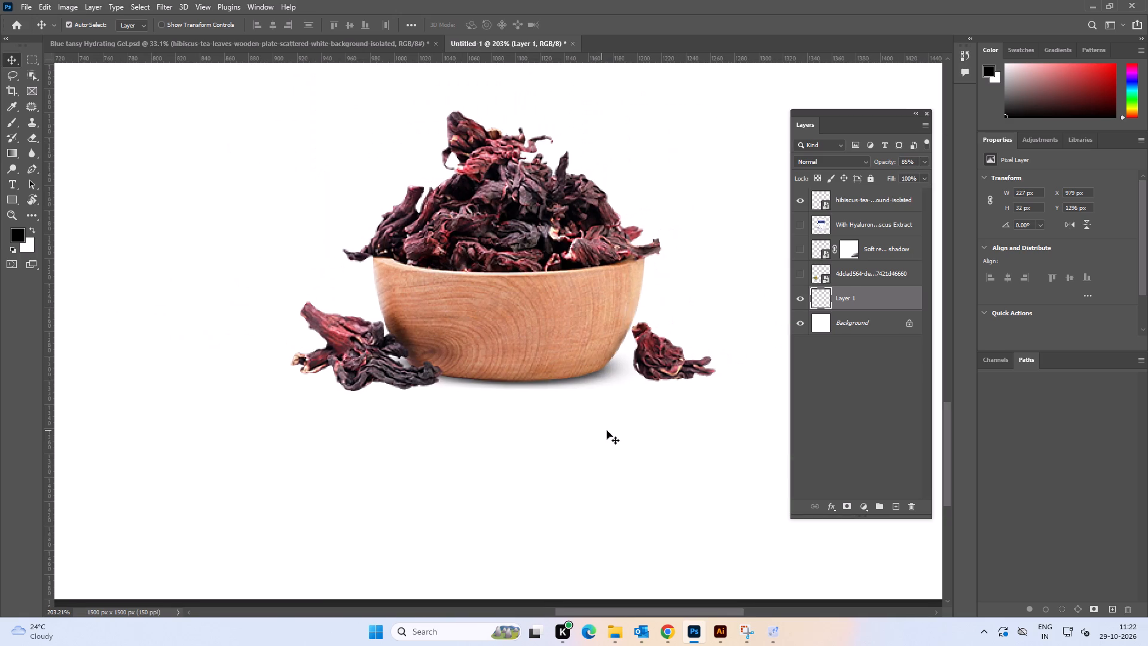
key(Up)
key(Up)
key(Left)
click(675, 424)
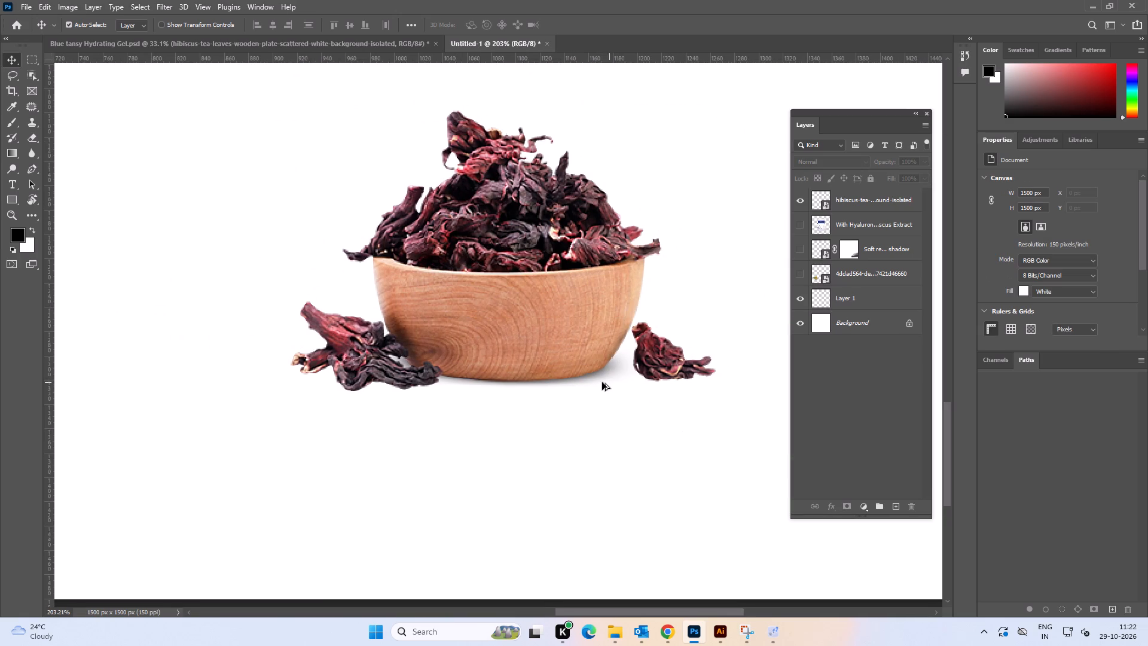
Slightly distort the bowl shadow at its lower-left and upper-right corners, to about 104% height, and apply the transform.
alt+scroll(602, 382, down, 2)
key(space)
drag(627, 447, 578, 452)
alt+scroll(458, 422, up, 11)
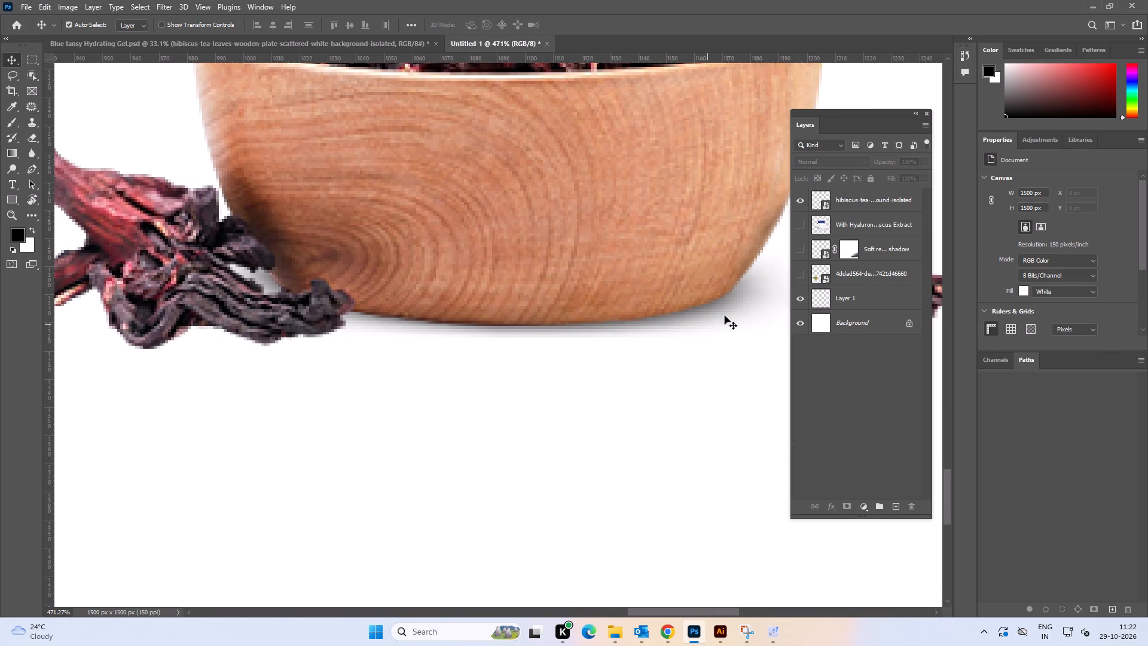
click(722, 311)
key(ctrl+t)
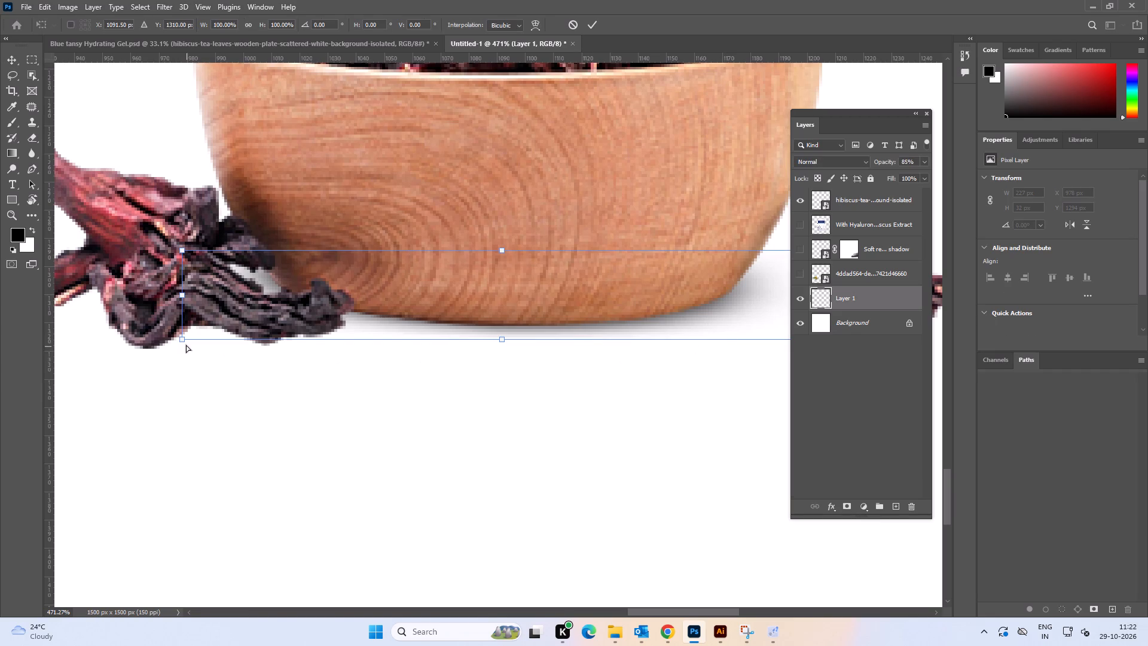
ctrl+click(181, 340)
key(space)
key(space)
key(space)
drag(505, 327, 222, 351)
ctrl+click(538, 275)
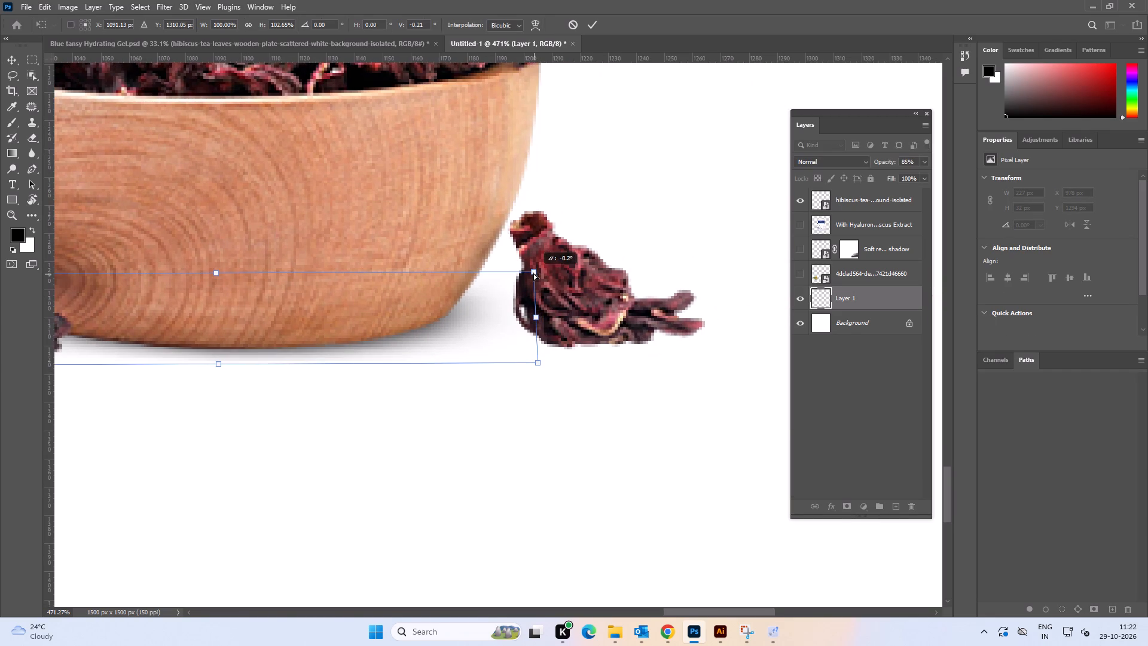
alt+scroll(457, 349, down, 3)
click(595, 26)
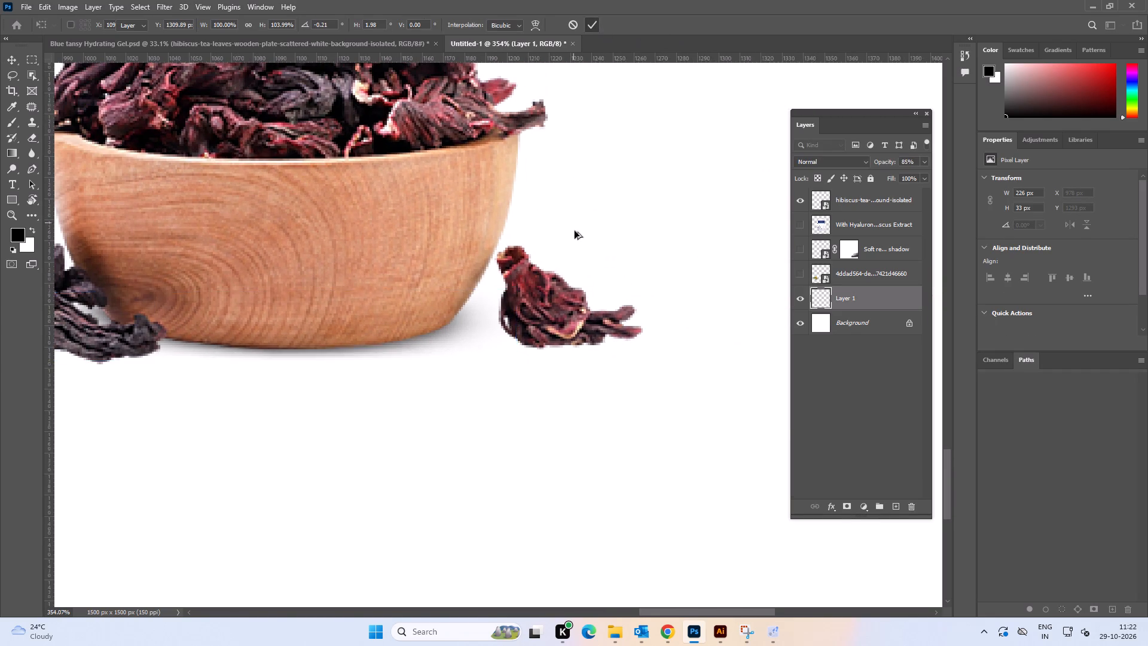
Add a new layer above the bowl shadow and paint one soft black 70 px dab behind the small hibiscus piece right of the bowl.
alt+scroll(575, 231, down, 4)
key(space)
key(space)
key(space)
key(space)
drag(454, 240, 526, 269)
alt+scroll(415, 327, down, 4)
key(space)
click(405, 335)
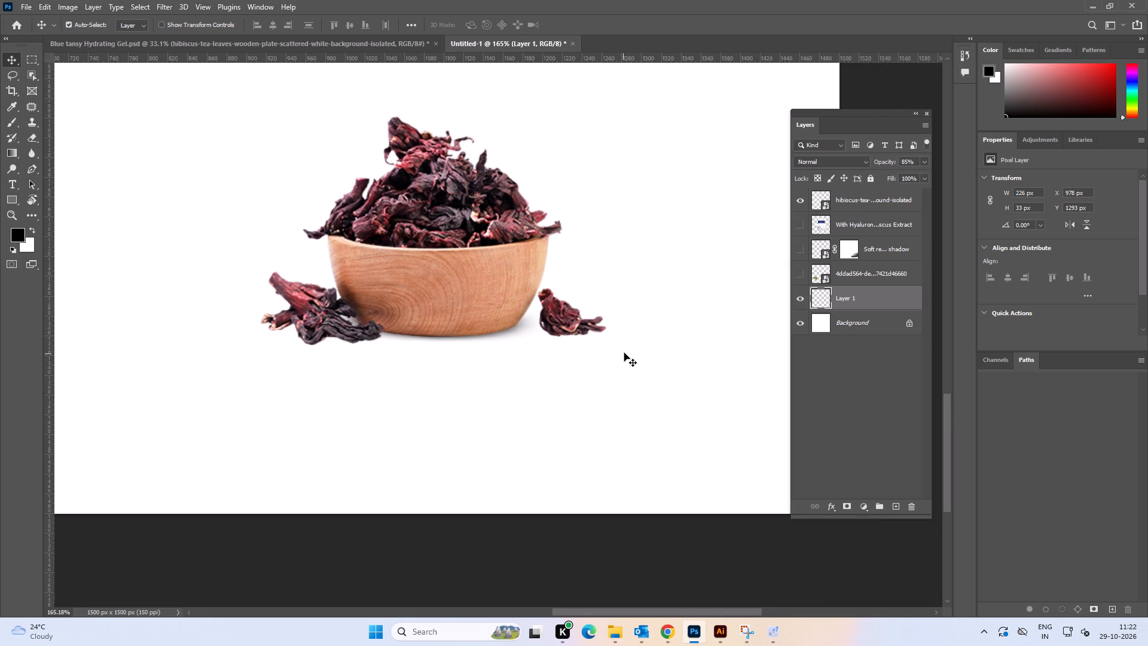
alt+scroll(576, 320, up, 7)
key(space)
key(space)
key(space)
drag(602, 338, 533, 311)
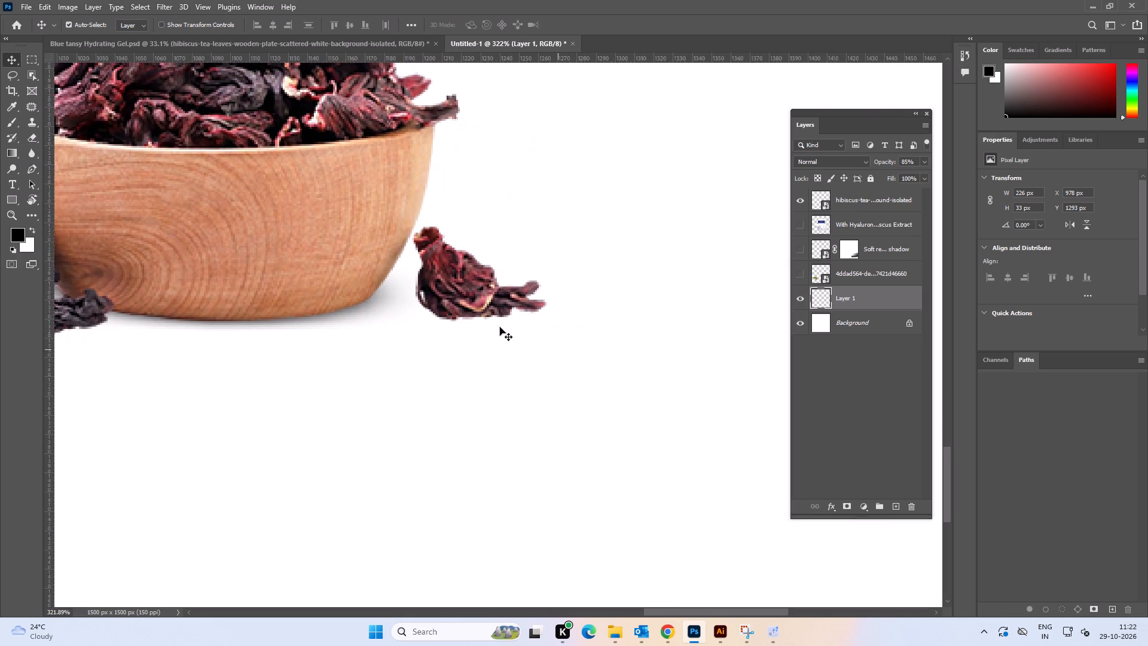
alt+scroll(478, 312, up, 3)
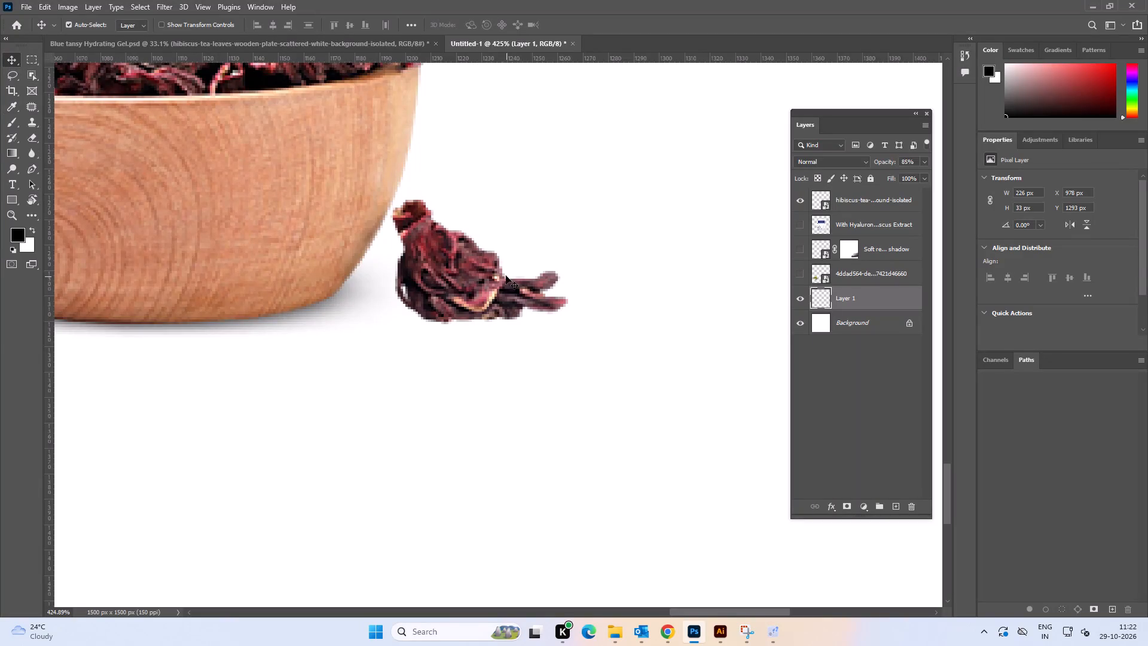
click(896, 507)
key(b)
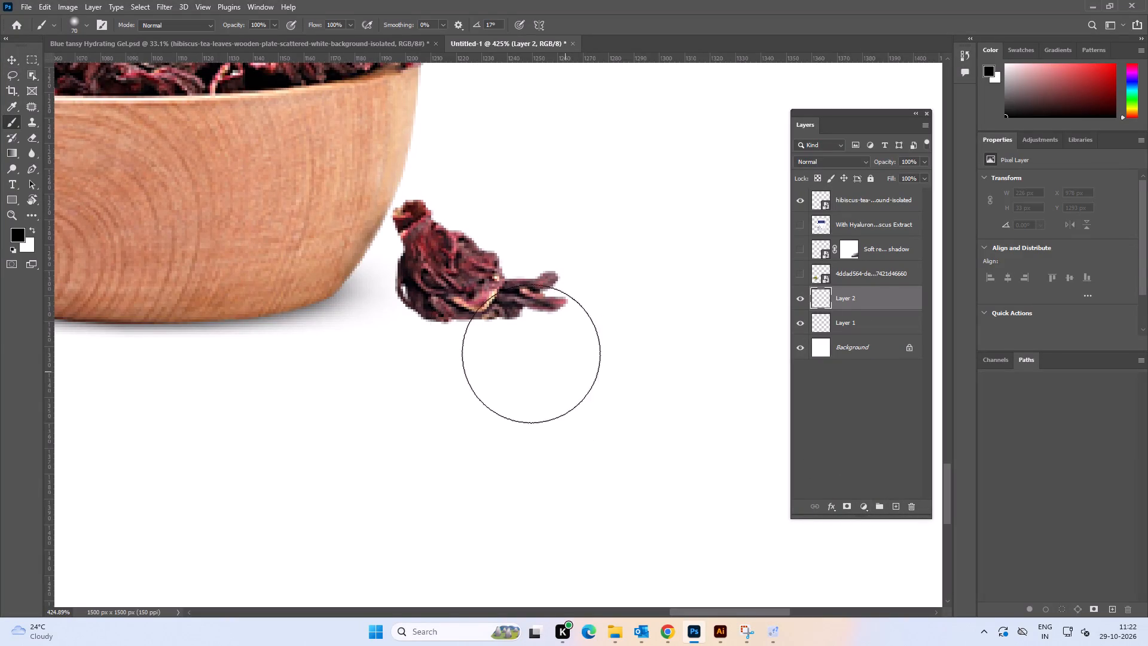
click(477, 302)
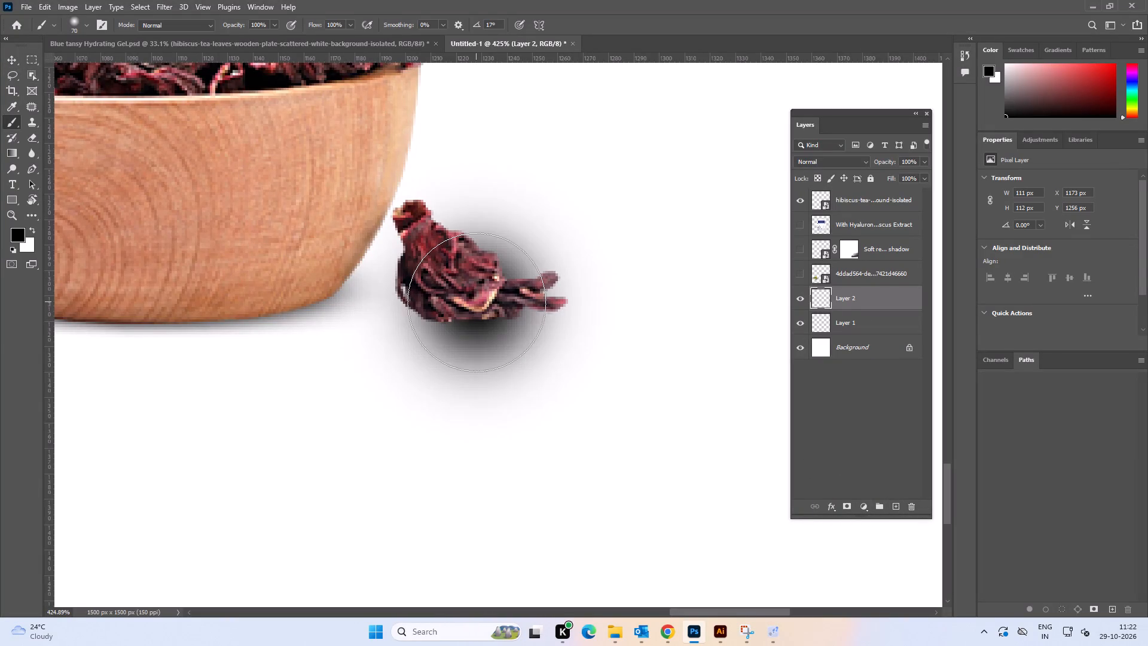
Flatten the dab to about 15% of its height and place it under the right hibiscus piece at about X 1232.5, Y 1317.5 px.
click(14, 60)
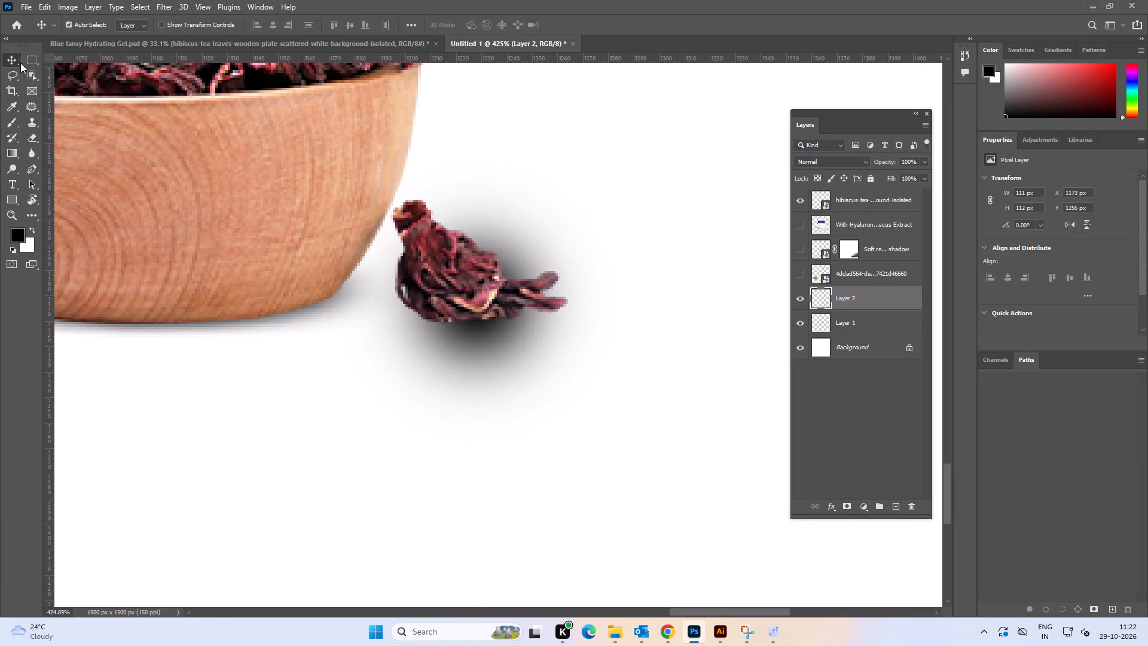
key(ctrl+t)
drag(477, 157, 494, 398)
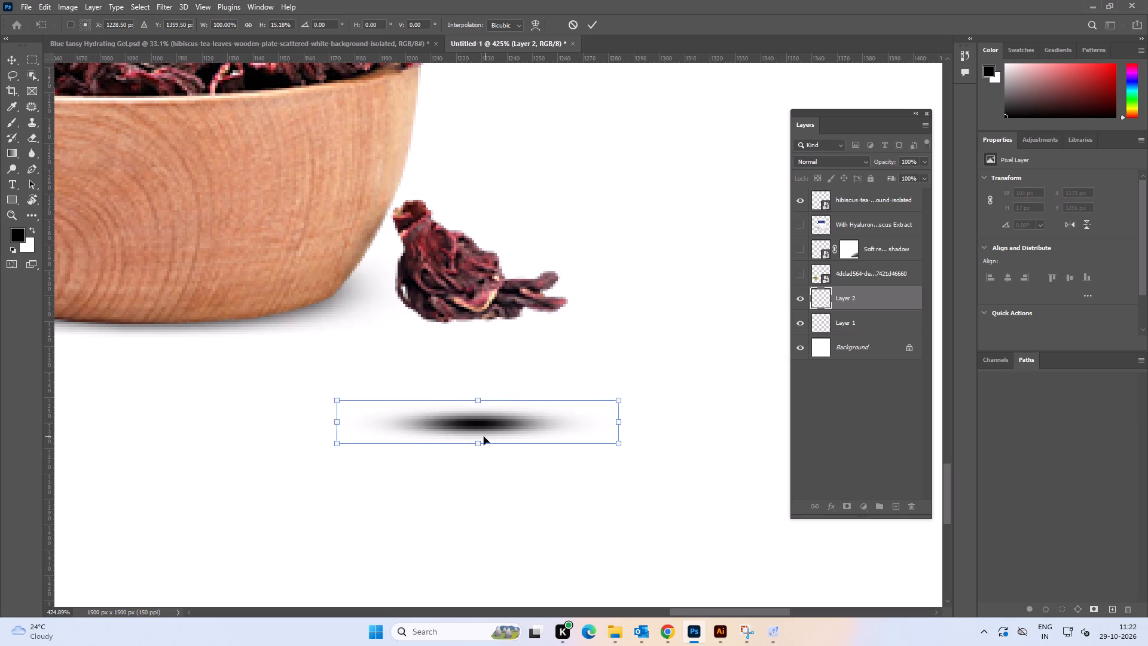
drag(484, 437, 494, 330)
click(584, 22)
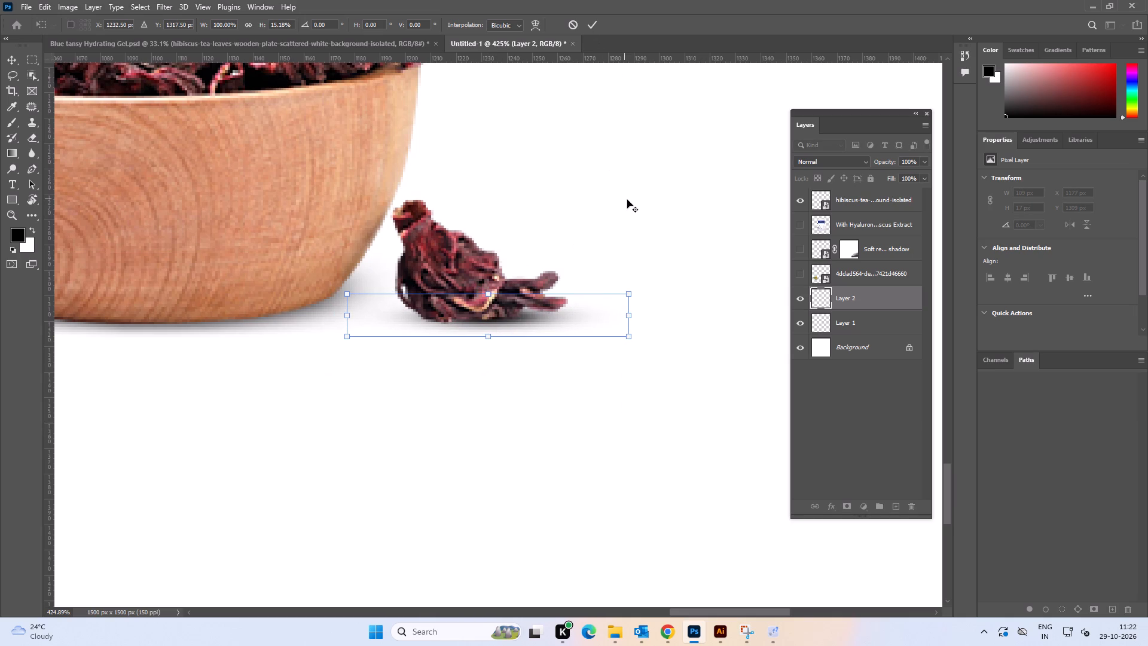
alt+scroll(627, 200, down, 3)
click(628, 203)
key(space)
key(space)
drag(694, 227, 662, 227)
click(592, 27)
Shift the right hibiscus piece's shadow 1 px left and lower its opacity to 66%.
alt+scroll(628, 272, down, 3)
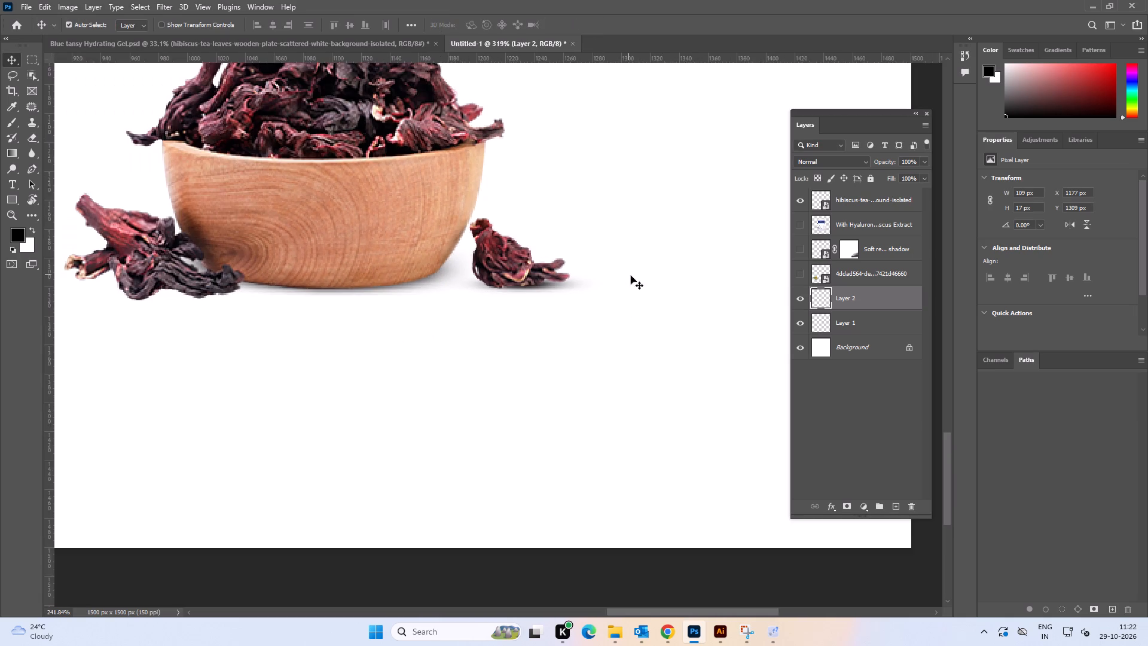
key(space)
drag(632, 273, 630, 282)
scroll(535, 321, up, 12)
drag(582, 298, 577, 298)
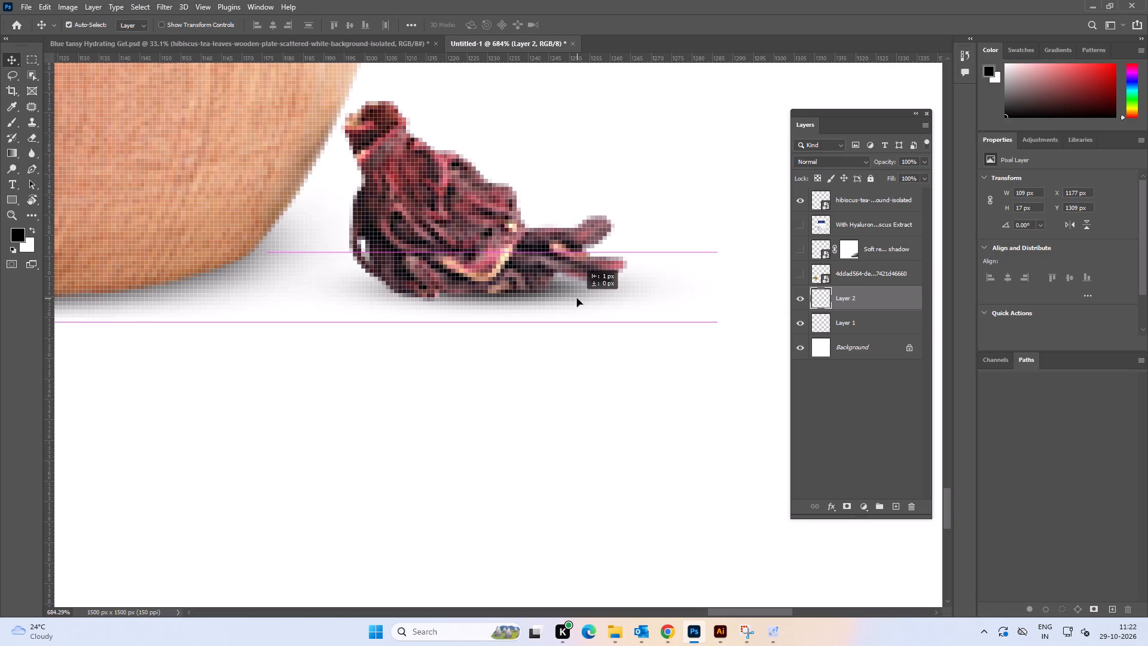
drag(577, 298, 576, 298)
click(926, 163)
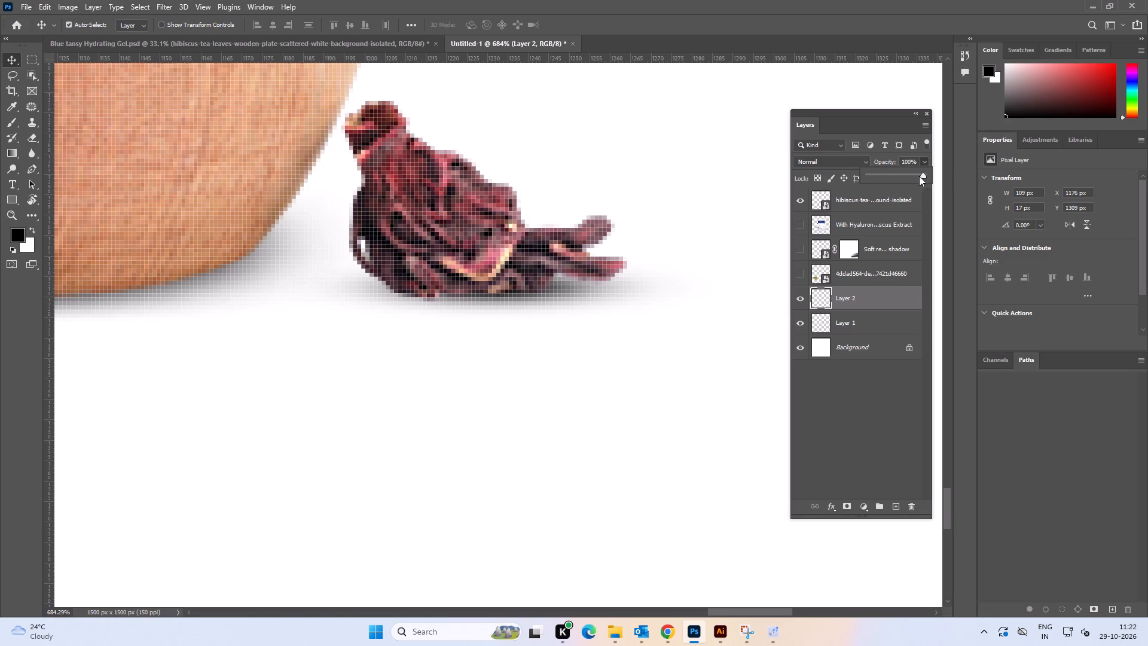
drag(919, 176, 905, 179)
alt+scroll(525, 395, down, 5)
click(525, 395)
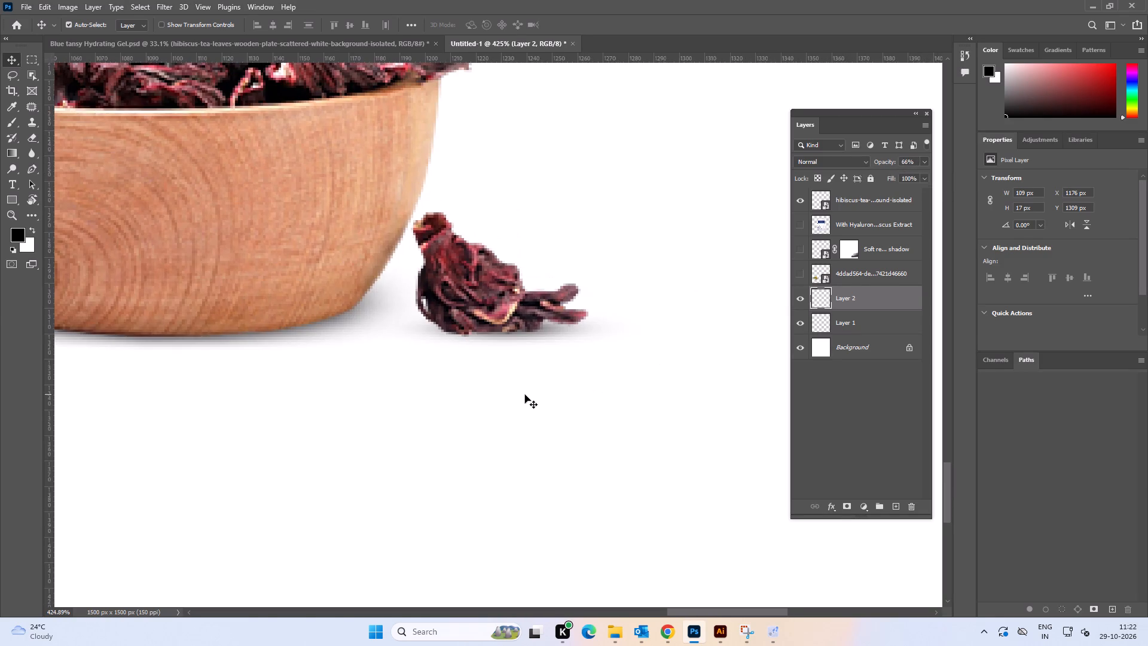
Add a new empty layer for the shadow of the hibiscus pieces left of the bowl.
alt+scroll(526, 391, down, 4)
key(space)
drag(467, 407, 529, 403)
alt+scroll(529, 403, down, 2)
key(space)
key(space)
key(space)
key(space)
key(space)
key(space)
drag(339, 412, 683, 373)
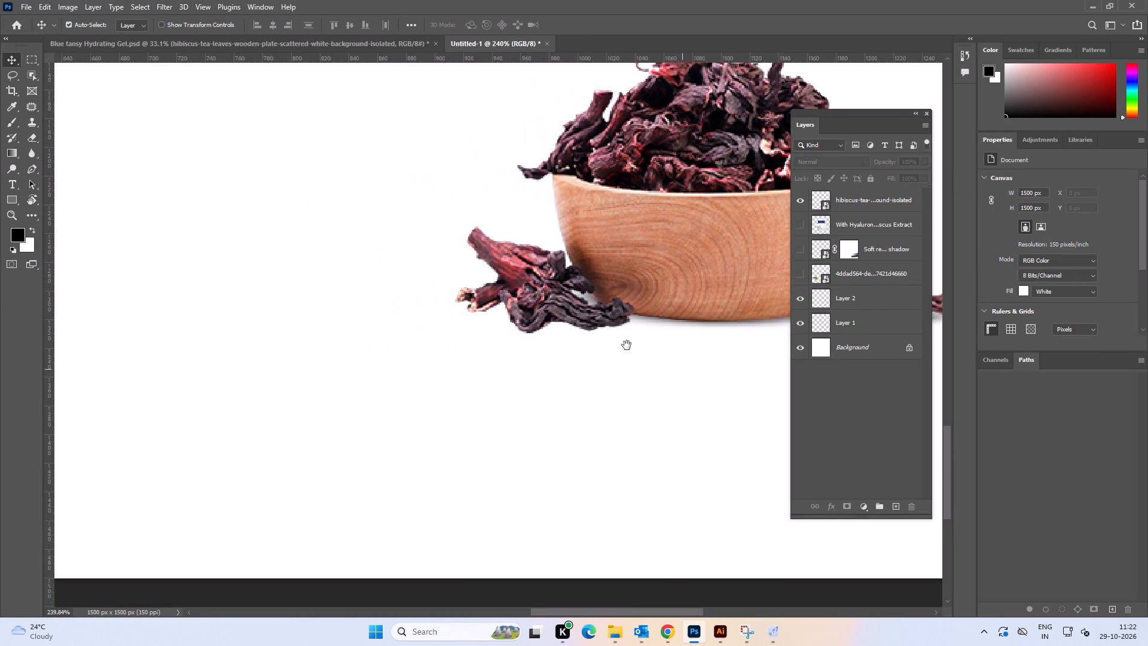
alt+scroll(534, 331, up, 3)
key(space)
drag(596, 340, 585, 339)
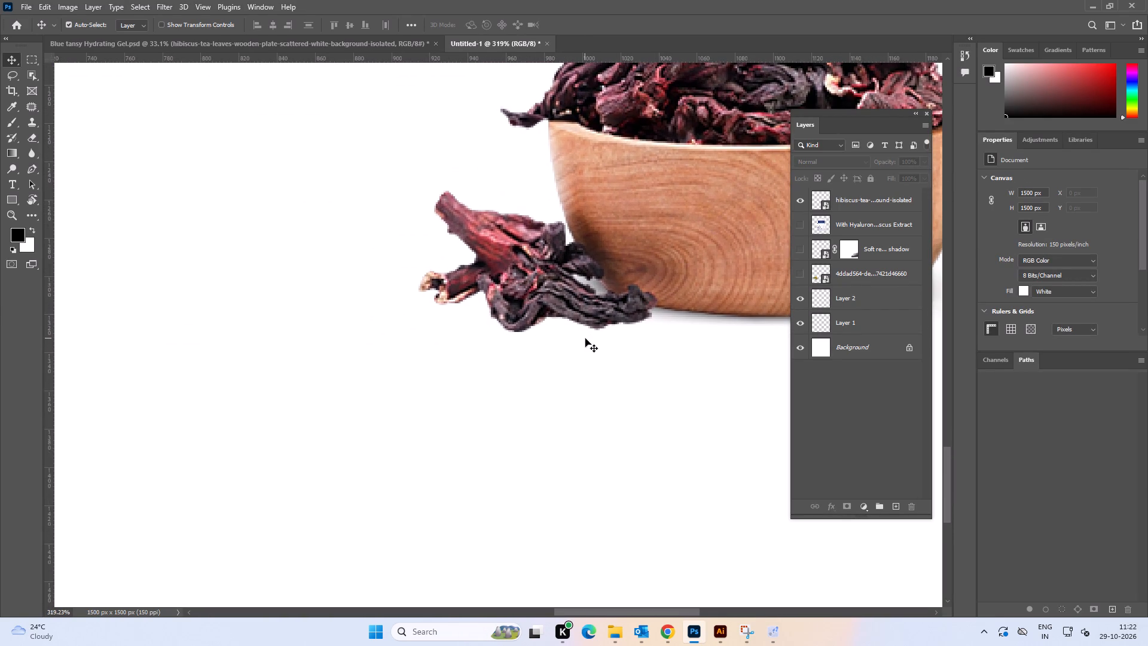
click(891, 511)
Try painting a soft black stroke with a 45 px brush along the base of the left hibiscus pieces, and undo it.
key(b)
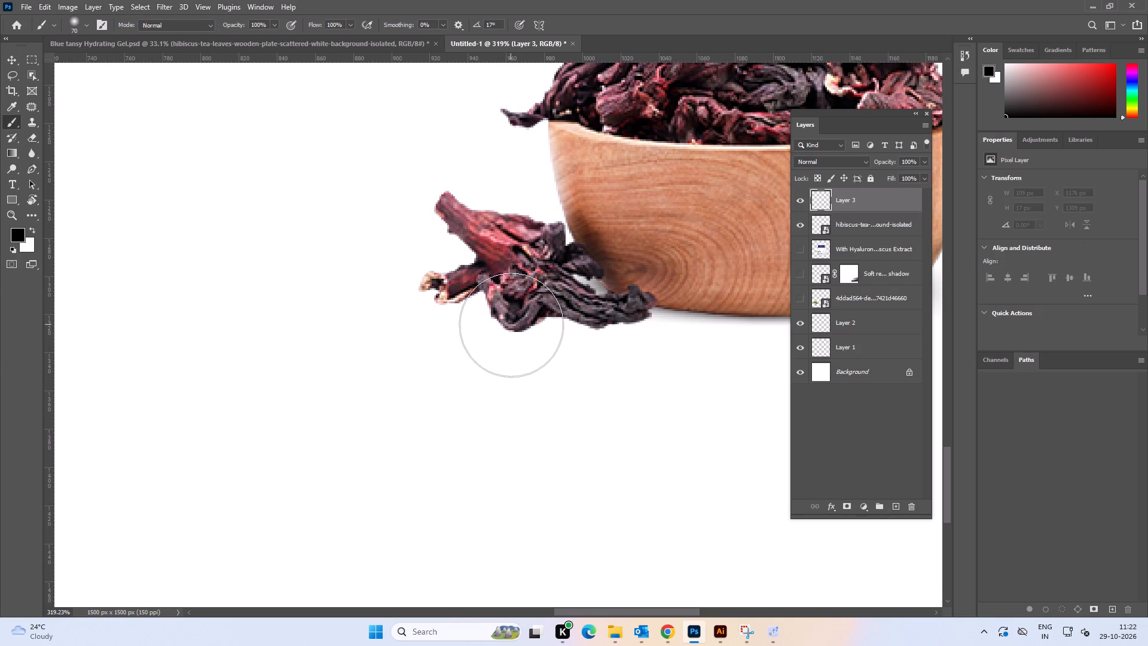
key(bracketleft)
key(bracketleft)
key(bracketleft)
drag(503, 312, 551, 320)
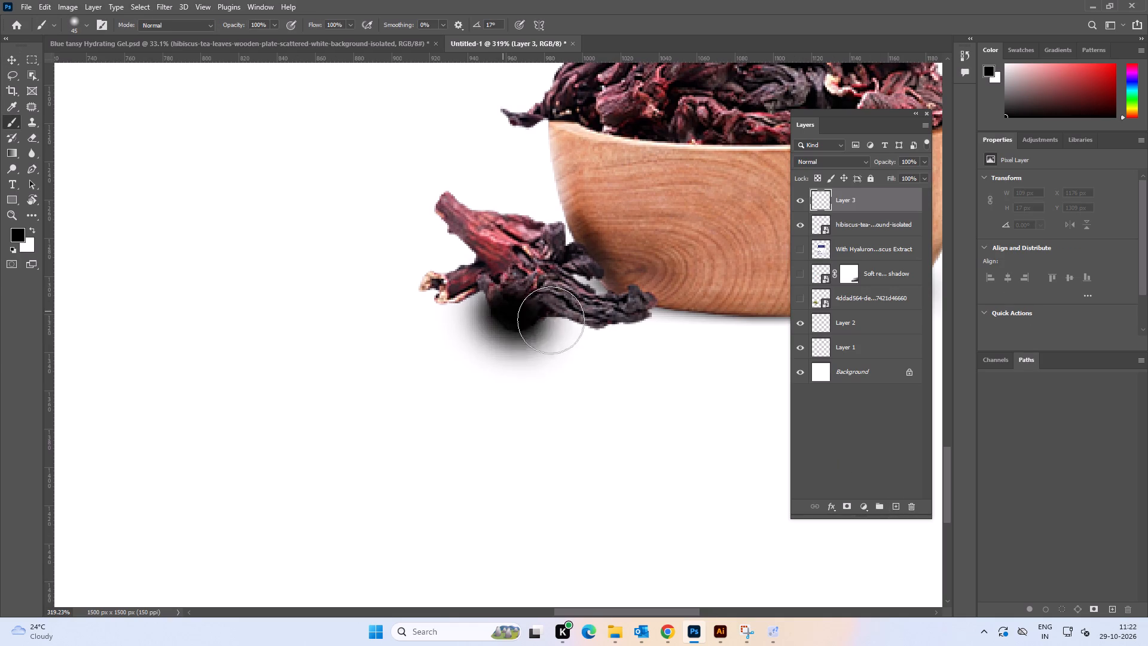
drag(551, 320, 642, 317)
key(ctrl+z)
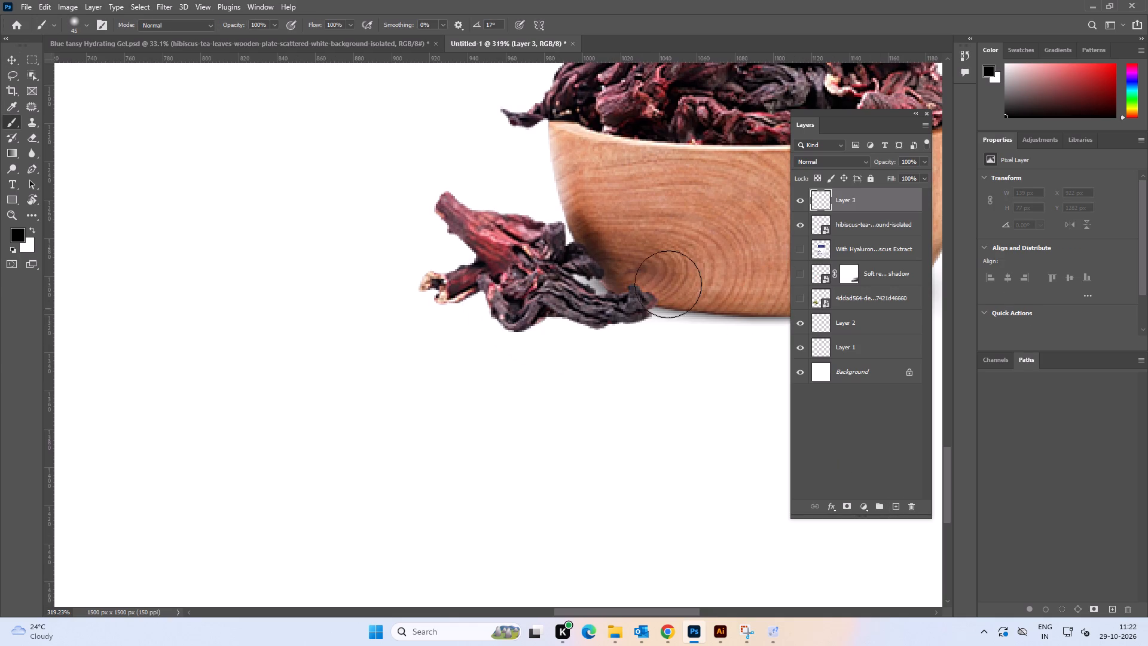
Move the new empty Layer 3 below Layer 1, directly above the Background.
click(11, 61)
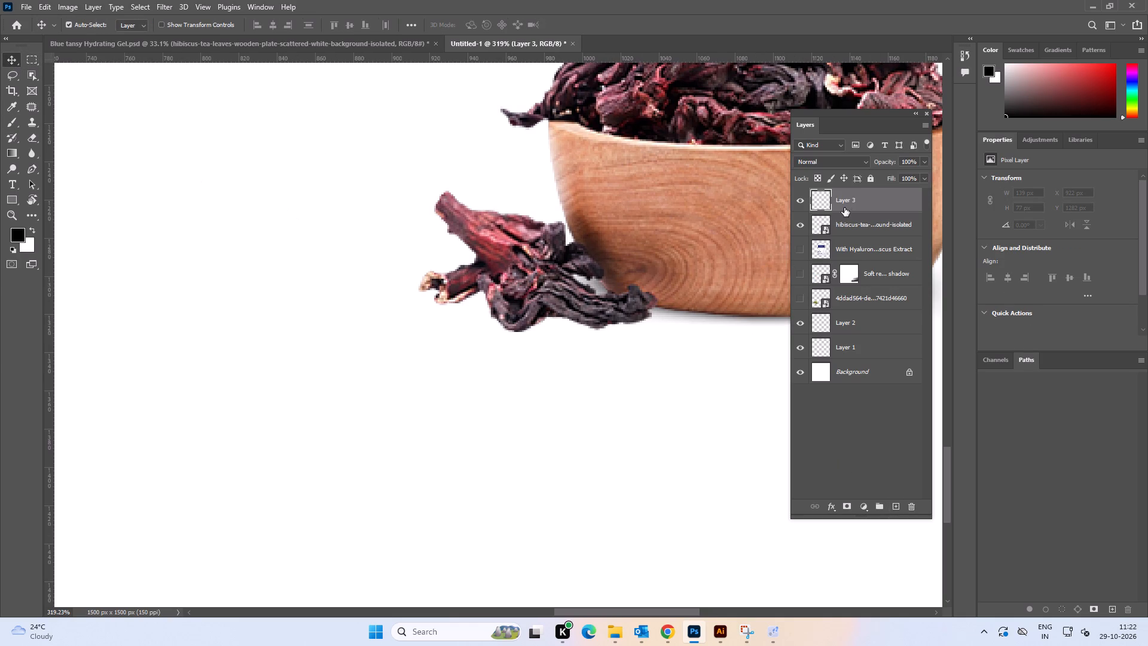
drag(847, 202, 874, 356)
alt+scroll(556, 343, up, 4)
key(space)
drag(596, 342, 576, 348)
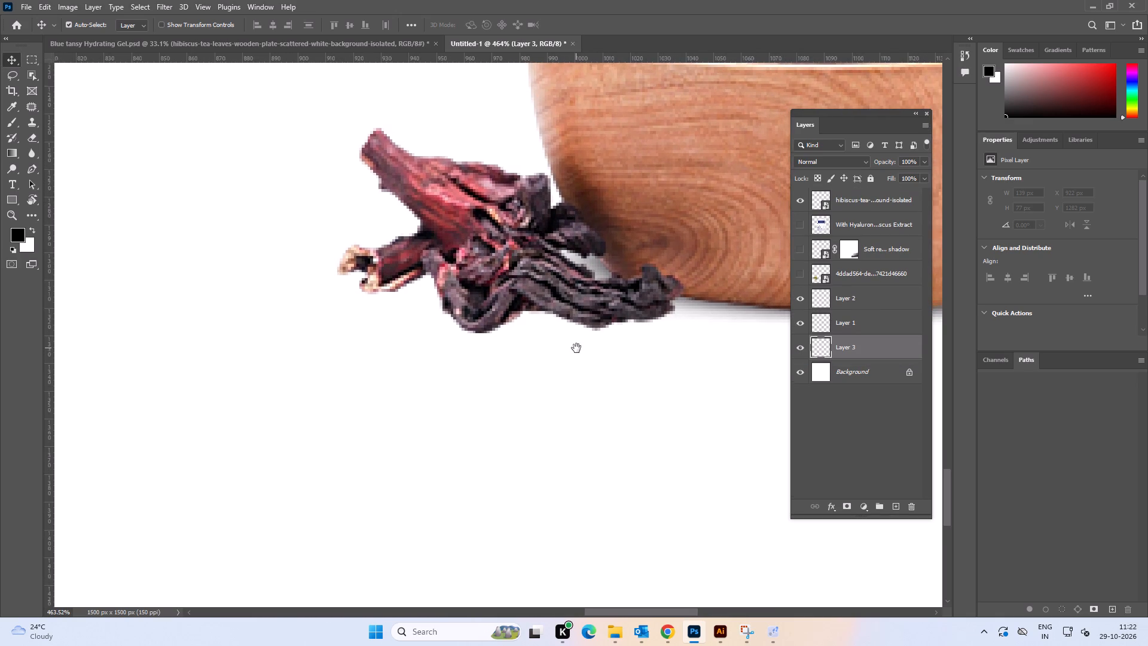
Paint a soft black brush stroke on Layer 3 along the base of the left hibiscus pieces, redoing the first attempt.
key(b)
drag(456, 319, 644, 315)
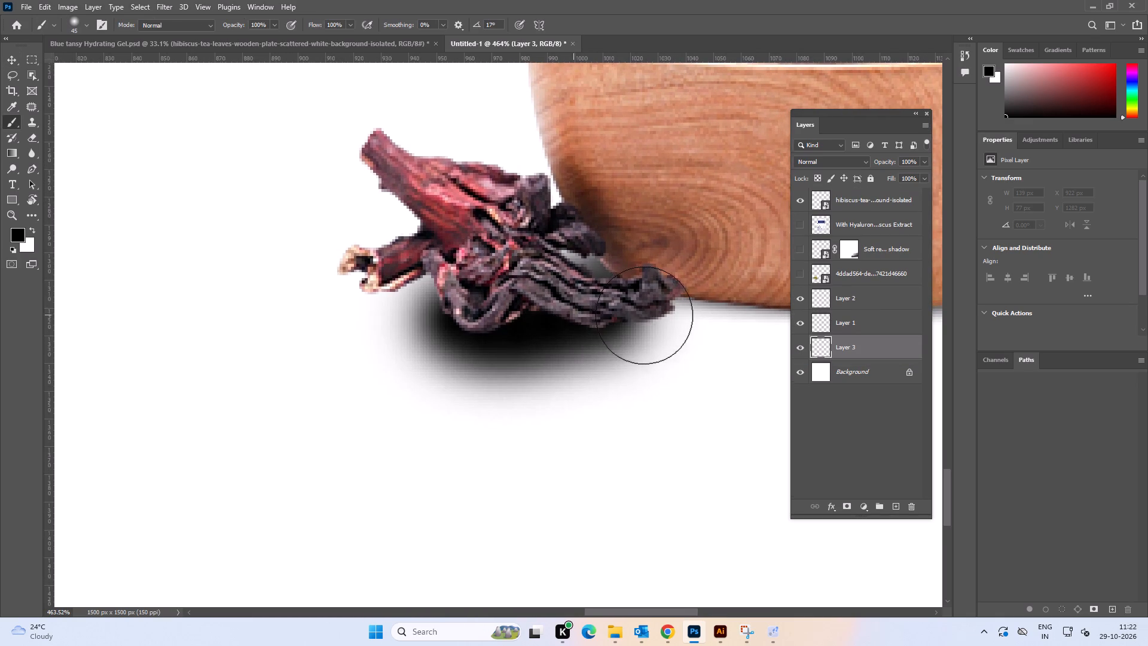
drag(644, 315, 647, 315)
key(ctrl+z)
drag(461, 307, 666, 318)
Flatten the painted shadow to about 26% height and 96% width, placing it under the left hibiscus pieces.
click(13, 63)
key(ctrl+t)
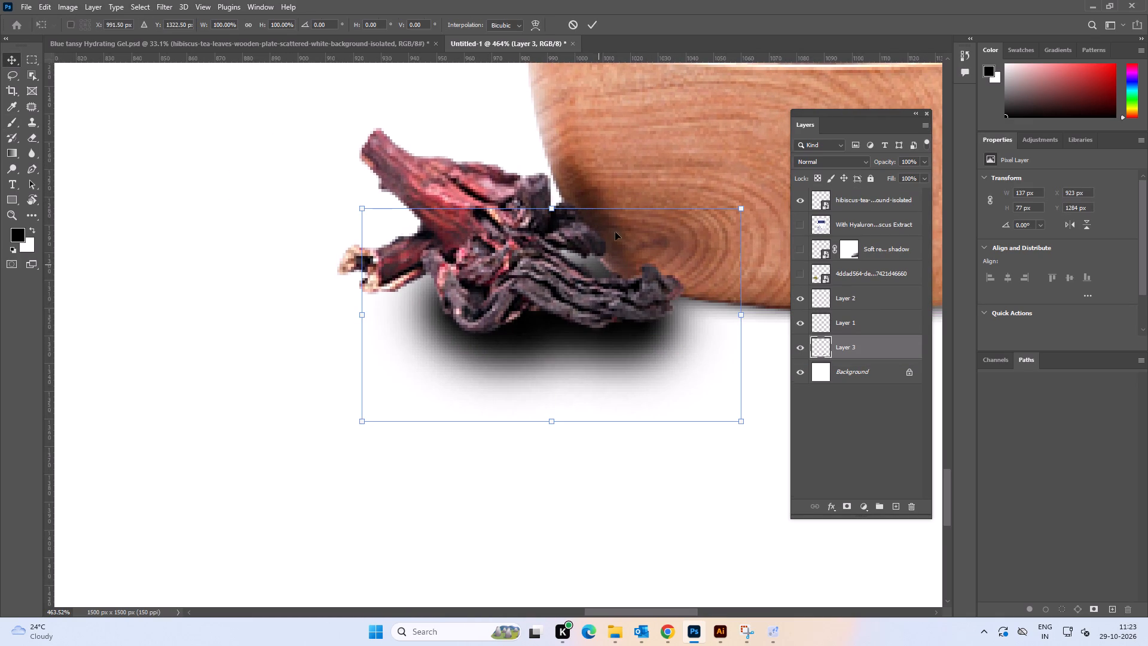
drag(552, 209, 552, 366)
drag(562, 398, 564, 324)
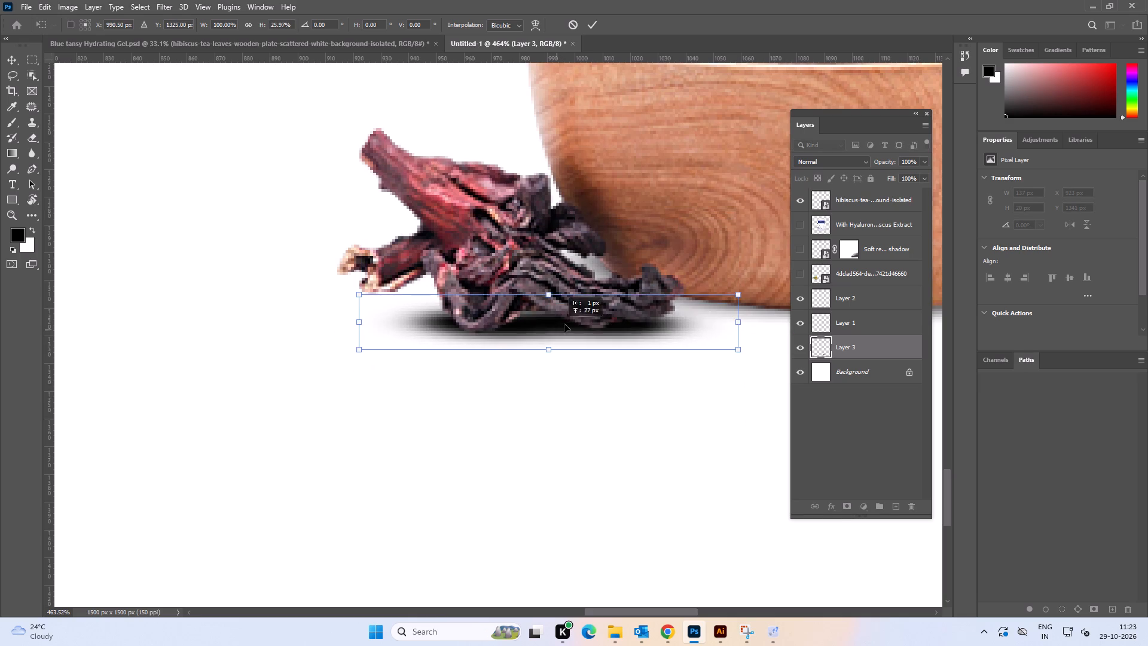
drag(564, 324, 573, 324)
click(750, 319)
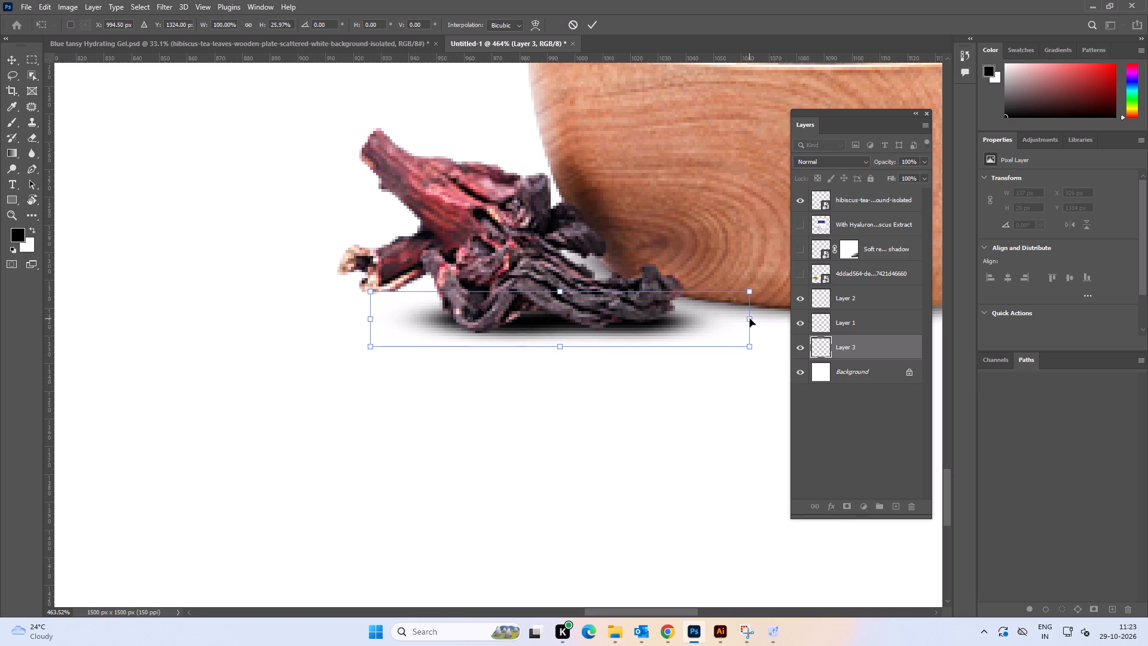
drag(752, 321, 739, 318)
Raise the shadow's upper corner nearest the bowl slightly, shift the shadow toward the bowl and narrow it to 129 px wide.
alt+scroll(628, 302, up, 2)
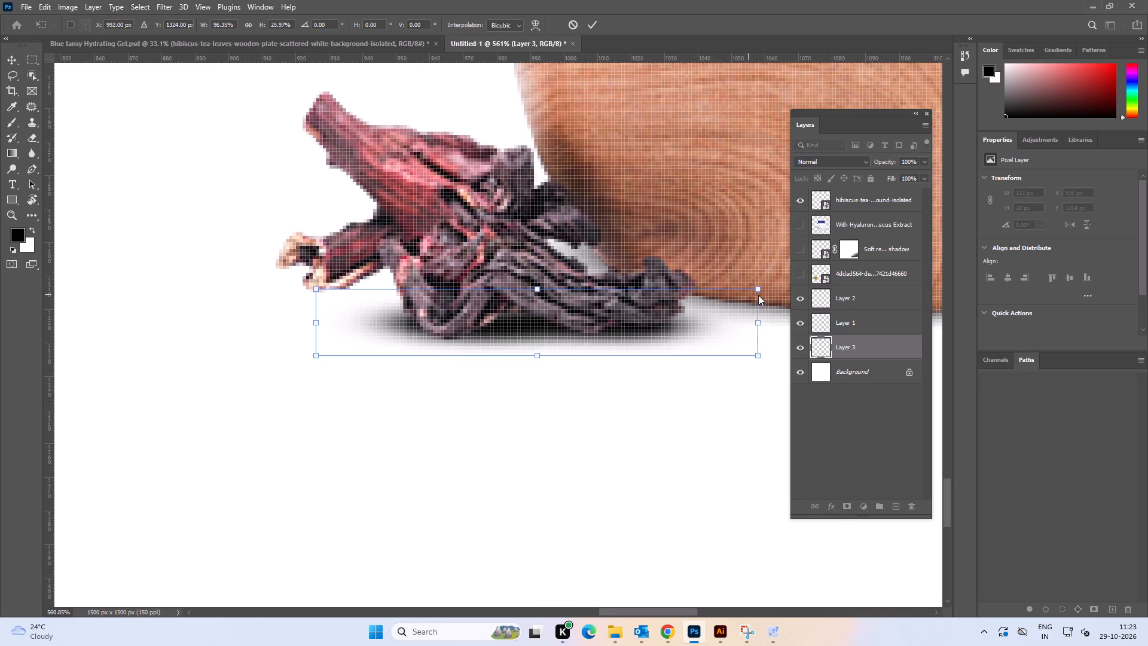
key(space)
key(space)
drag(729, 309, 660, 314)
ctrl+drag(759, 290, 761, 280)
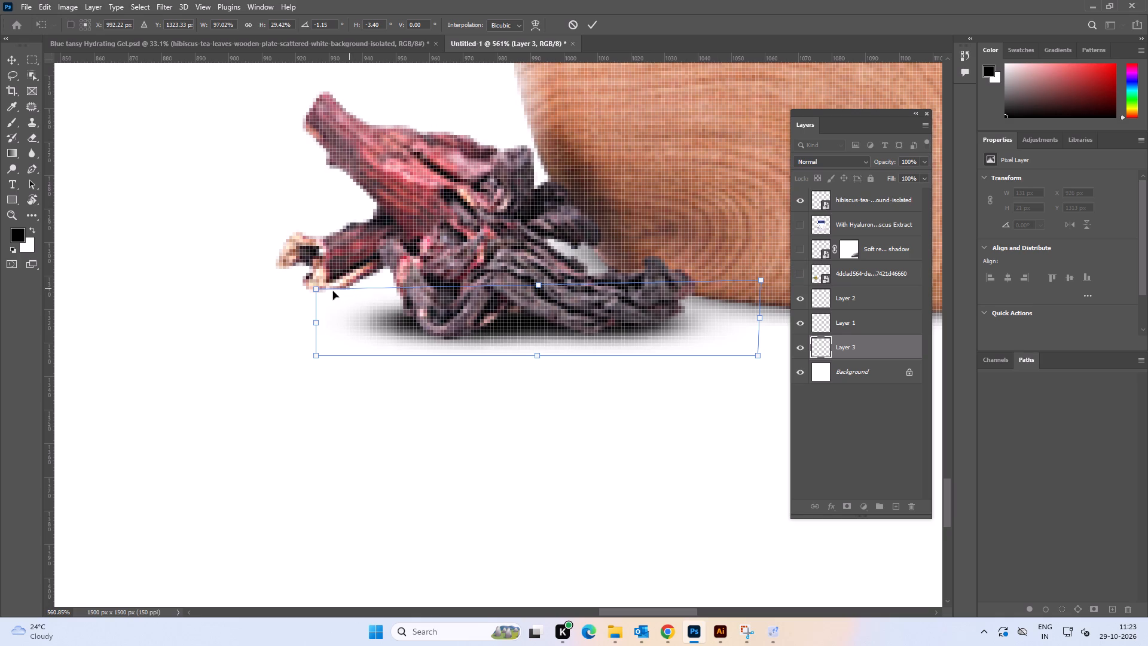
ctrl+drag(318, 292, 348, 294)
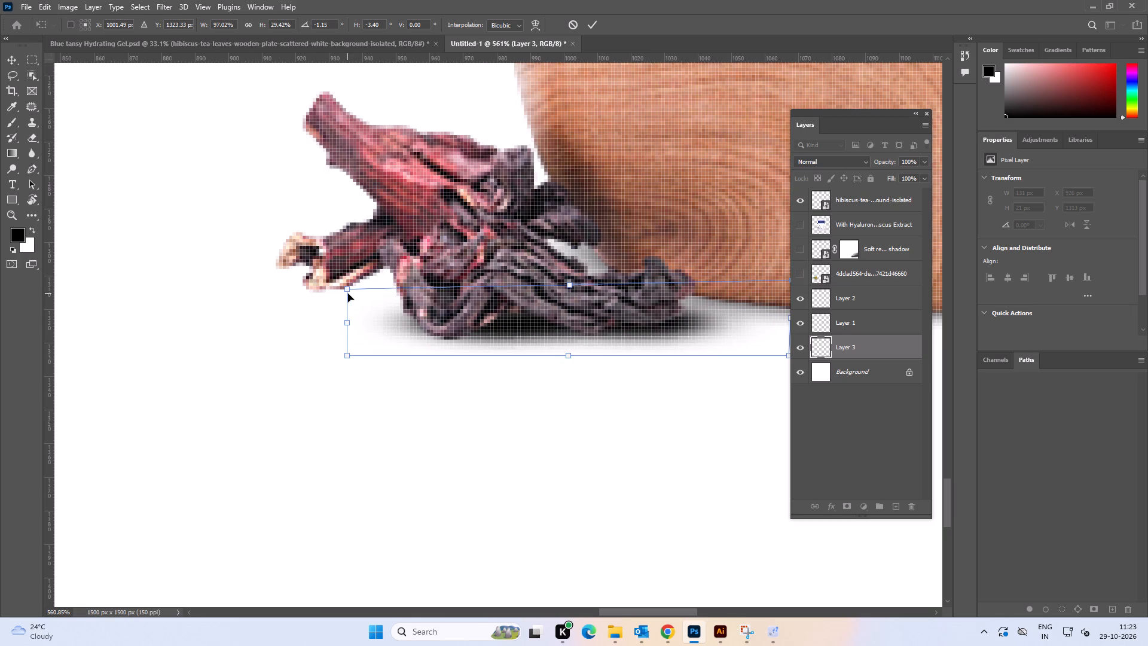
key(space)
key(space)
drag(652, 300, 533, 300)
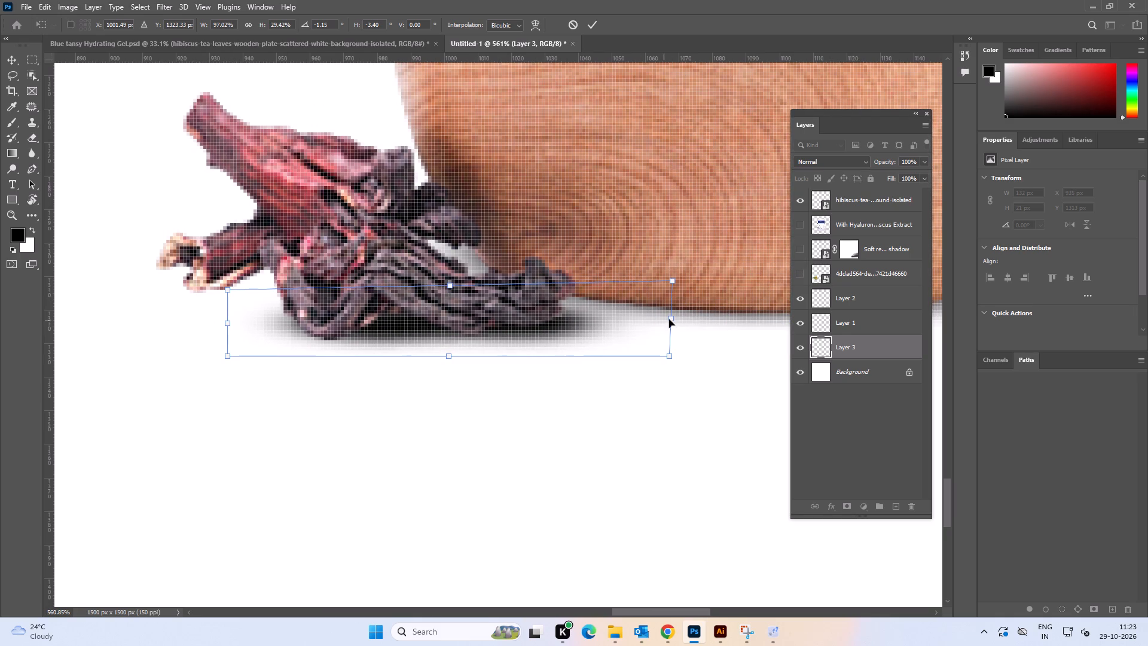
ctrl+drag(671, 319, 648, 316)
key(ctrl+z)
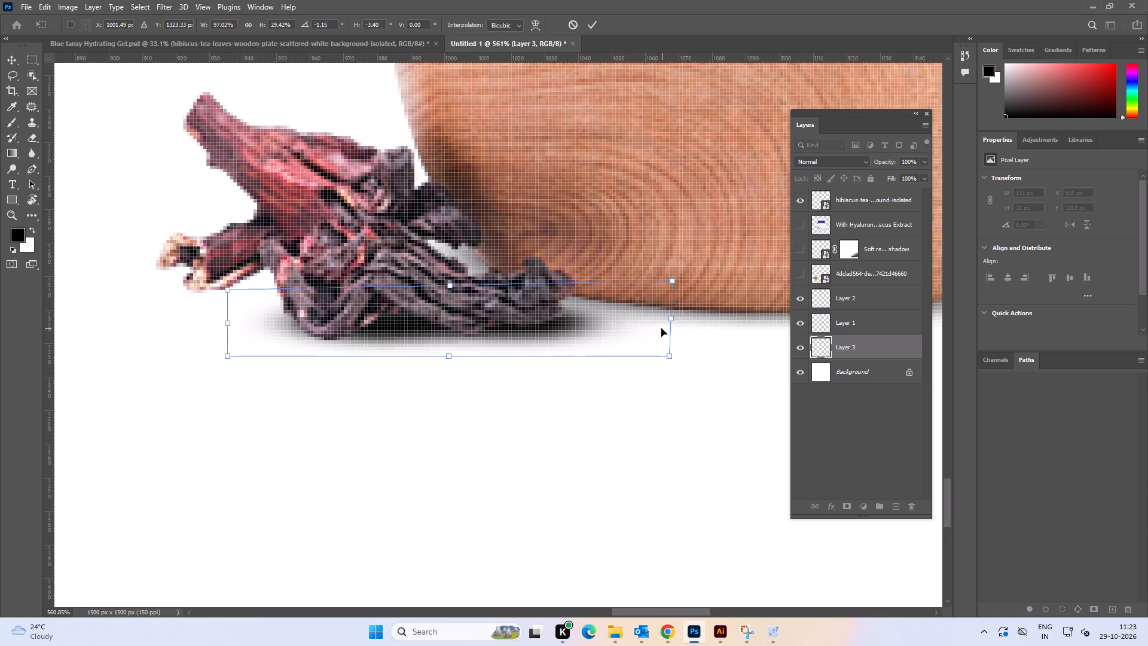
ctrl+click(672, 319)
ctrl+drag(672, 319, 658, 316)
click(591, 25)
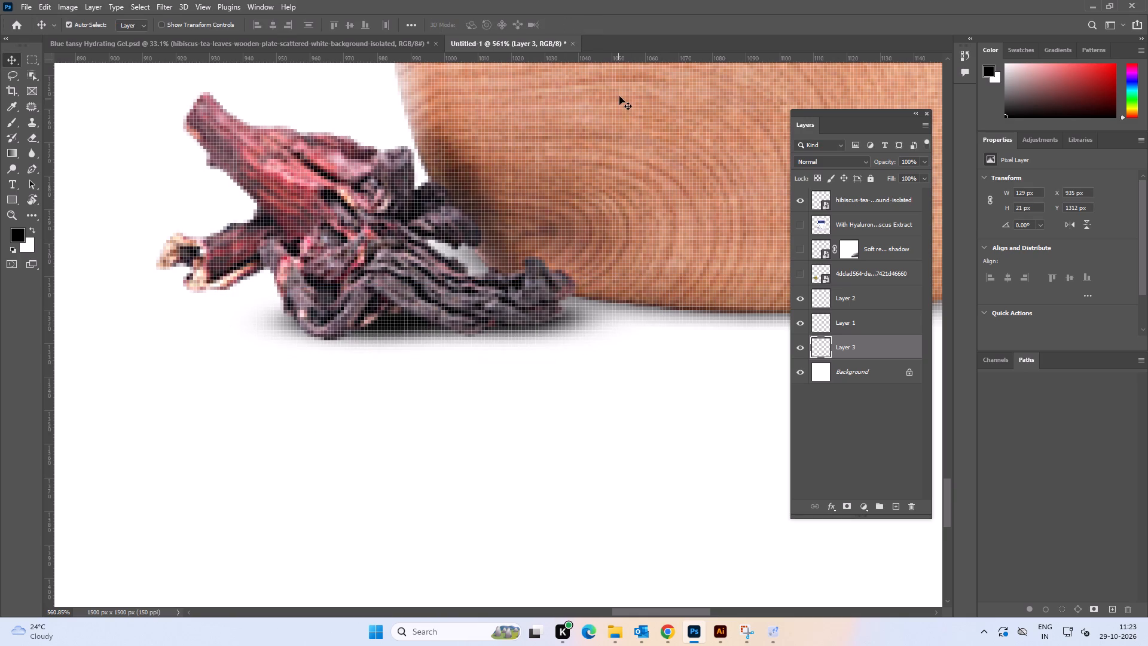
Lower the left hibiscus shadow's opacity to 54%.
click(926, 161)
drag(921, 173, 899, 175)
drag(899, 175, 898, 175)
Warp the left hibiscus shadow at 100% opacity, arching its middle and lowering its ends to follow the pieces' base, 24 px high.
alt+scroll(551, 340, down, 5)
alt+scroll(491, 362, up, 8)
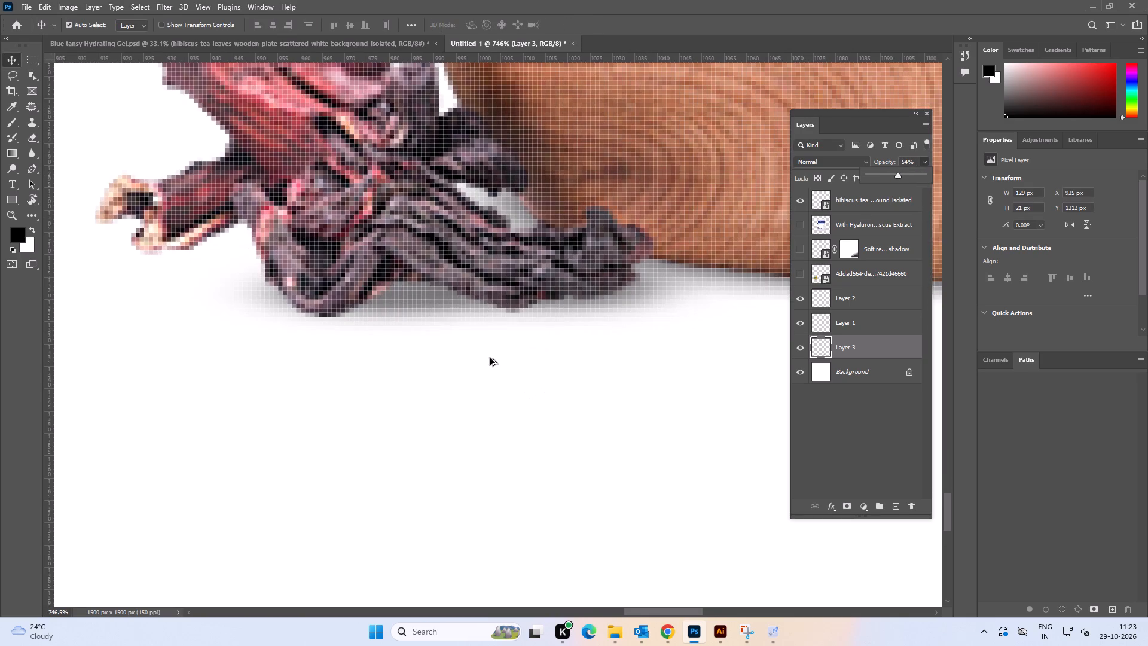
key(ctrl+t)
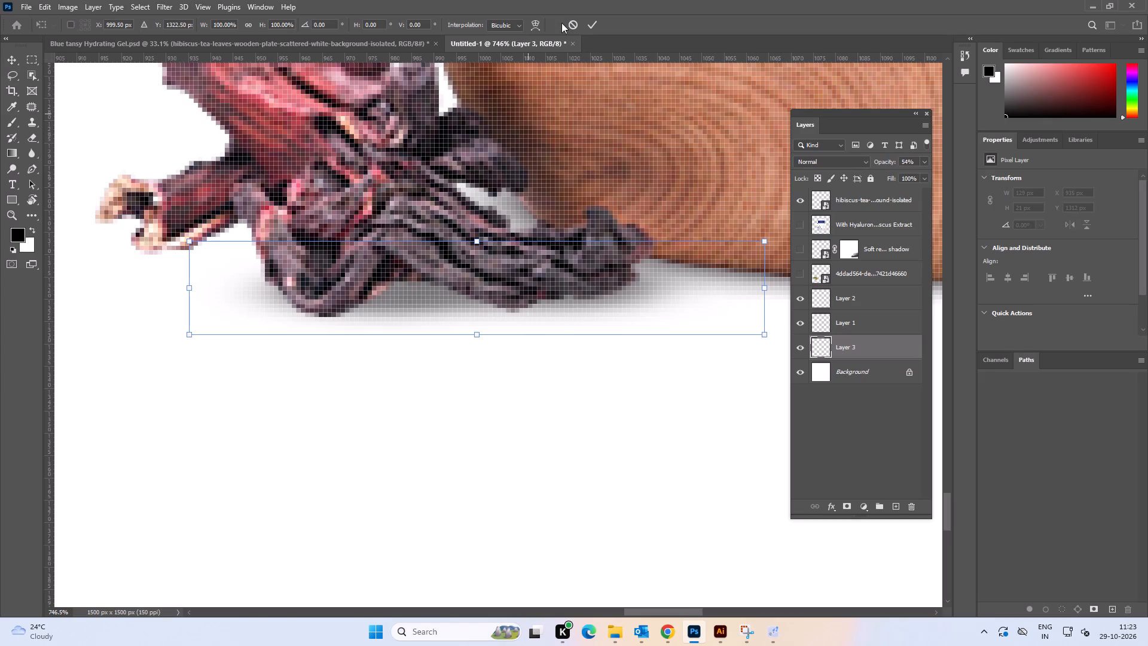
click(538, 29)
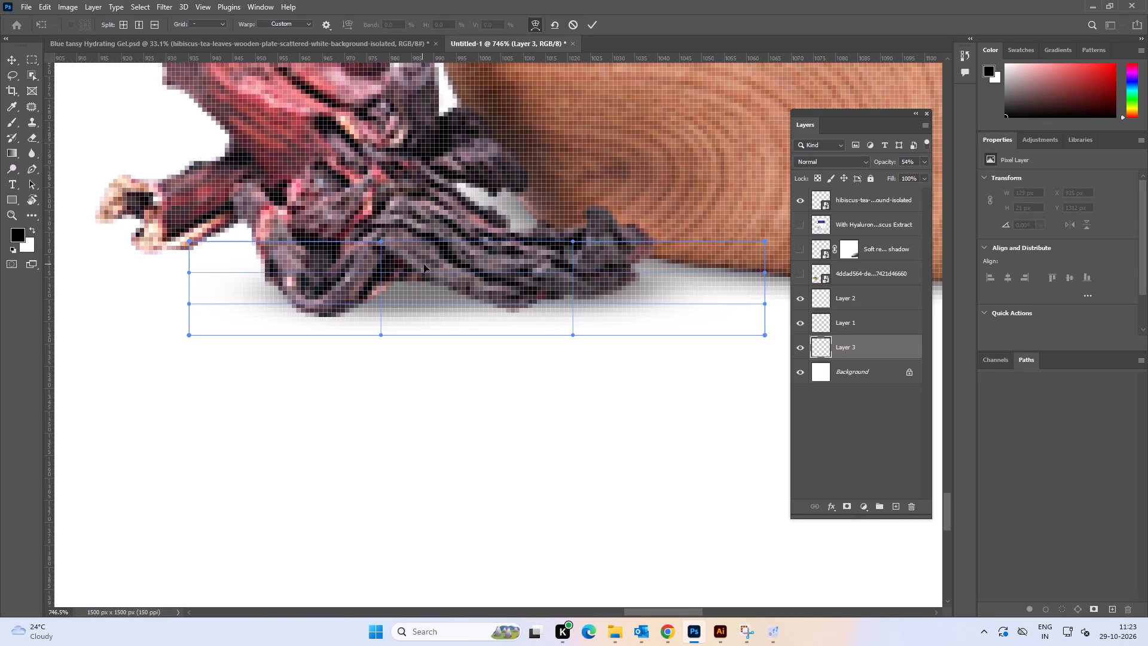
drag(426, 273, 425, 256)
click(925, 163)
drag(894, 175, 978, 175)
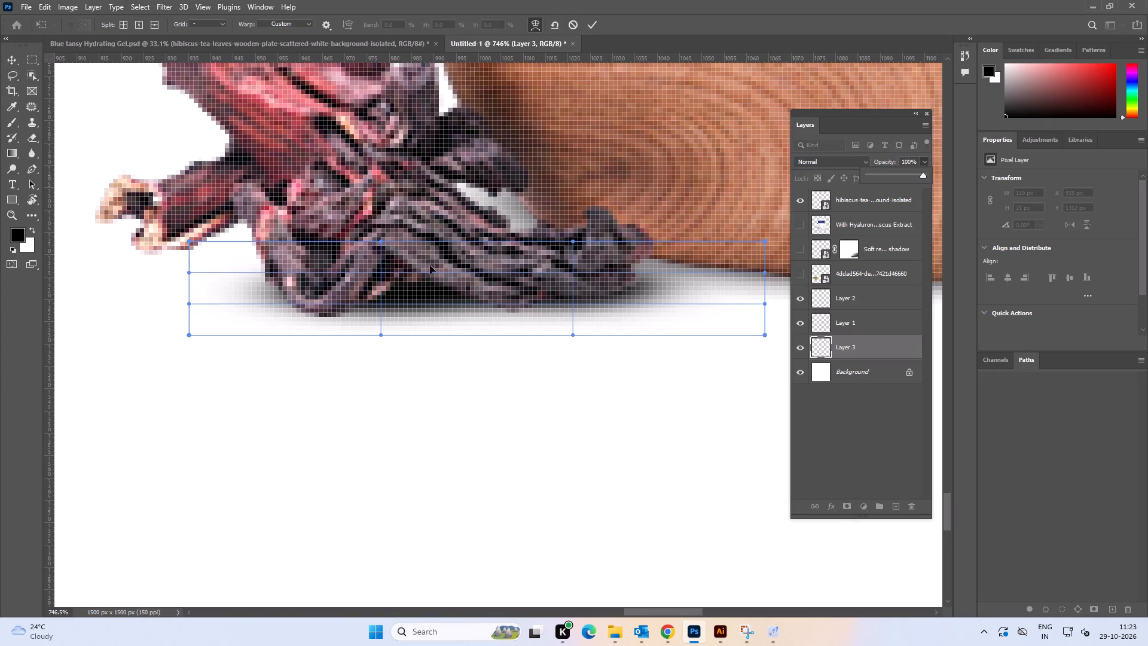
alt+drag(432, 273, 432, 248)
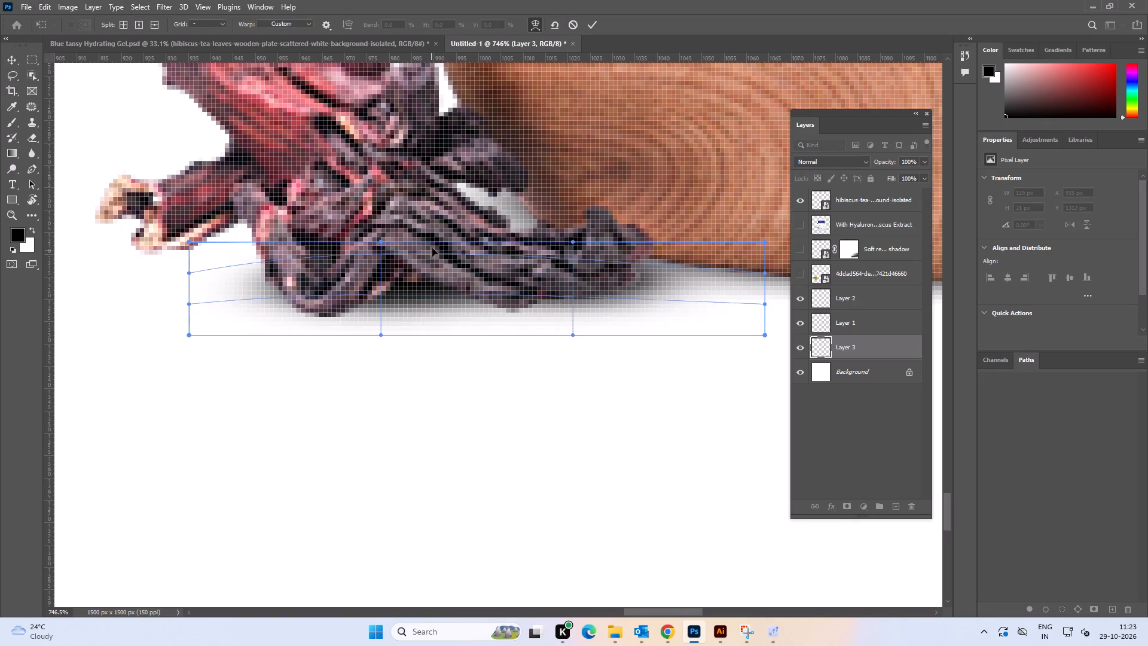
alt+drag(432, 248, 429, 232)
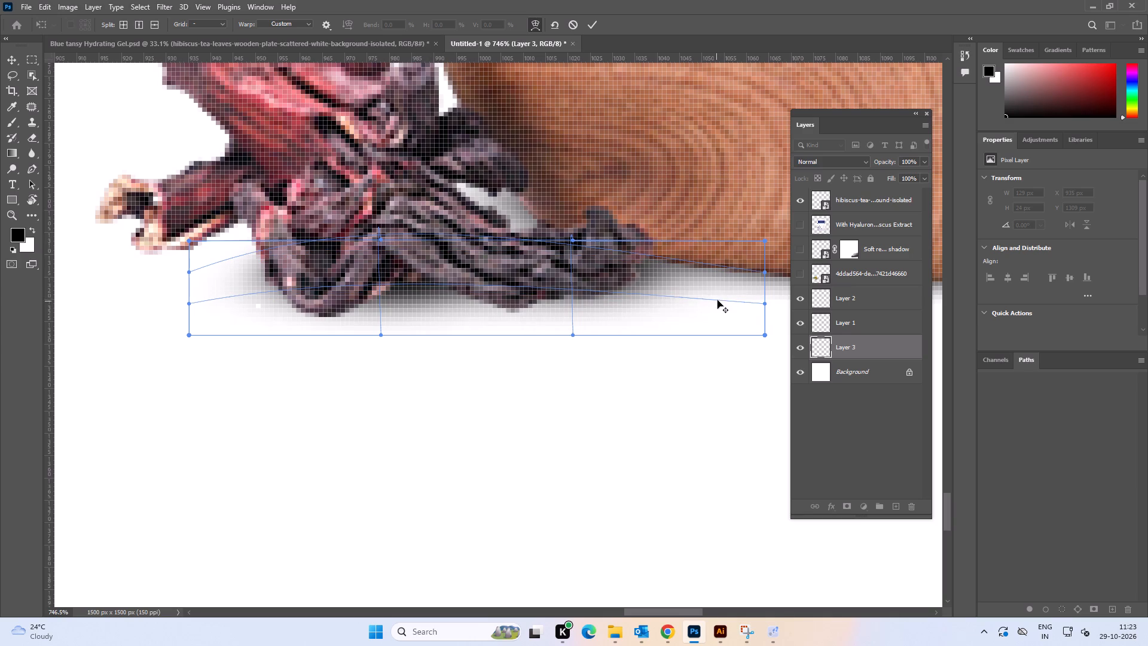
alt+drag(717, 300, 716, 322)
alt+drag(253, 295, 252, 318)
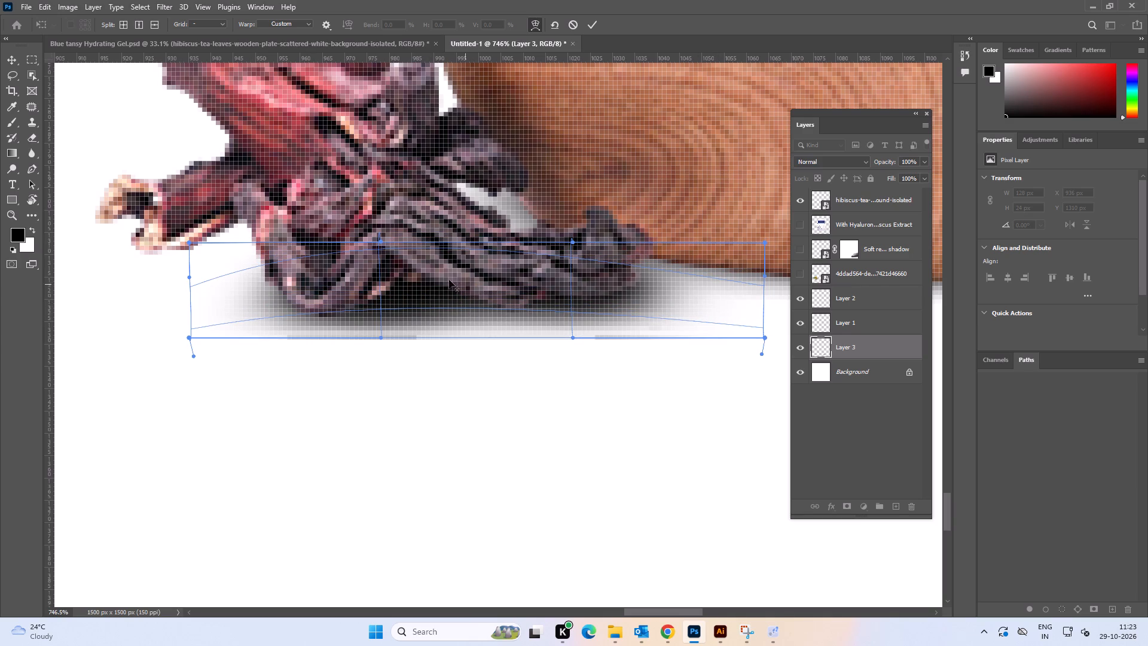
alt+drag(453, 309, 451, 306)
alt+drag(451, 306, 433, 297)
click(591, 25)
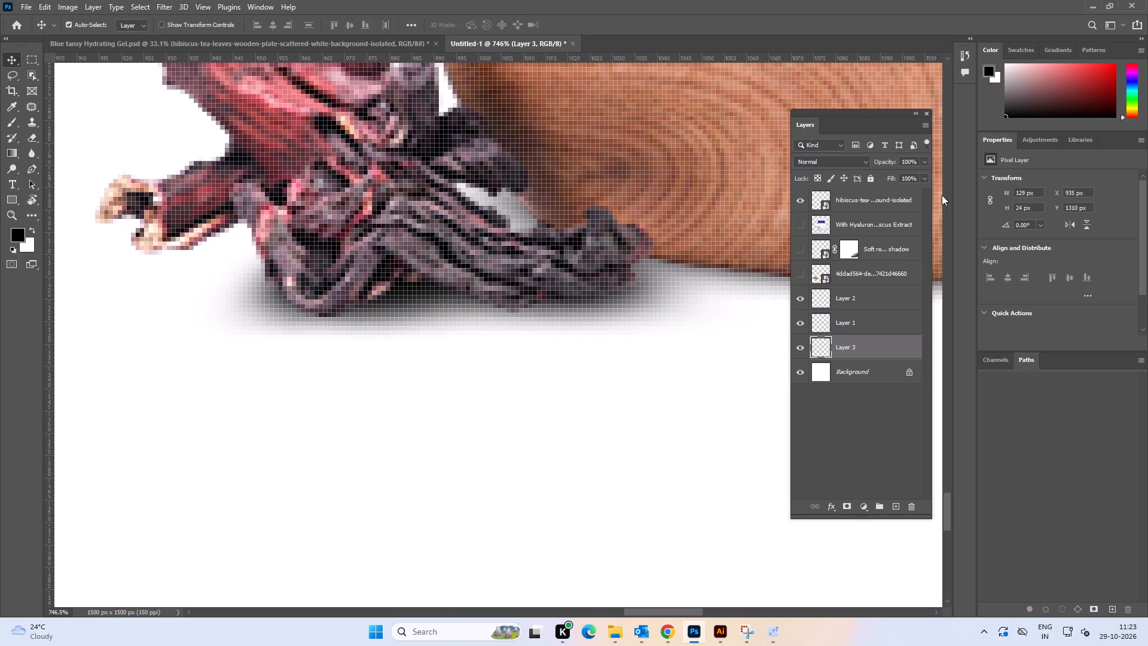
Lower the warped left hibiscus shadow's opacity to 61%.
click(925, 161)
drag(920, 175, 902, 175)
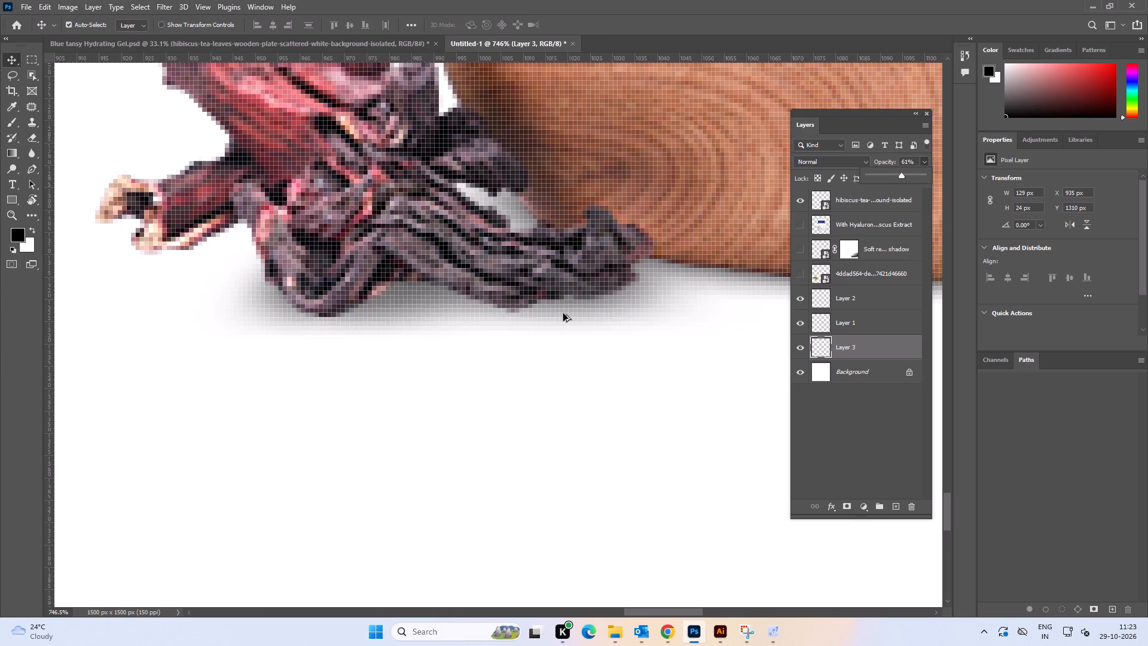
Nudge the left hibiscus shadow on Layer 3 to the right by 7 px.
alt+scroll(563, 313, down, 2)
alt+scroll(563, 313, up, 1)
alt+scroll(563, 313, down, 9)
alt+scroll(563, 312, up, 1)
alt+scroll(563, 312, down, 10)
key(space)
key(space)
key(space)
drag(626, 333, 536, 333)
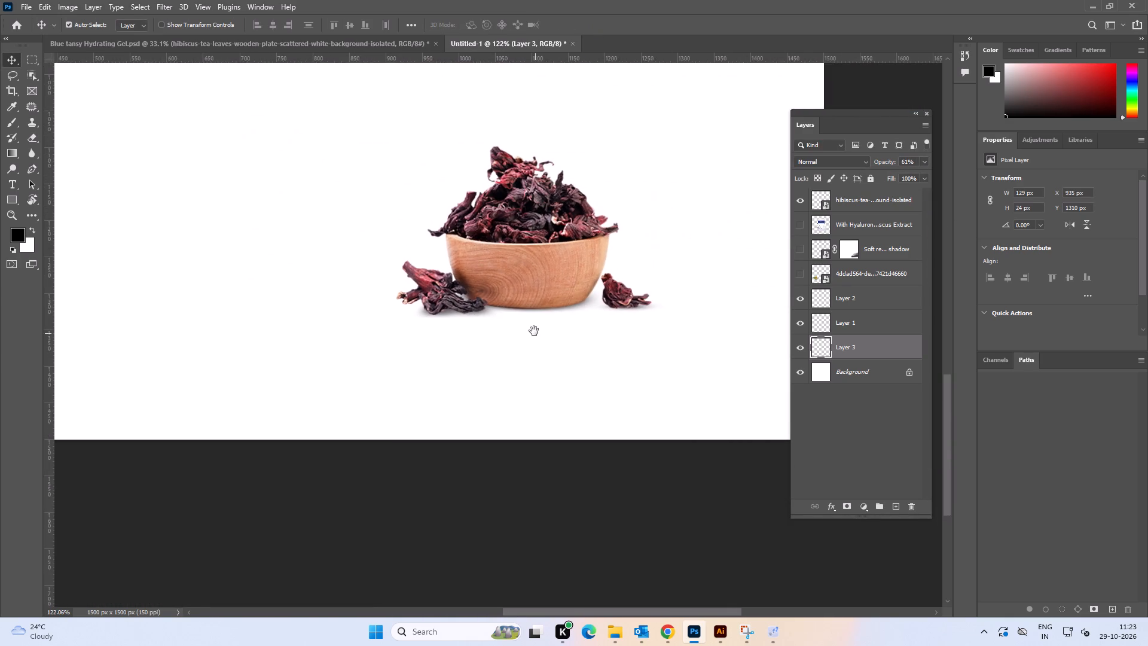
scroll(450, 319, up, 9)
click(448, 304)
key(Right)
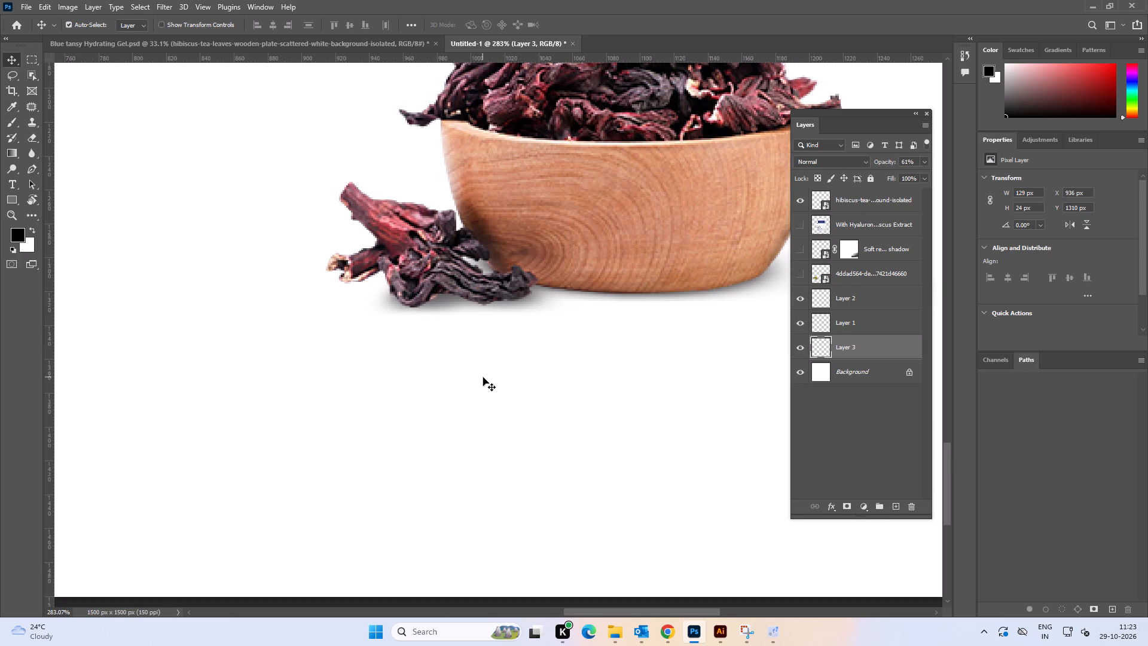
key(Right)
key(Right)
key(Right)
key(Right)
key(Right)
key(Right)
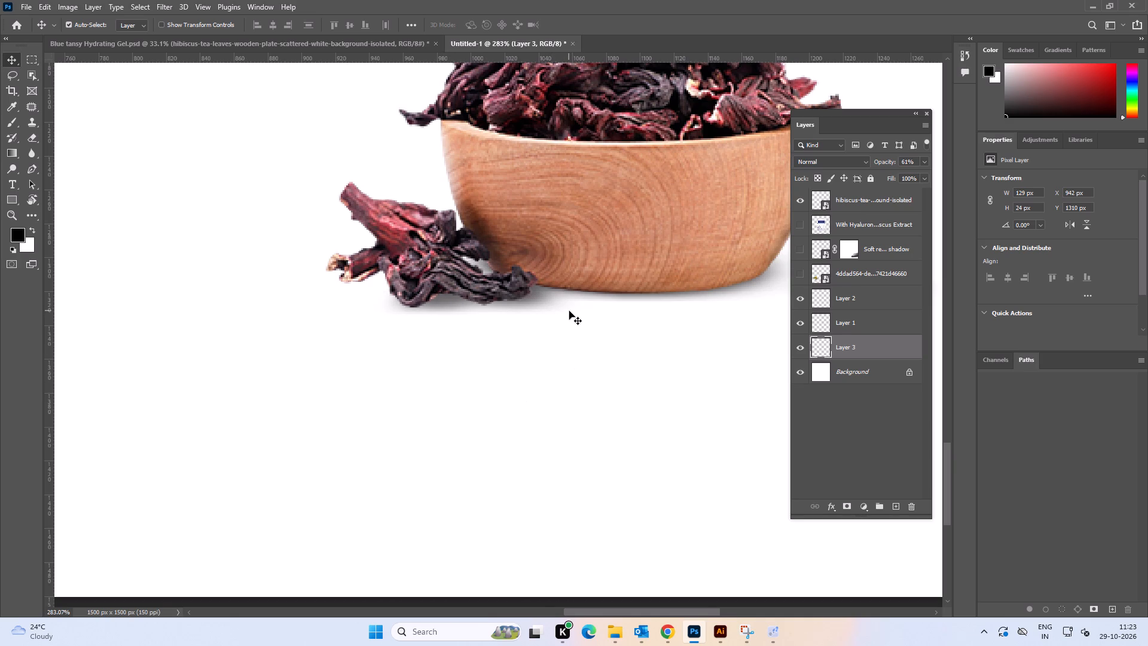
Nudge the right hibiscus piece's shadow on Layer 2 to the right by 4 px.
alt+scroll(569, 311, down, 9)
key(space)
drag(599, 347, 537, 357)
click(671, 355)
alt+scroll(665, 331, up, 7)
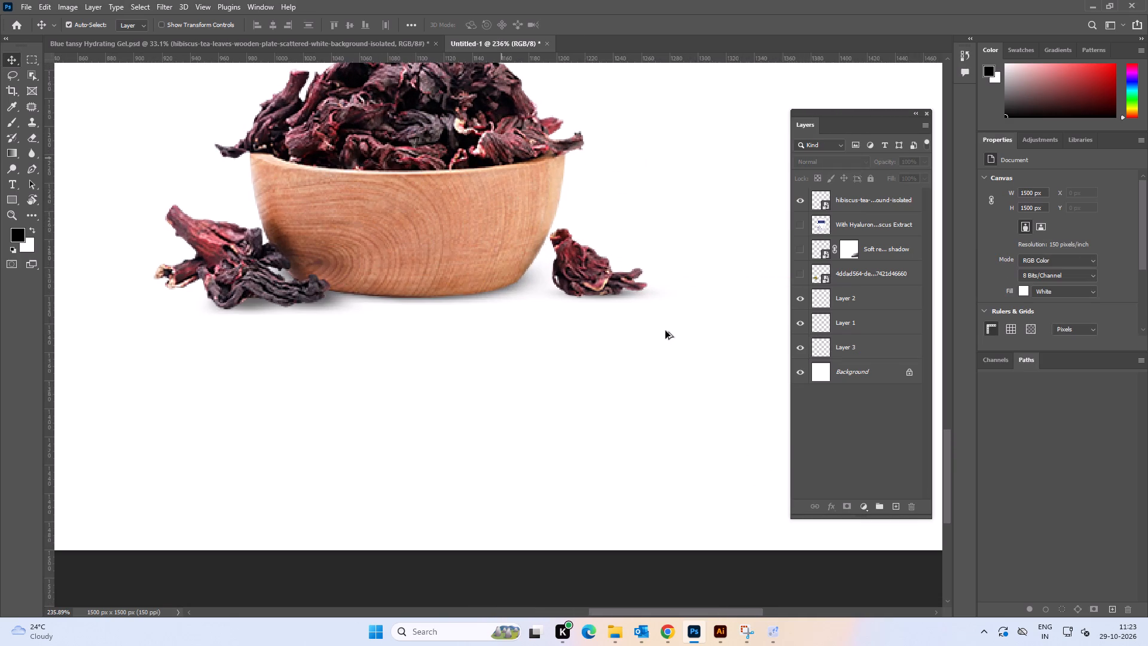
click(628, 294)
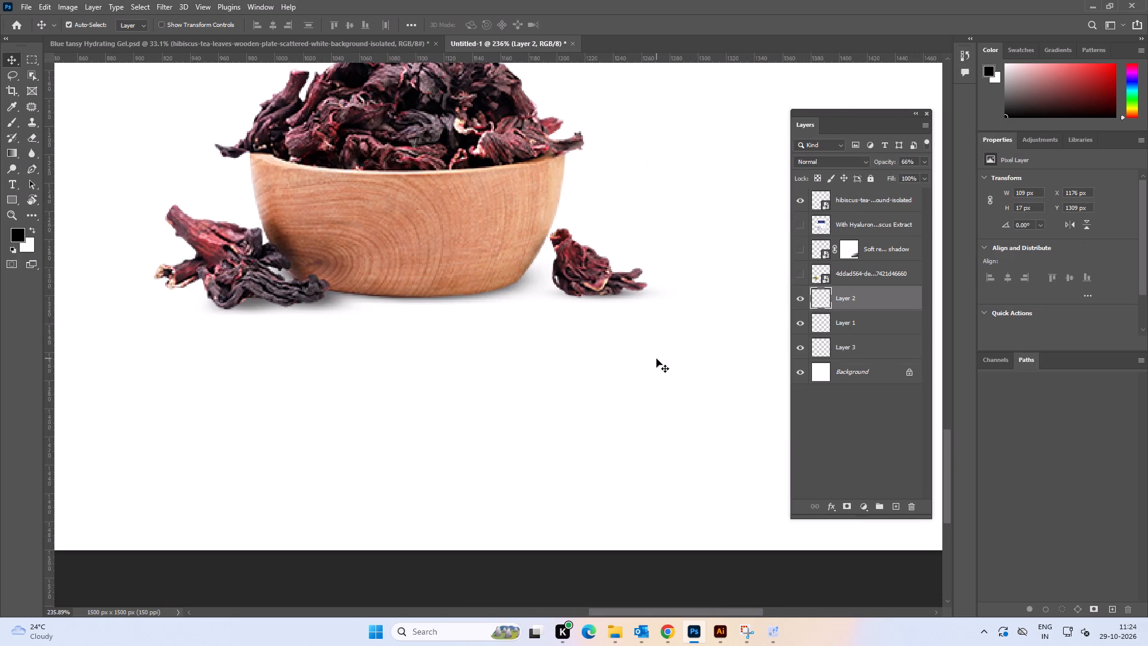
key(Right)
key(Right)
key(Right)
key(Right)
double_click(657, 359)
Hide the white Background layer behind the hibiscus bowl and its shadows.
alt+scroll(512, 379, down, 5)
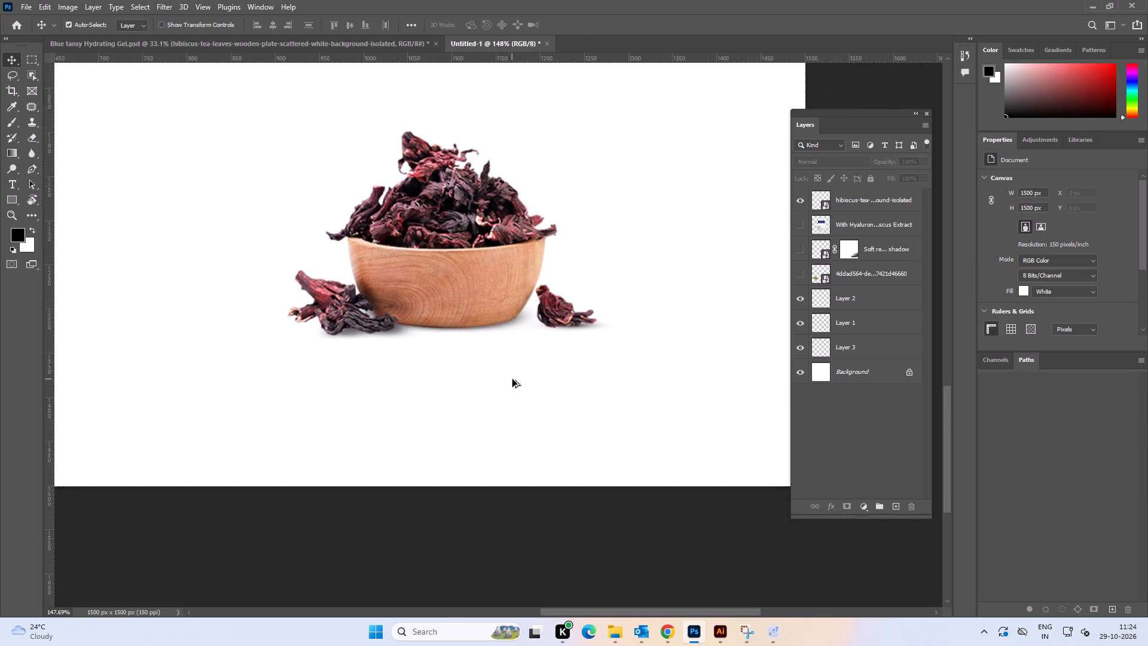
click(802, 371)
Export the hibiscus bowl with its shadows for web as a transparent PNG-24 named herbs in Downloads.
alt+scroll(664, 336, down, 5)
key(space)
key(space)
key(space)
drag(654, 328, 602, 423)
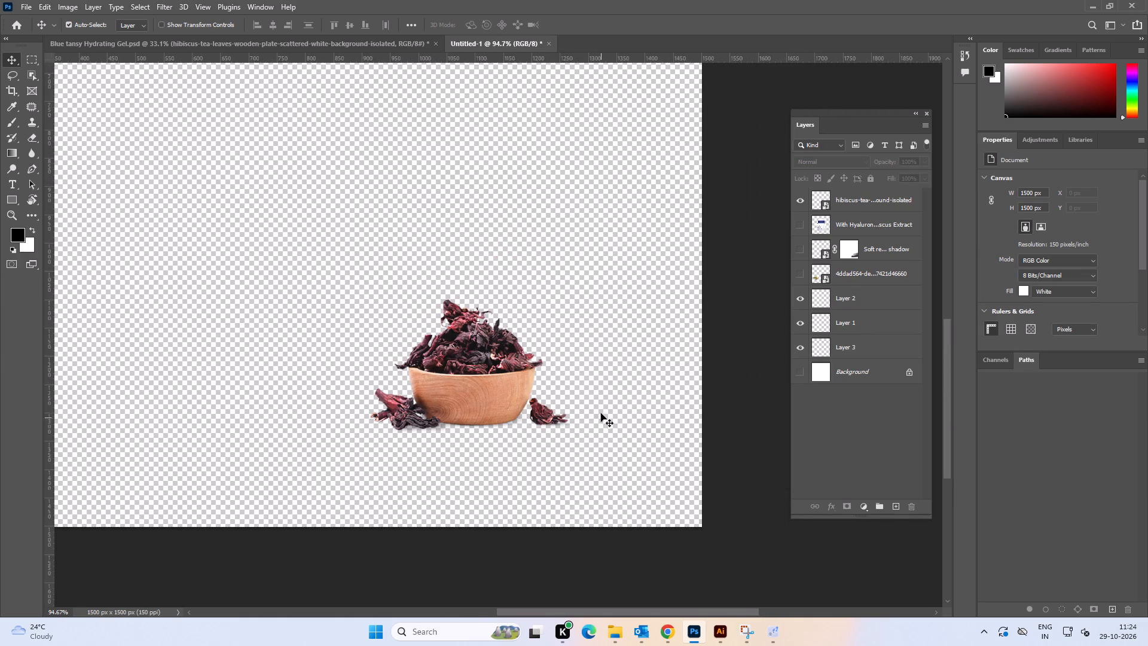
scroll(601, 413, down, 2)
alt+scroll(601, 413, up, 1)
alt+scroll(601, 413, down, 3)
key(space)
drag(605, 379, 622, 403)
alt+scroll(622, 403, down, 8)
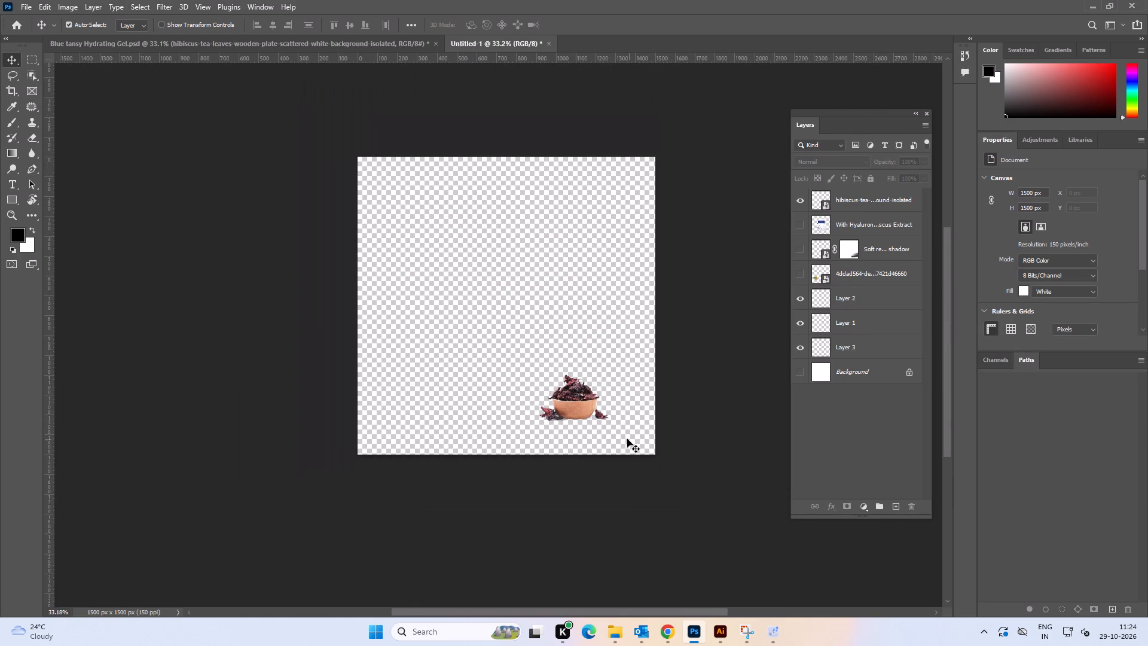
click(624, 435)
key(ctrl+alt+shift+s)
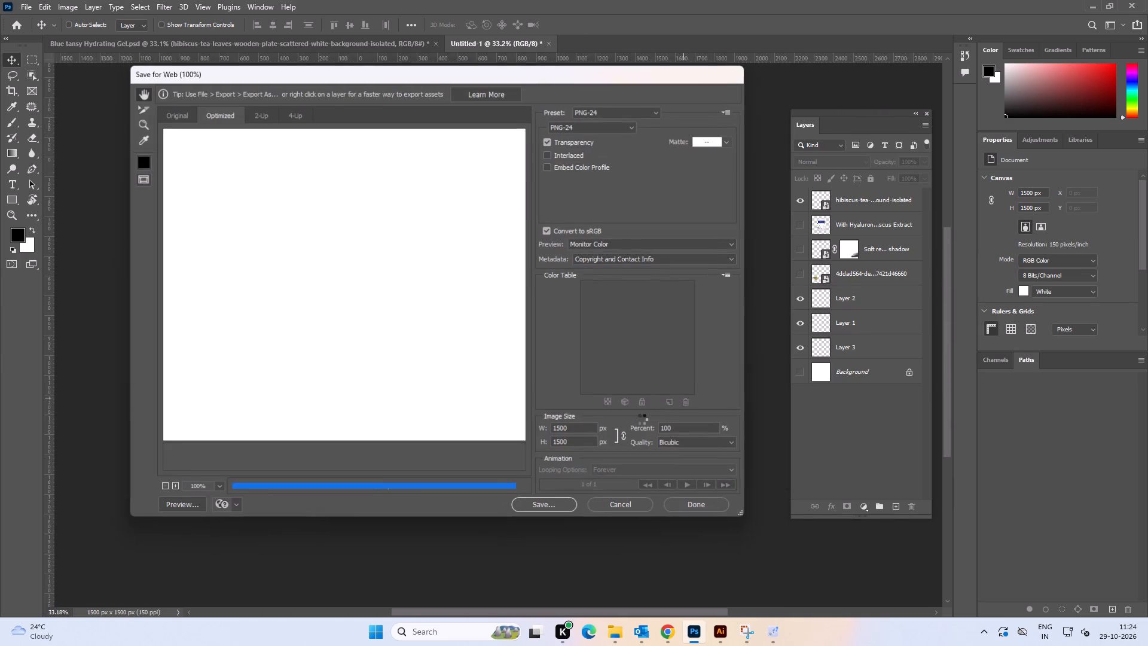
click(547, 506)
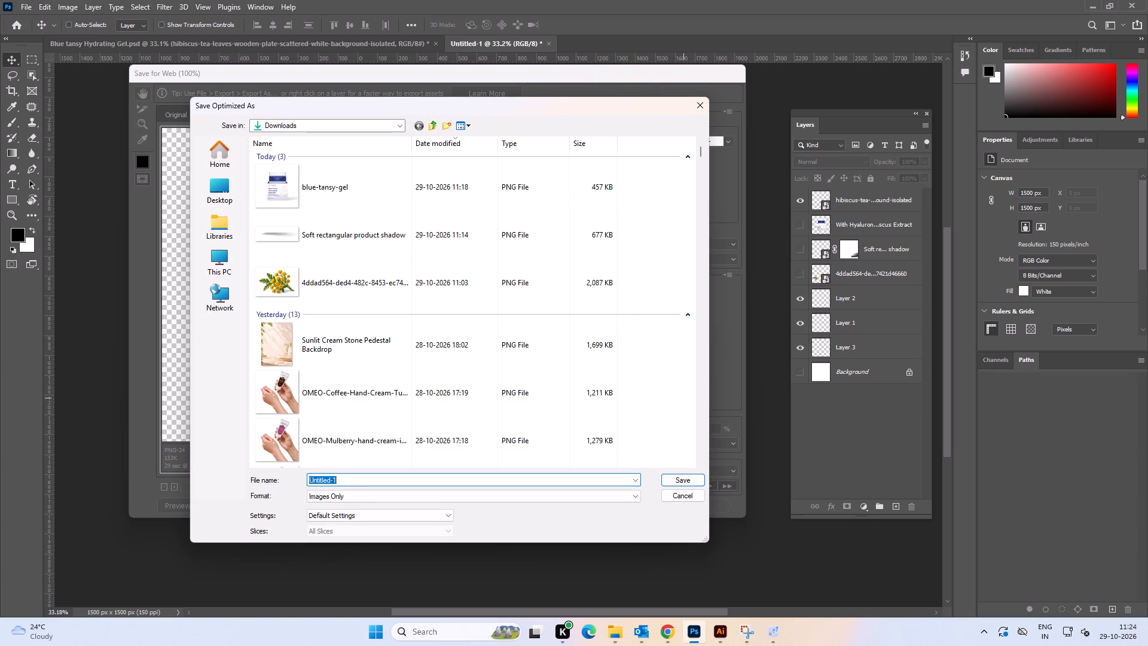
key(e)
key(BackSpace)
text(her)
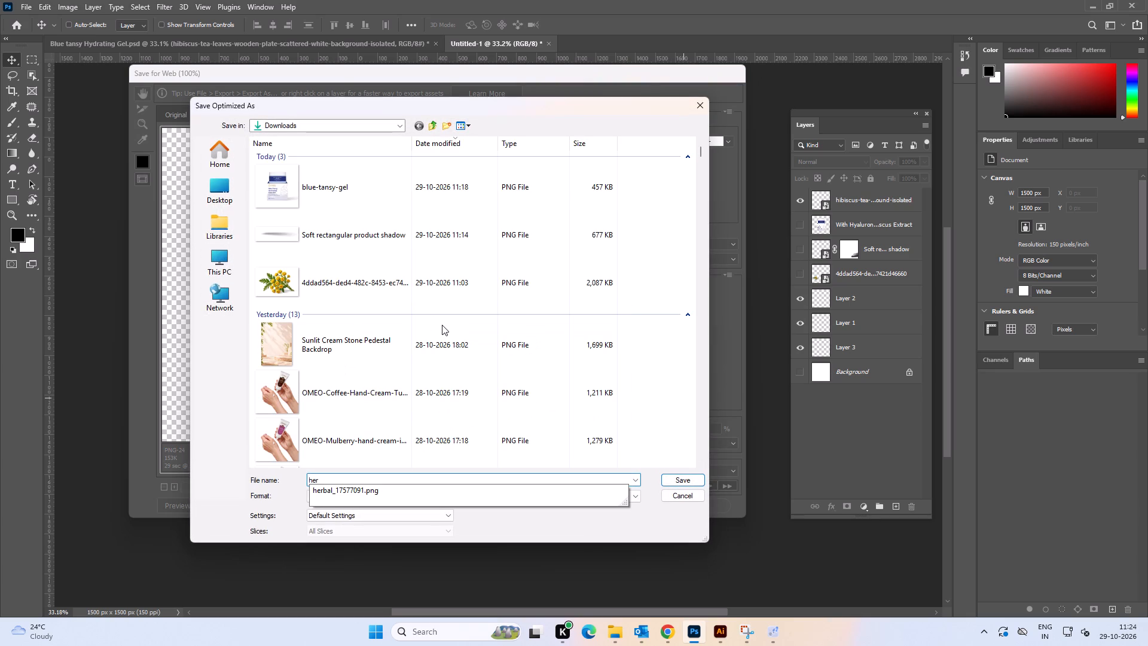
text(bs)
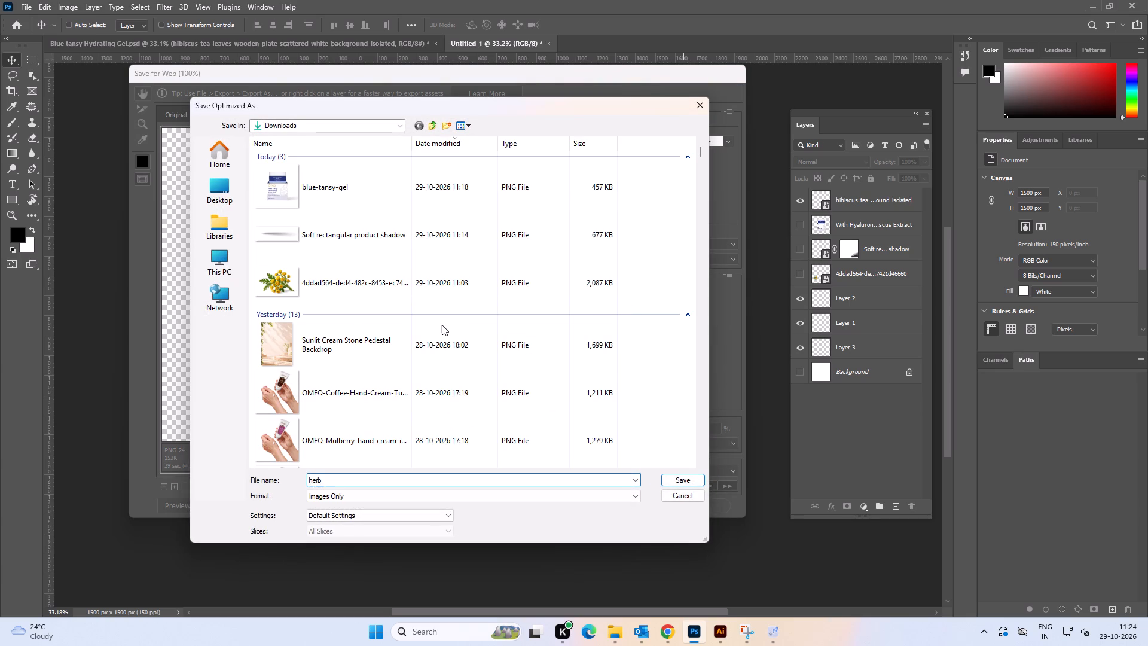
key(Return)
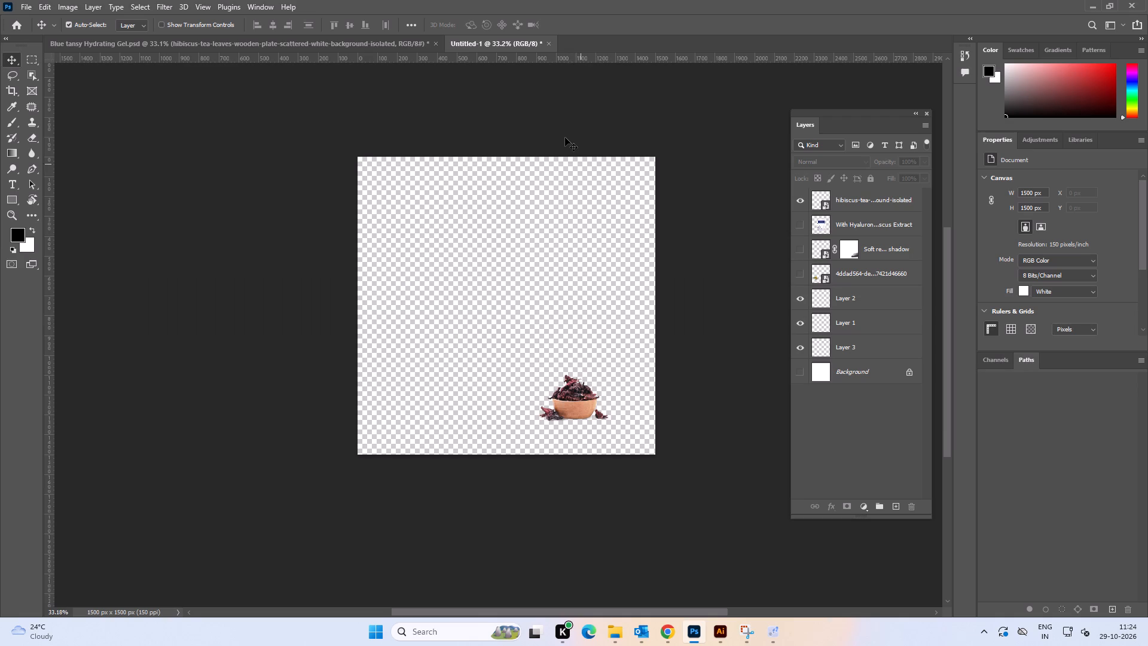
Close the Untitled-1 document without saving its changes.
click(552, 44)
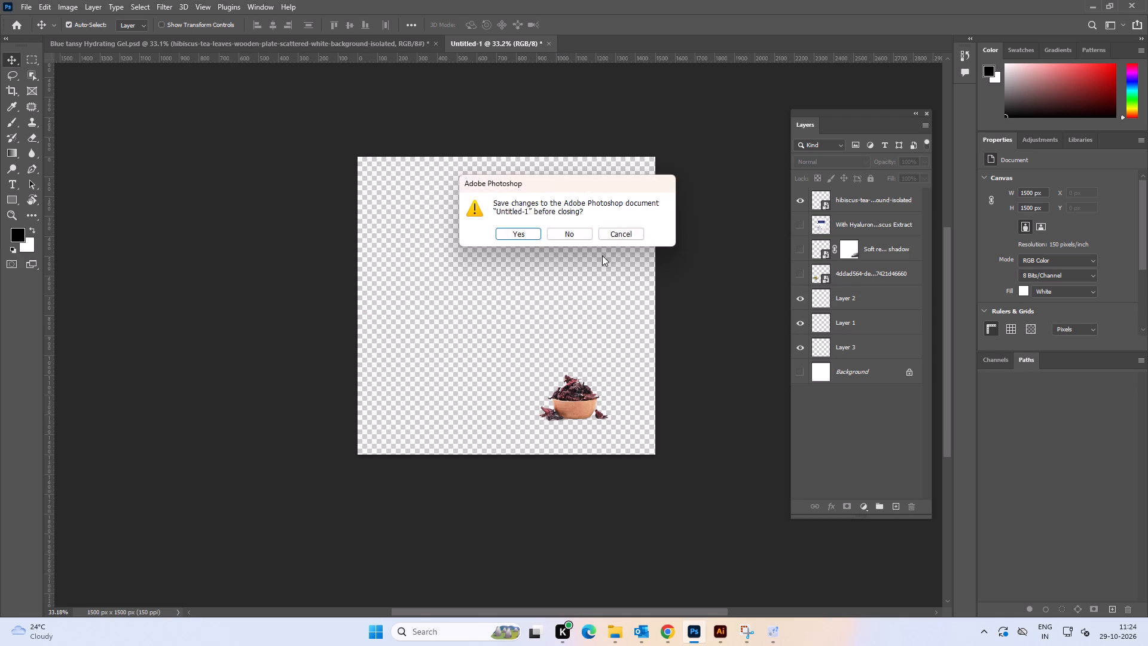
click(577, 234)
Switch to Illustrator, place herbs from Downloads as a linked image, and move it into the blank space beside the poster.
click(719, 638)
click(63, 10)
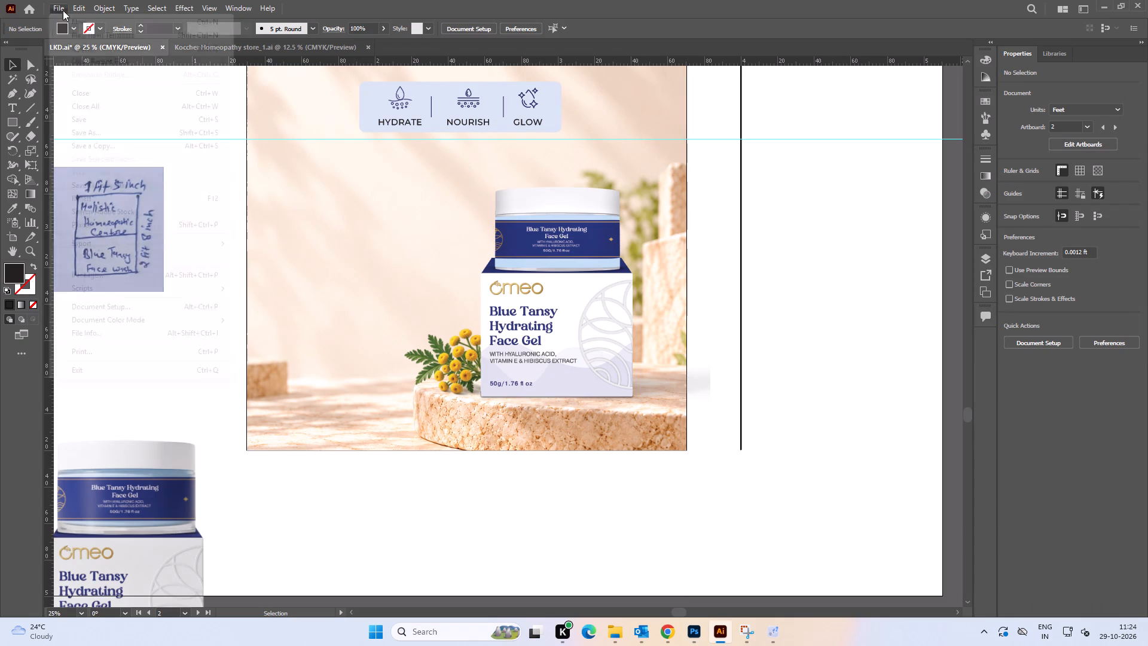
click(116, 225)
click(151, 130)
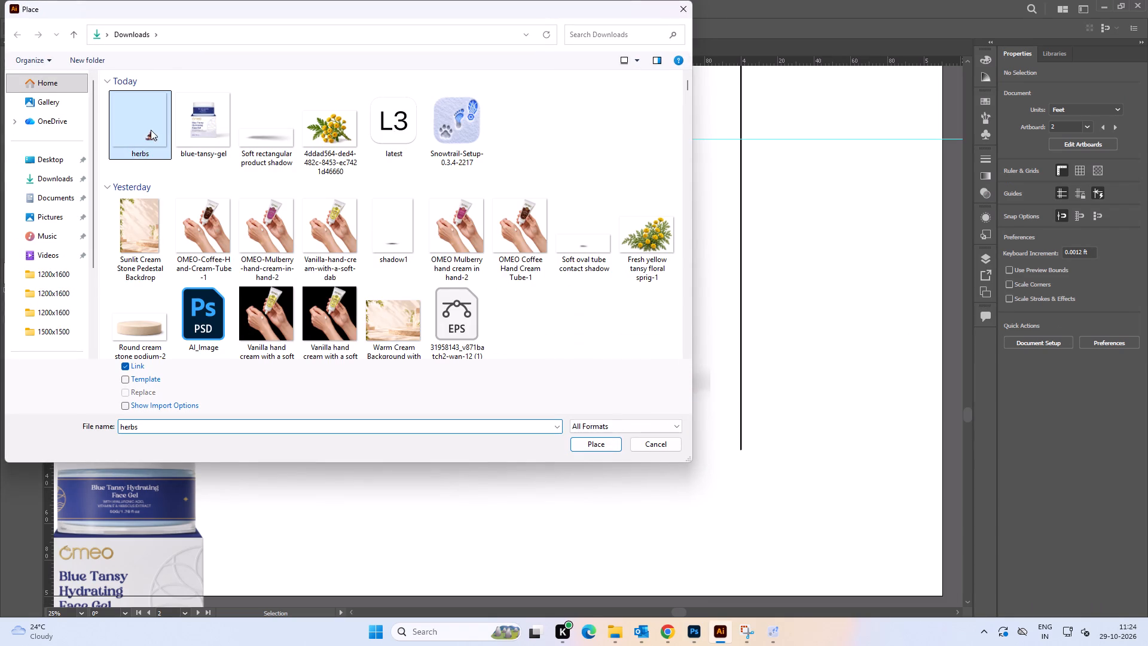
click(612, 447)
key(space)
key(space)
key(space)
key(space)
drag(790, 364, 404, 350)
click(491, 286)
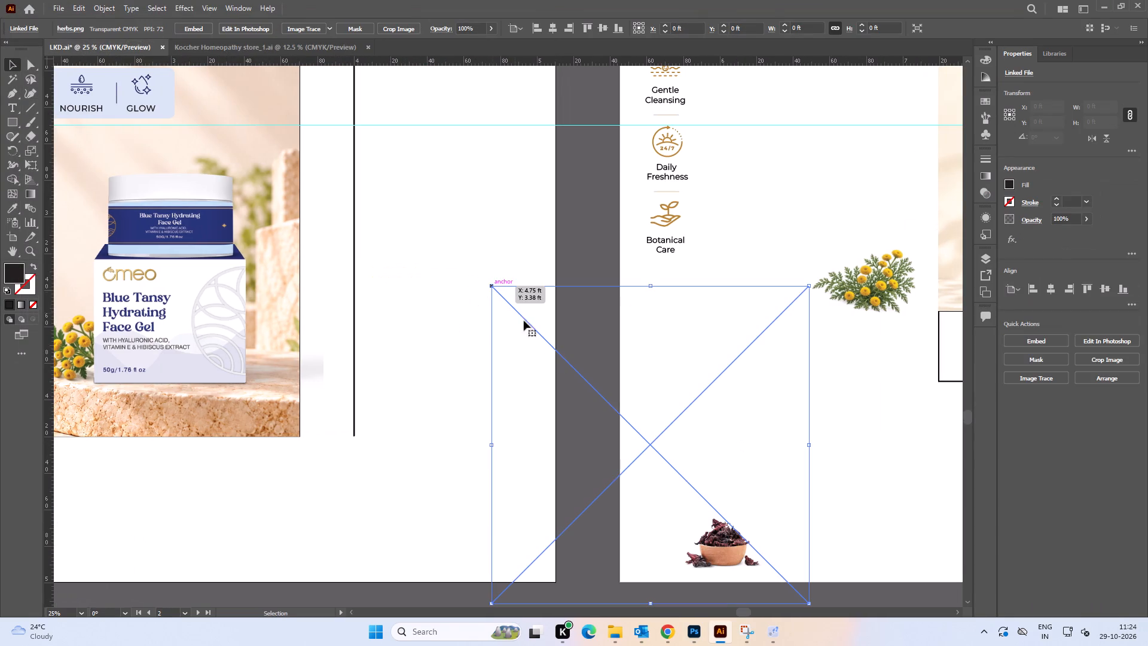
drag(742, 540, 555, 309)
alt+scroll(538, 313, up, 4)
drag(538, 310, 446, 309)
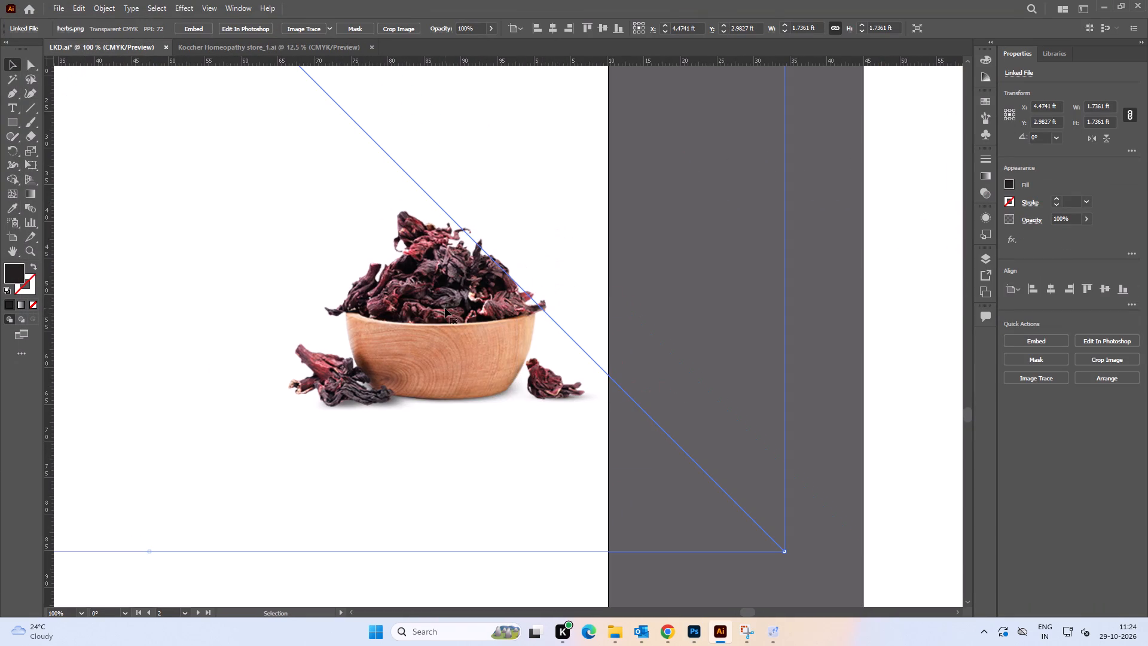
Start cropping the herbs image and bring its left and top crop edges in, to about 0.73 by 0.48 ft.
right_click(445, 308)
click(498, 412)
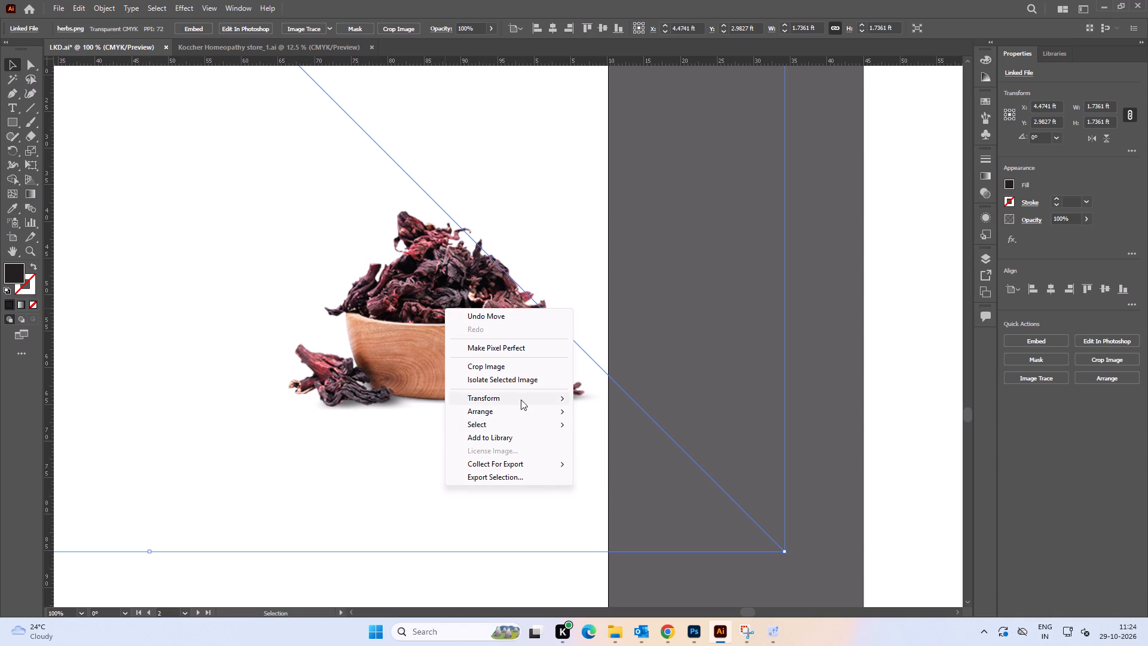
click(499, 365)
alt+scroll(434, 315, down, 4)
drag(429, 306, 432, 312)
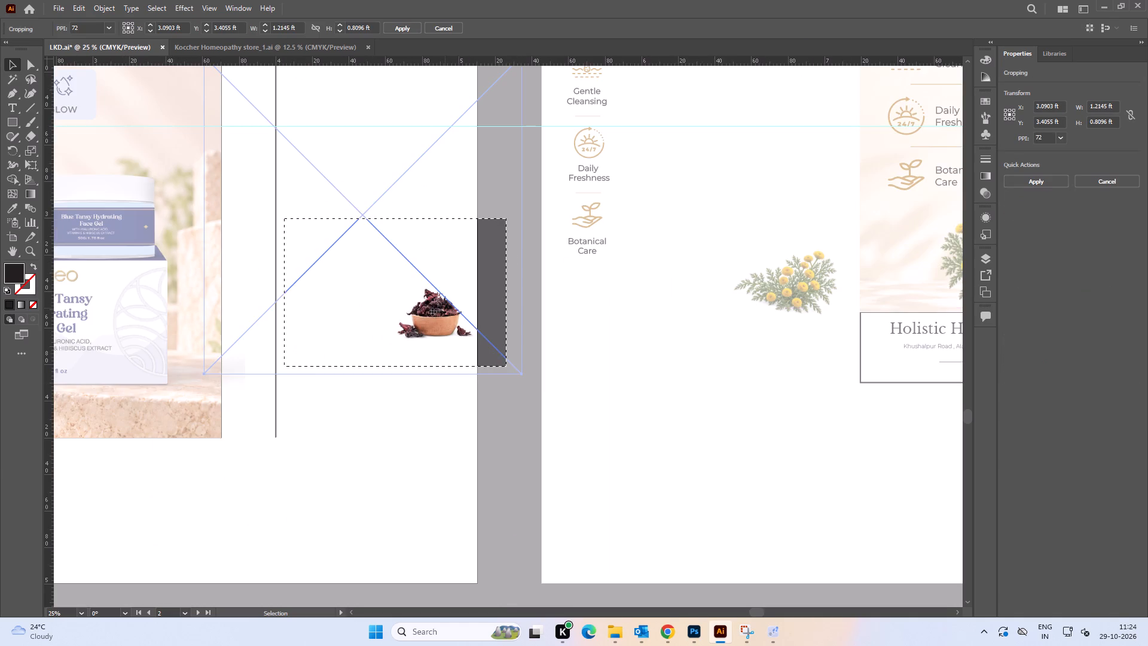
drag(432, 312, 442, 322)
alt+scroll(432, 321, up, 3)
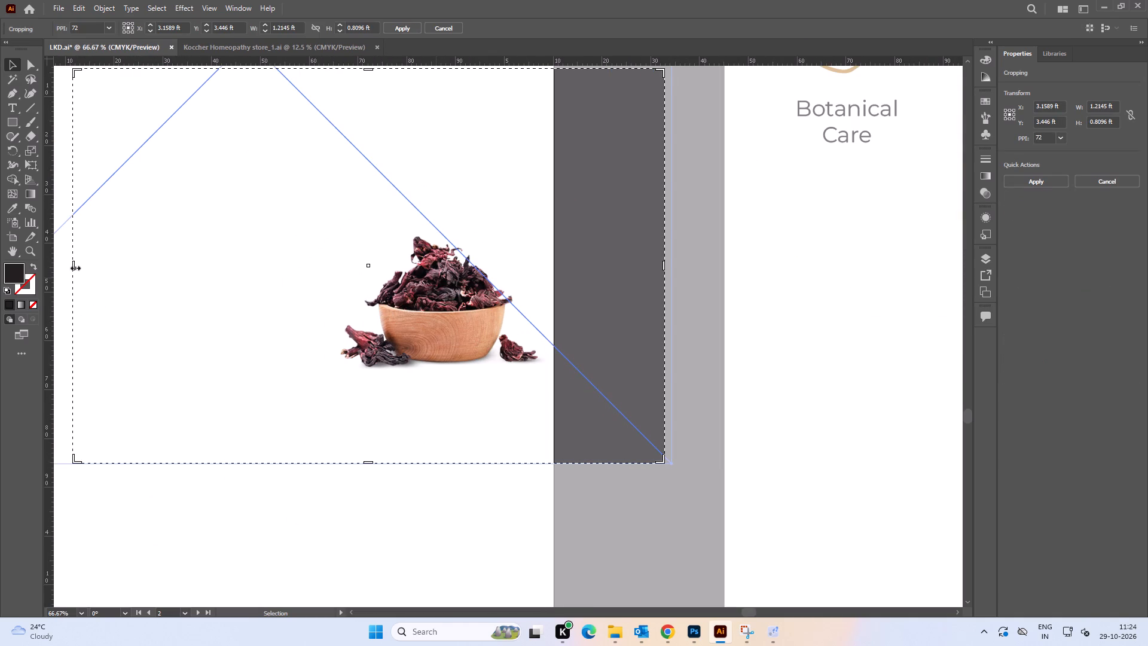
drag(74, 267, 310, 286)
key(space)
drag(430, 247, 419, 310)
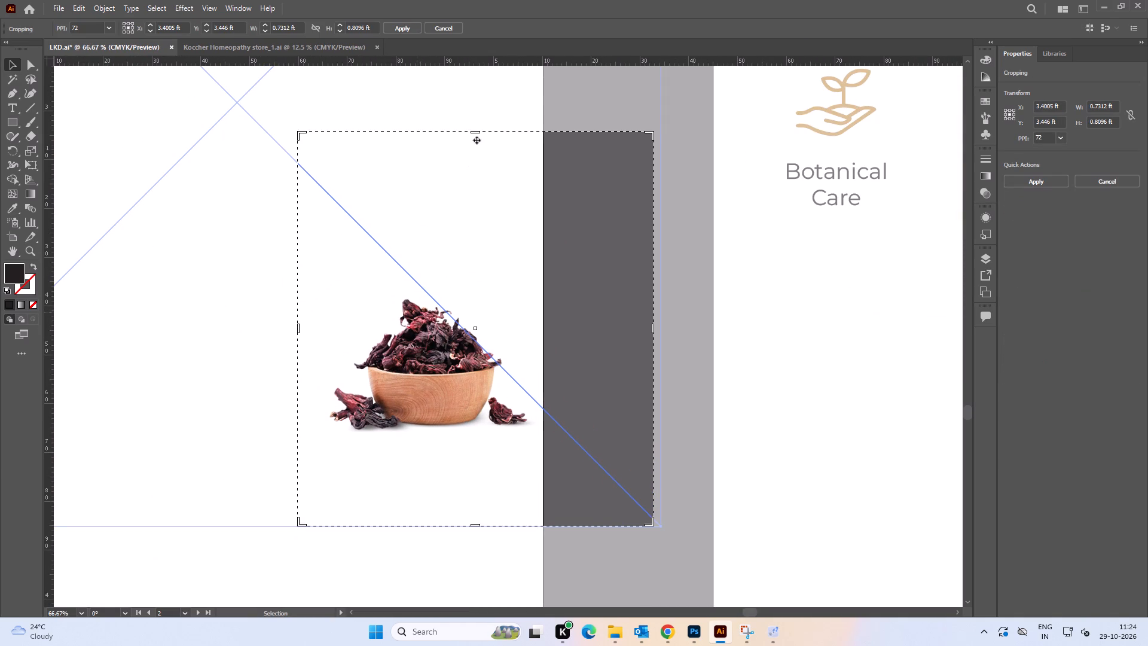
drag(477, 135, 476, 295)
Bring the bottom and right crop edges in around the hibiscus bowl, to about 0.51 by 0.32 ft.
key(space)
key(space)
drag(444, 362, 407, 259)
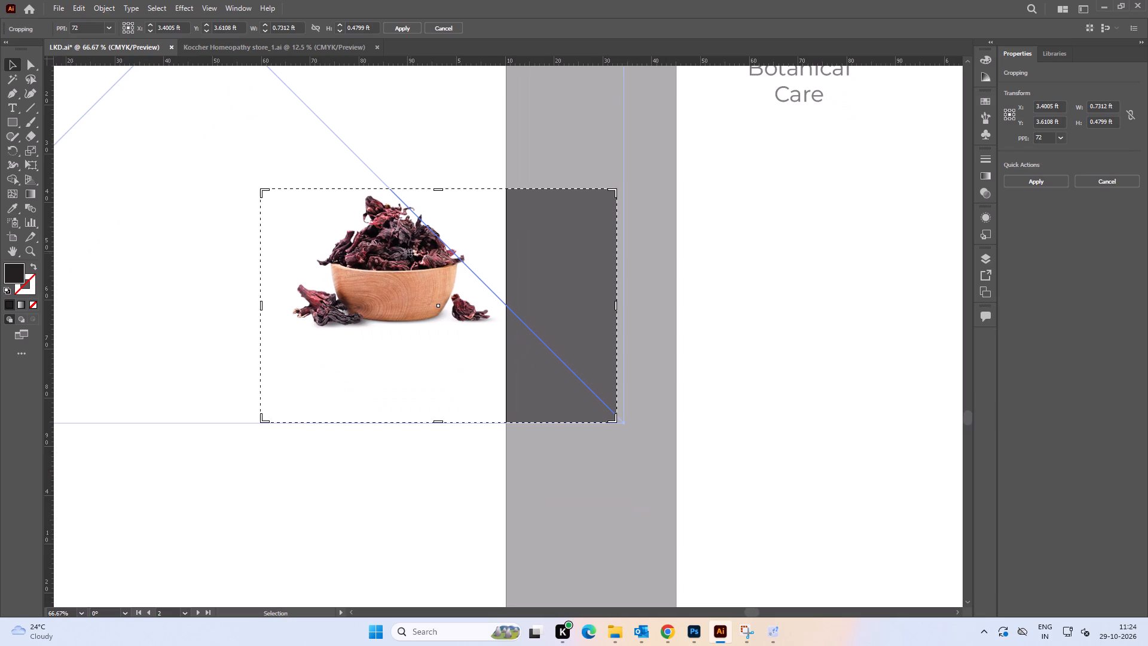
alt+scroll(425, 404, up, 2)
drag(456, 447, 448, 320)
drag(456, 444, 434, 318)
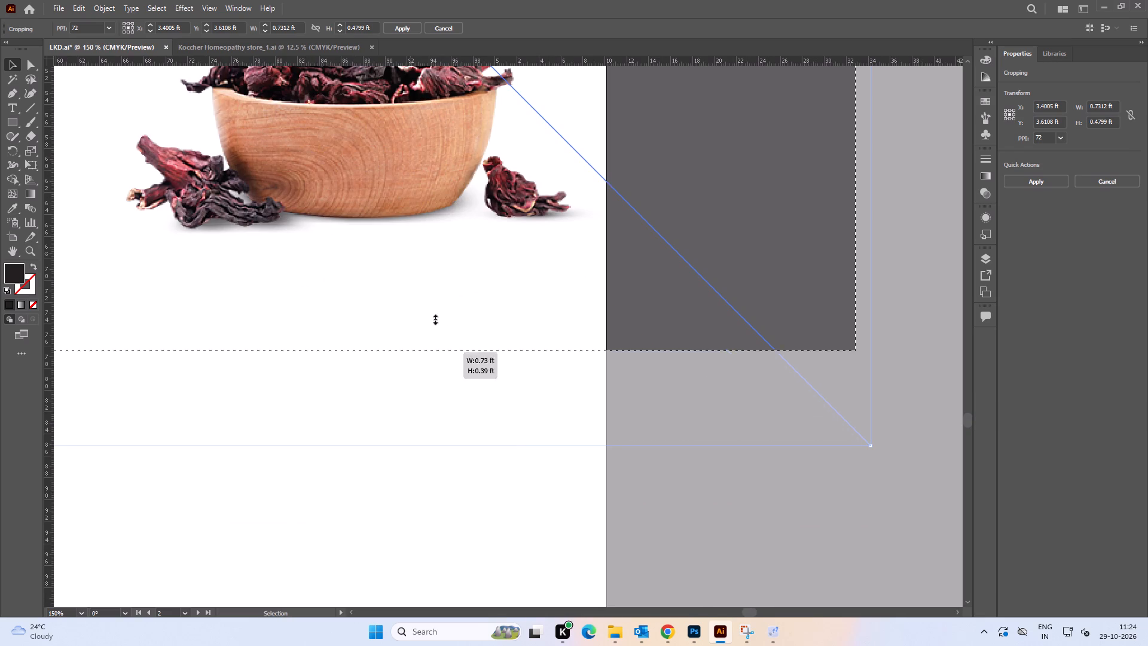
drag(434, 318, 436, 265)
alt+scroll(432, 254, down, 2)
key(space)
drag(421, 218, 429, 275)
scroll(553, 259, up, 2)
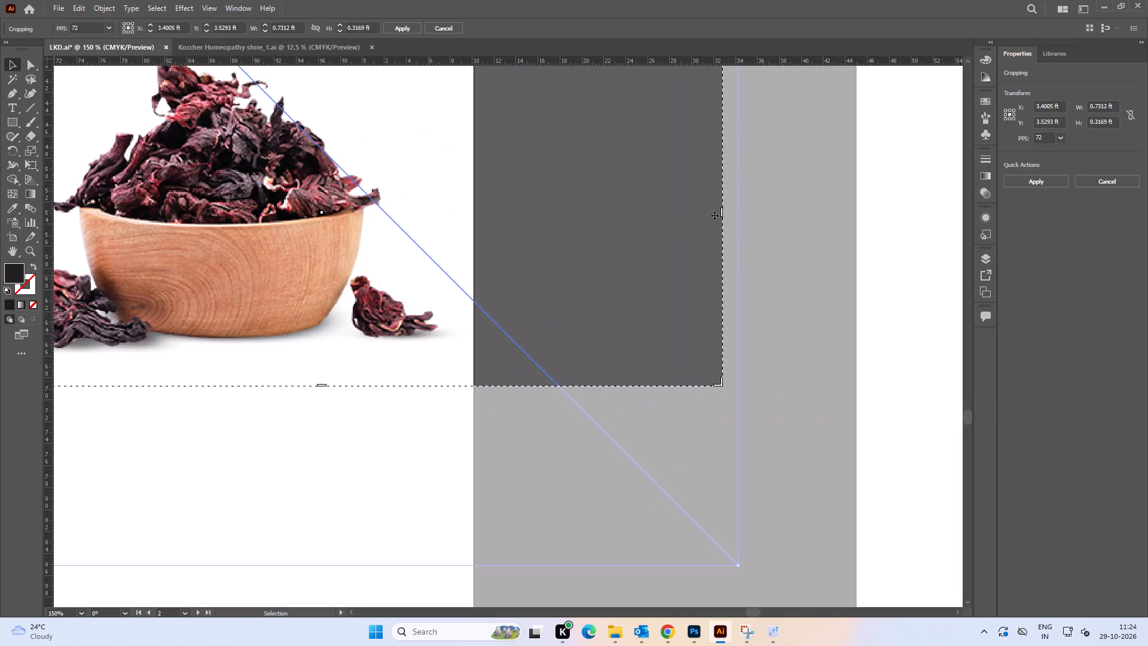
drag(722, 215, 483, 232)
Tighten the crop's left, bottom and top edges around the bowl and apply it at about 0.46 by 0.29 ft.
alt+scroll(468, 227, down, 2)
key(space)
drag(352, 185, 381, 214)
alt+scroll(380, 186, up, 1)
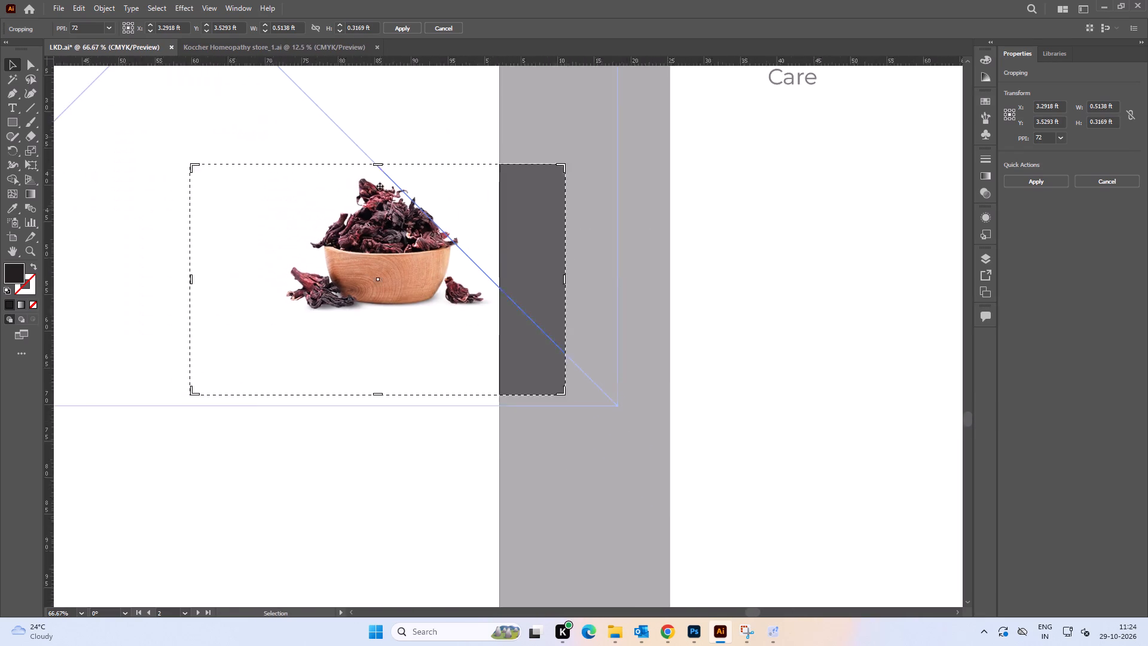
alt+scroll(380, 186, up, 2)
alt+scroll(329, 263, down, 1)
key(space)
drag(268, 297, 339, 283)
drag(156, 331, 201, 337)
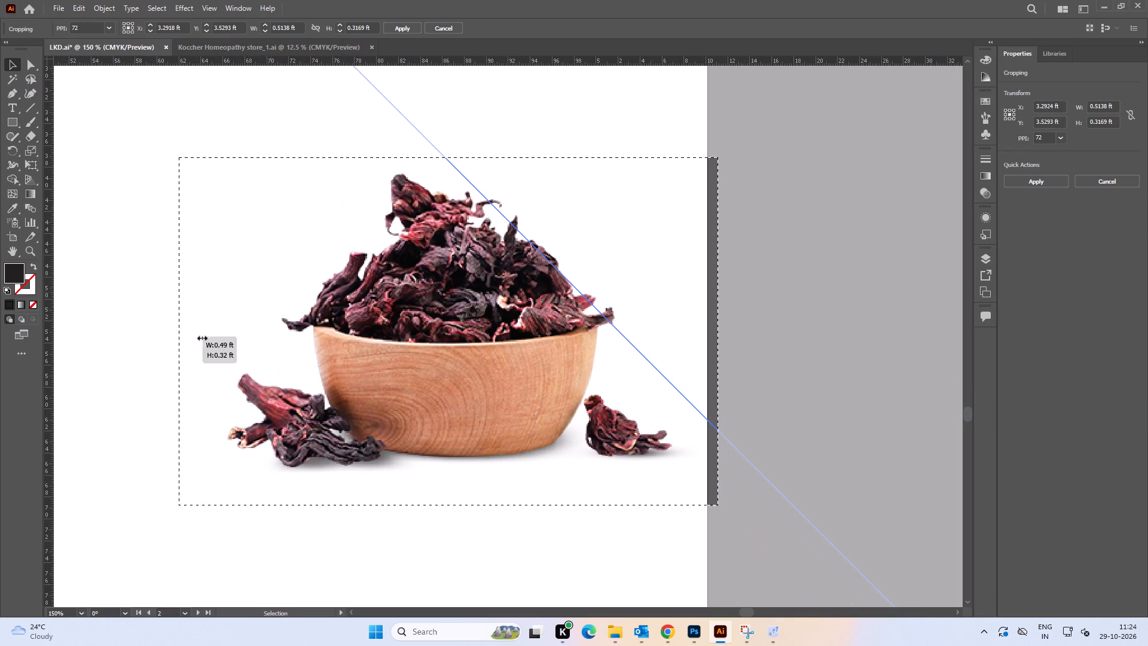
drag(201, 337, 221, 339)
drag(472, 505, 472, 480)
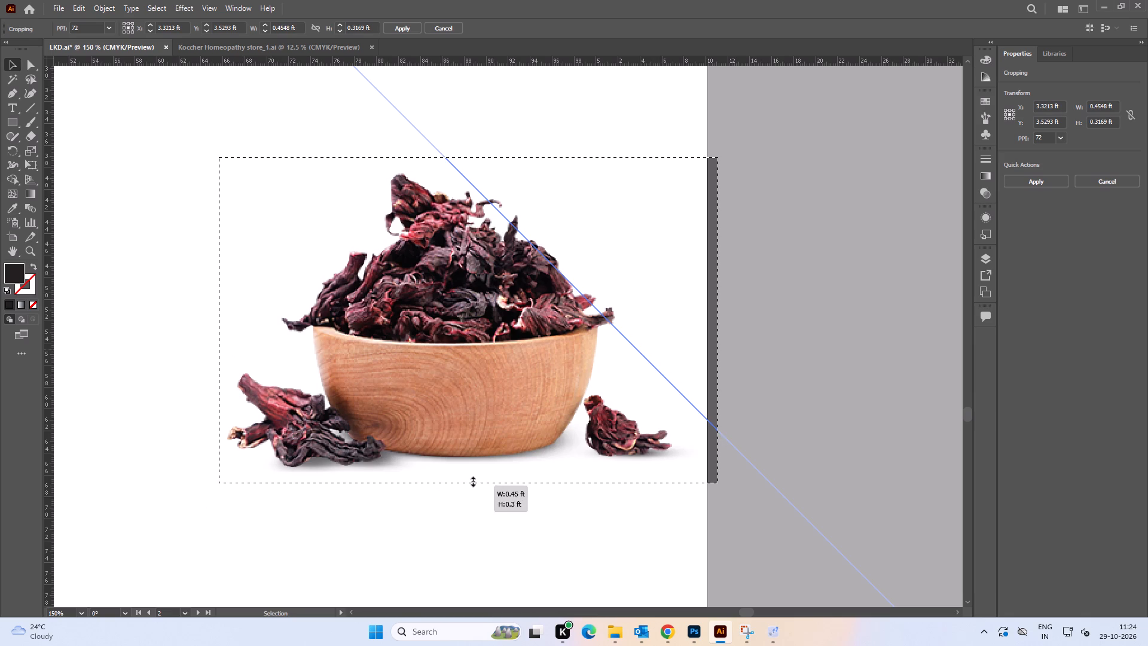
drag(472, 480, 472, 484)
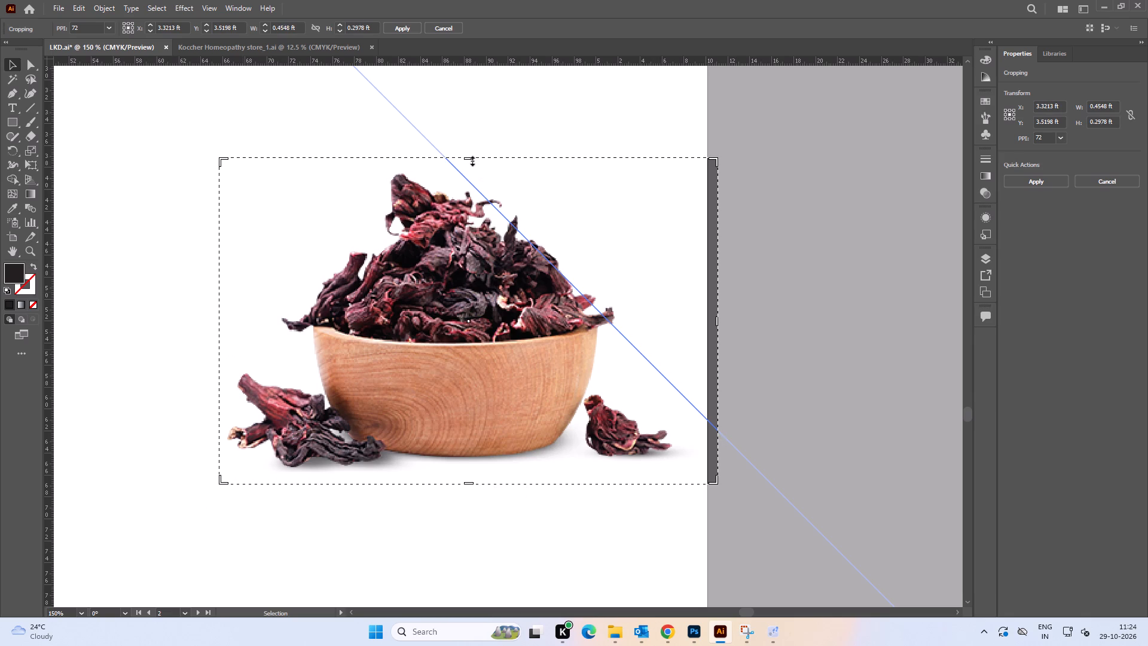
drag(471, 160, 472, 169)
key(Return)
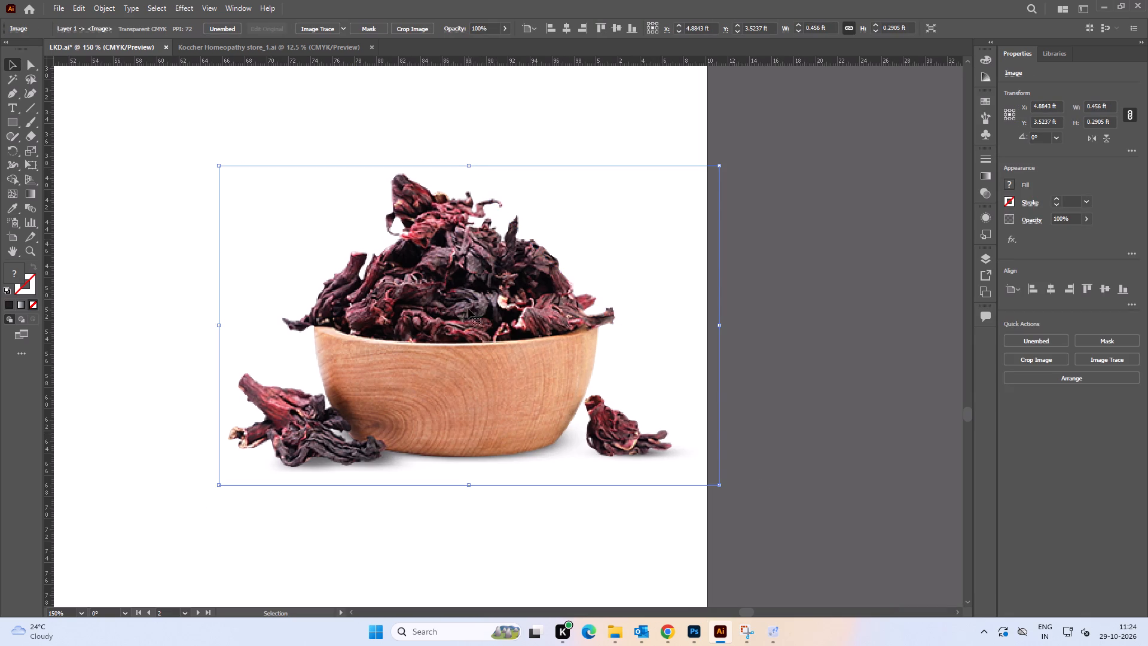
Move the cropped hibiscus bowl onto the poster's stone pedestal, by the lower-right corner of the Face Gel box.
alt+scroll(468, 309, down, 5)
key(space)
drag(402, 308, 592, 304)
drag(645, 312, 402, 382)
alt+scroll(364, 372, up, 4)
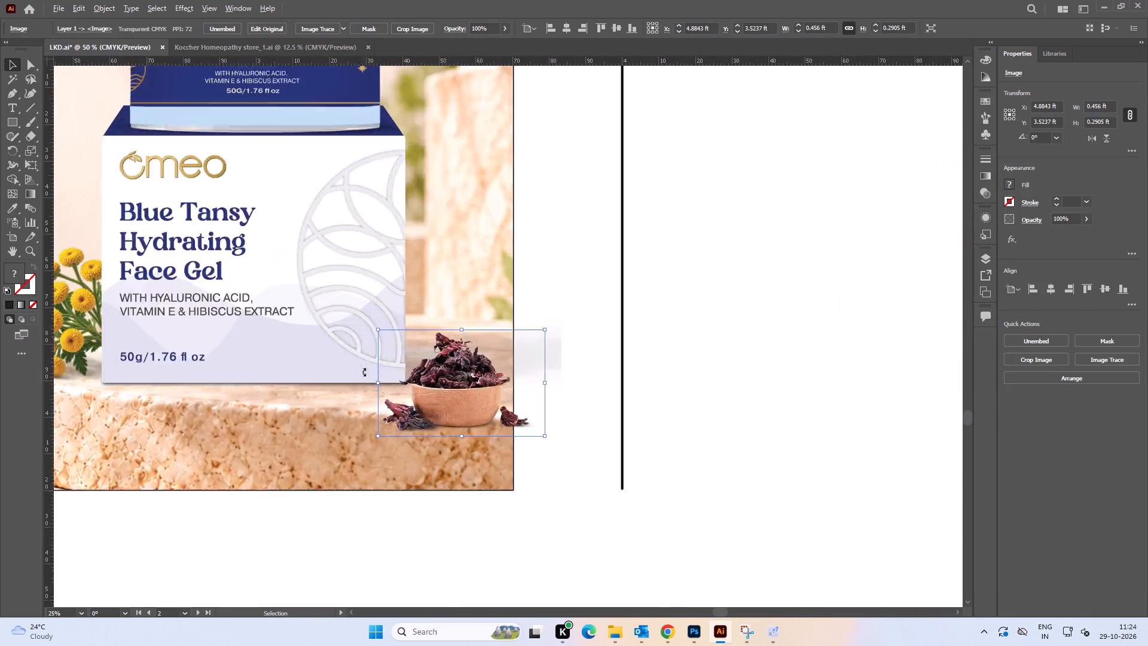
drag(530, 400, 472, 354)
alt+scroll(472, 354, down, 3)
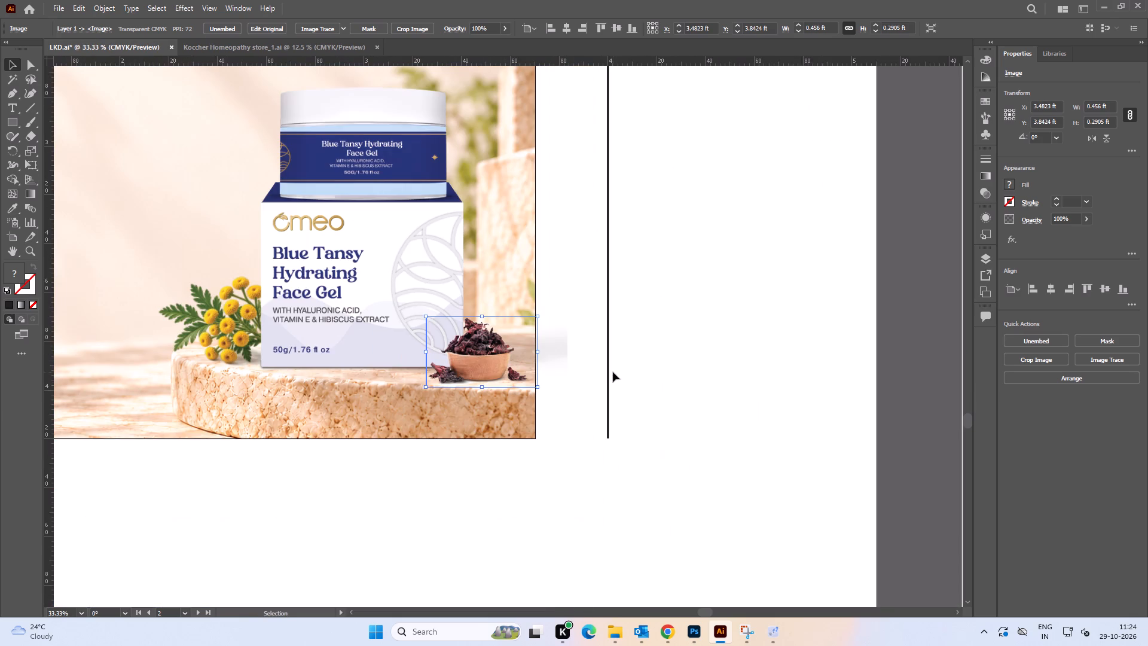
Shift the hibiscus bowl further left over the box corner, to about X 3.39 ft, Y 3.83 ft.
click(709, 370)
alt+scroll(451, 376, up, 4)
drag(552, 350, 534, 349)
alt+scroll(527, 346, down, 2)
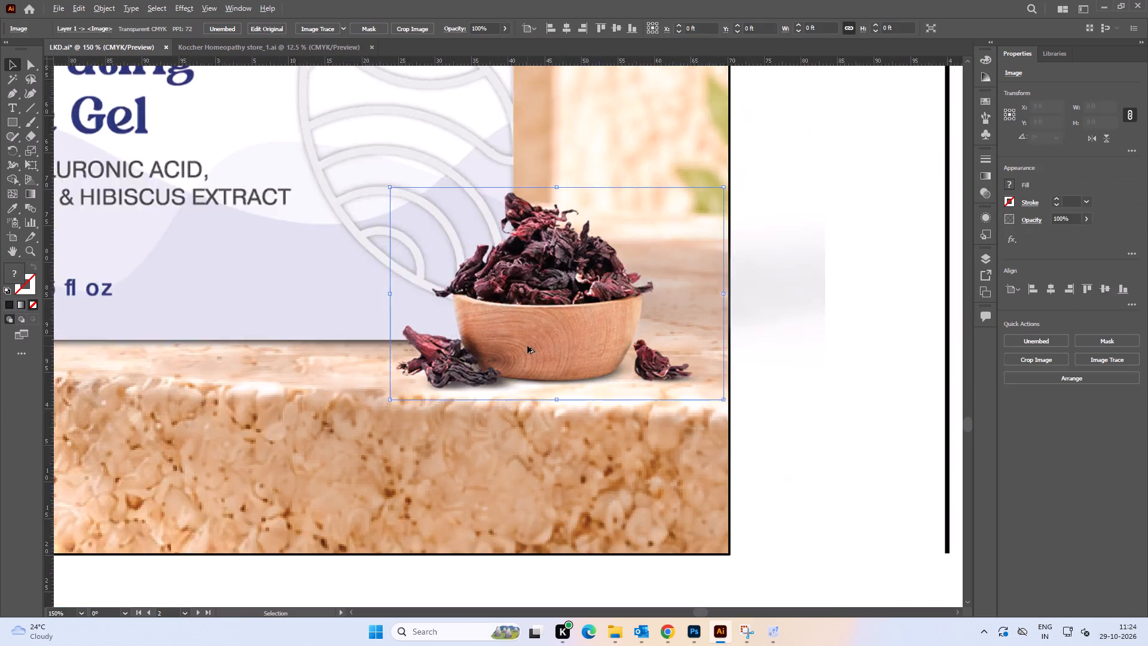
alt+scroll(527, 346, down, 3)
click(720, 346)
key(space)
drag(720, 340, 790, 343)
scroll(590, 335, up, 3)
drag(619, 362, 585, 357)
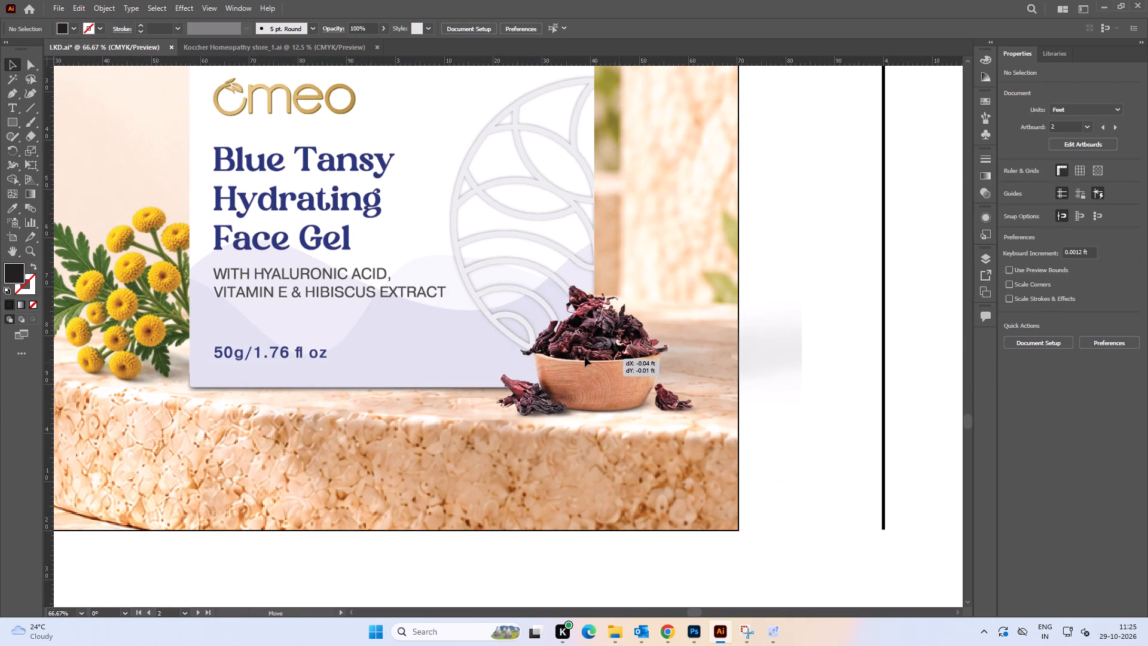
drag(585, 357, 580, 355)
alt+scroll(579, 356, down, 3)
click(758, 375)
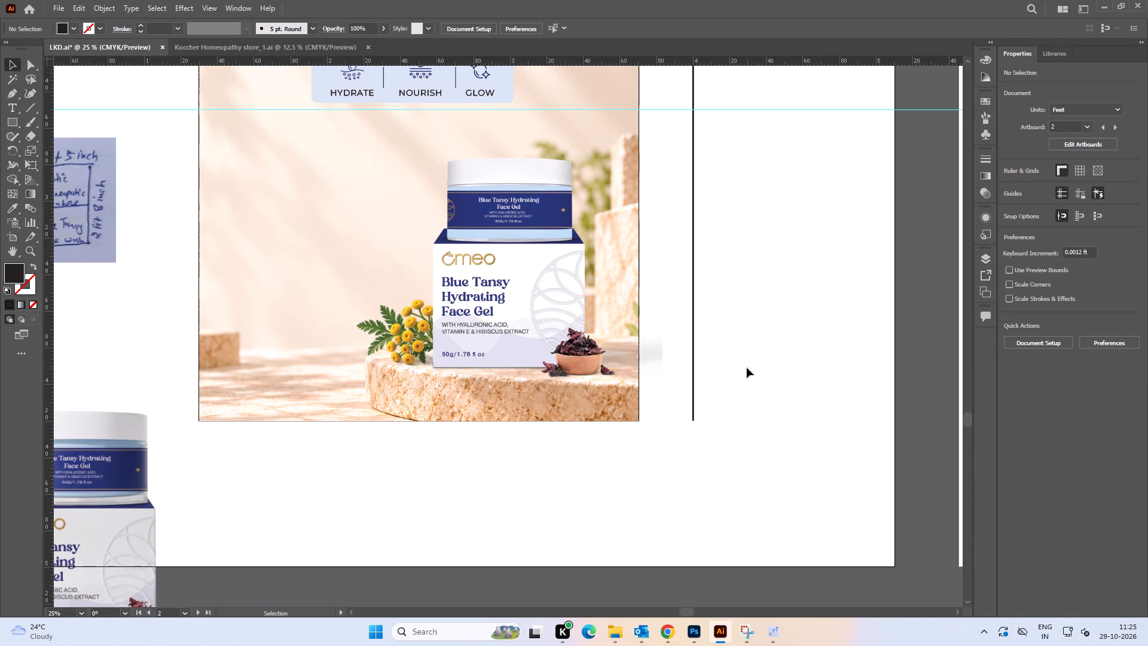
Enlarge the hibiscus bowl proportionally on the pedestal to about 0.48 by 0.31 ft.
alt+scroll(554, 376, up, 3)
key(space)
drag(673, 353, 621, 340)
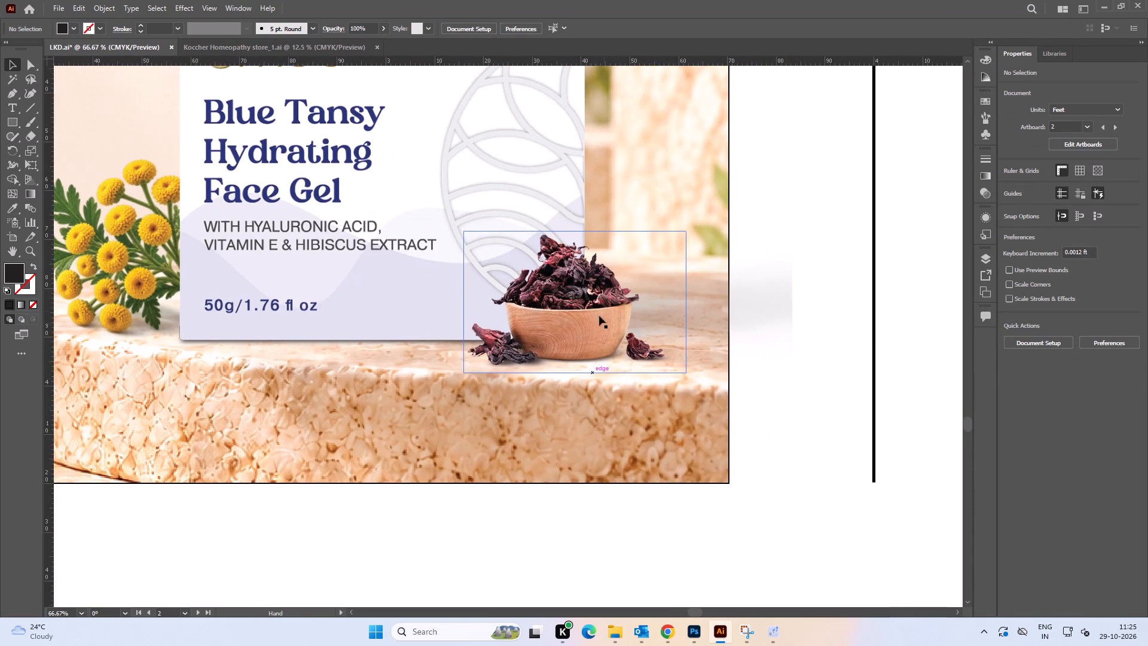
click(594, 311)
alt+scroll(593, 310, up, 2)
alt+scroll(708, 208, down, 1)
key(space)
drag(693, 215, 646, 234)
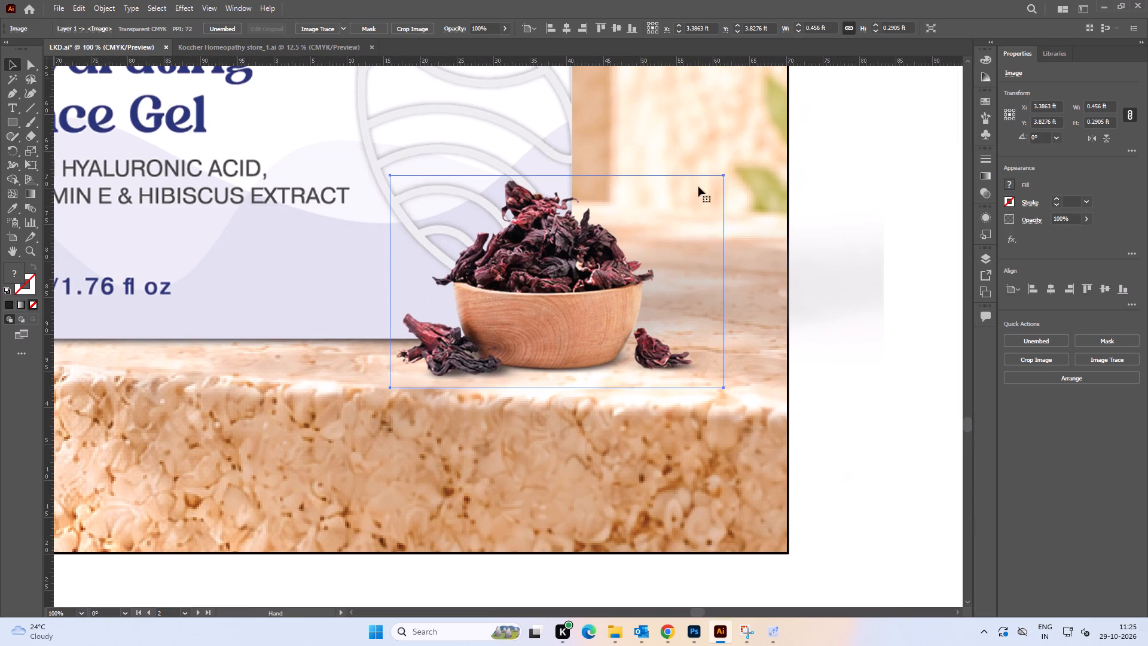
shift+drag(723, 175, 744, 163)
alt+scroll(635, 287, down, 2)
click(589, 307)
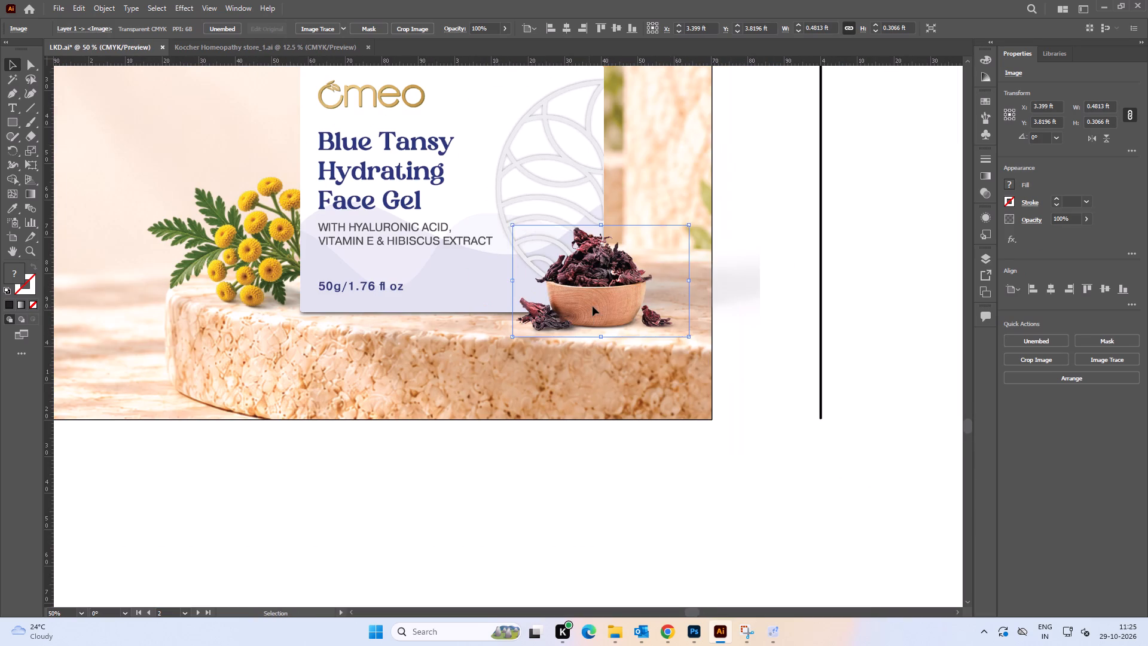
click(796, 319)
Switch to Chrome and search Google for "what award win lamil yamal", using the corrected spelling "lamine yamal".
click(671, 638)
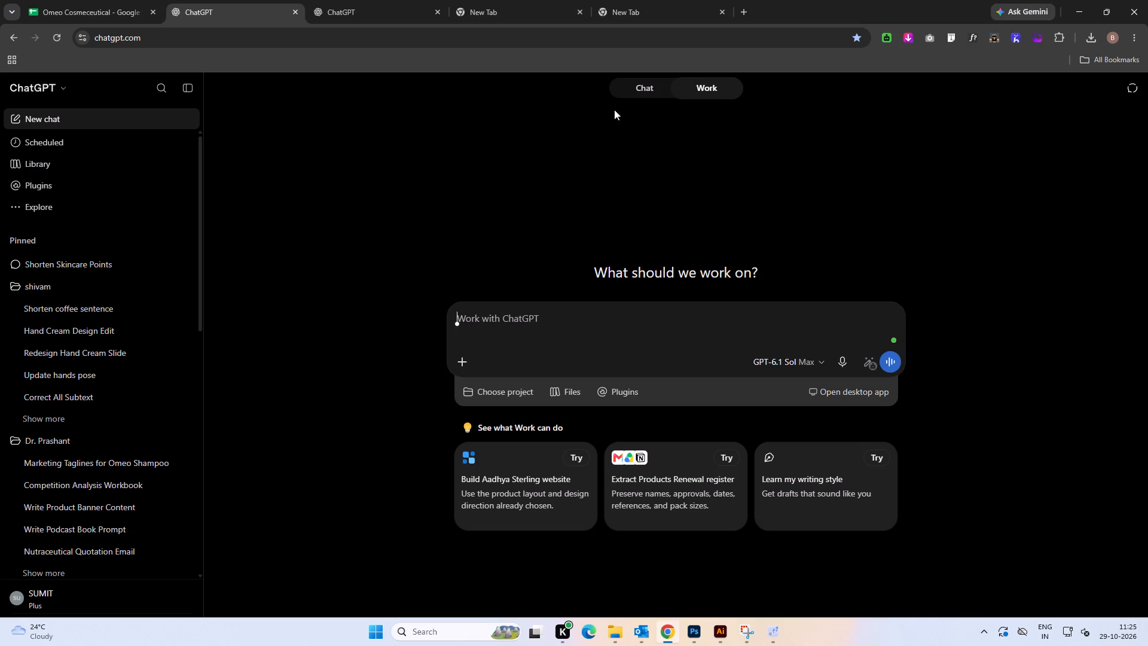
click(399, 0)
click(510, 0)
click(664, 0)
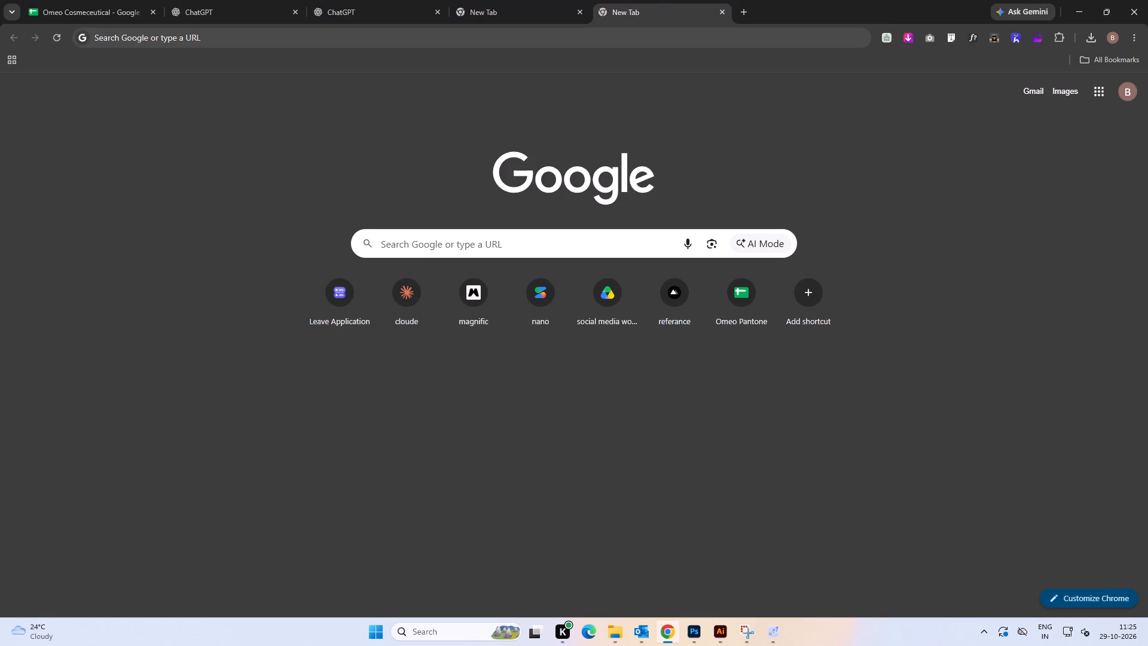
text(wha)
click(634, 39)
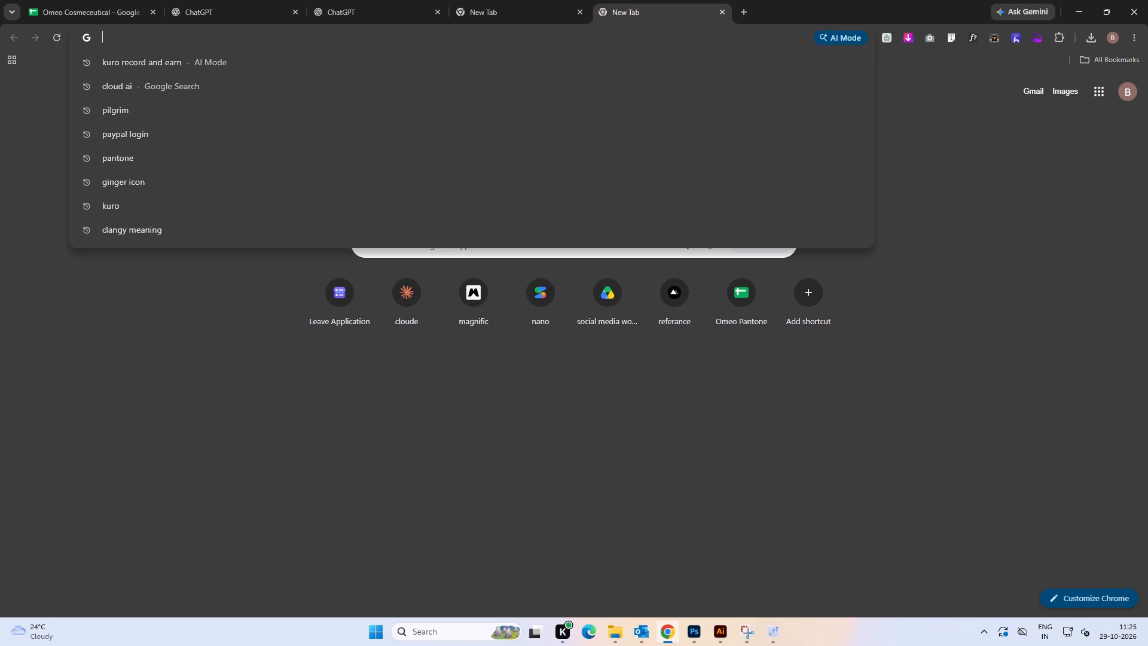
text(wah)
key(BackSpace)
key(BackSpace)
text(hat)
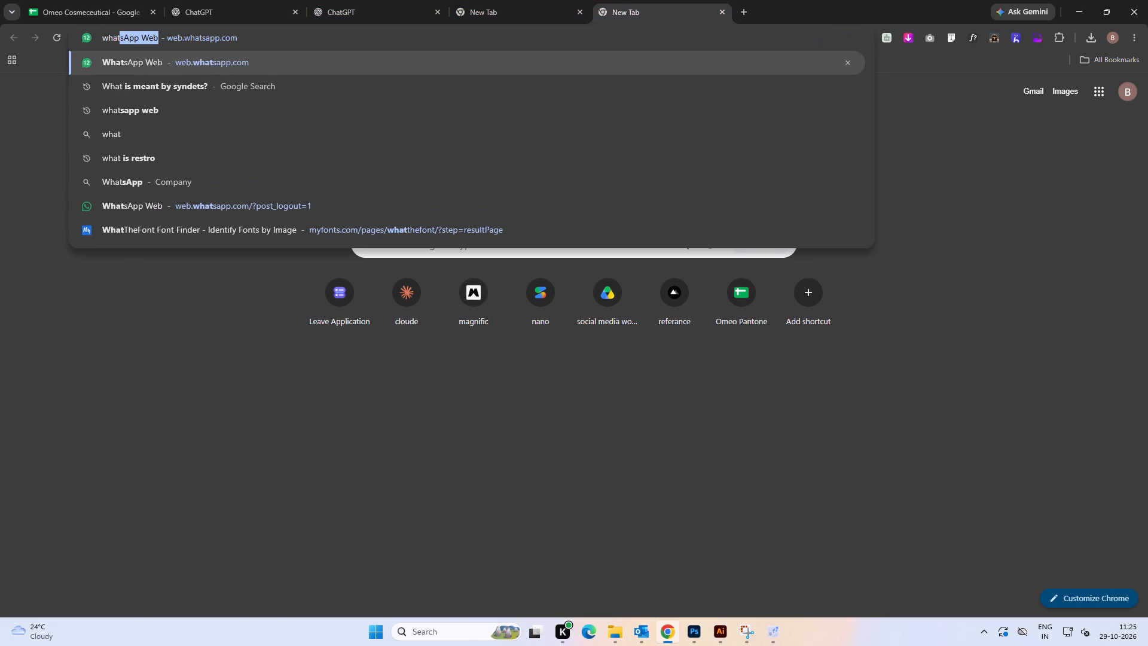
key(space)
text(award)
key(space)
text(win)
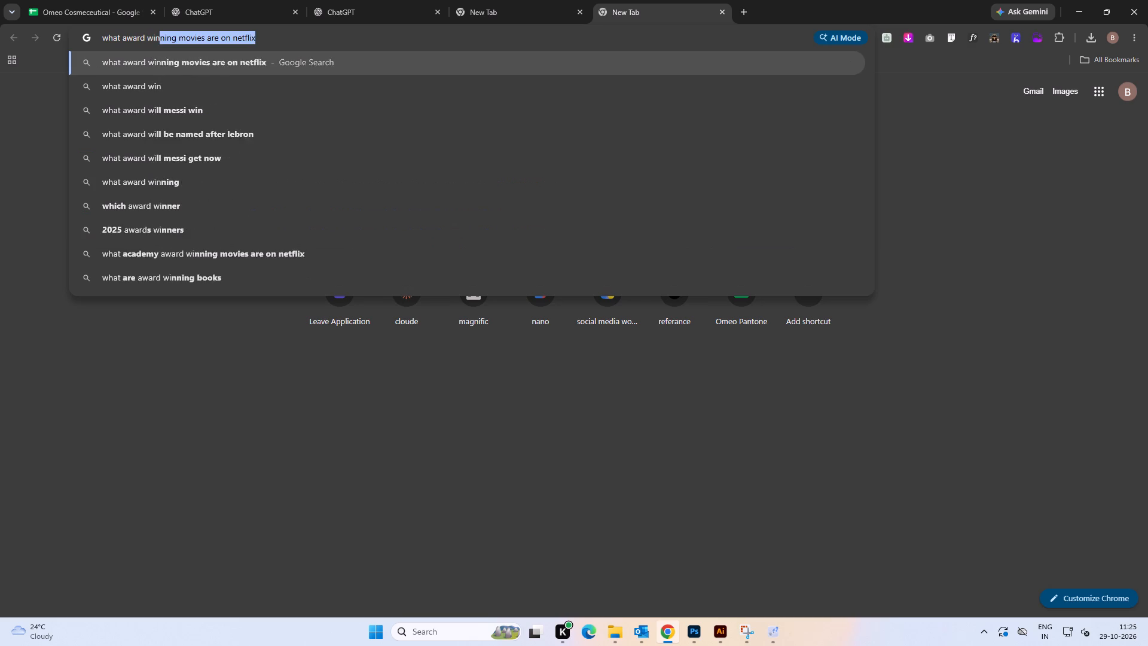
key(space)
text(la)
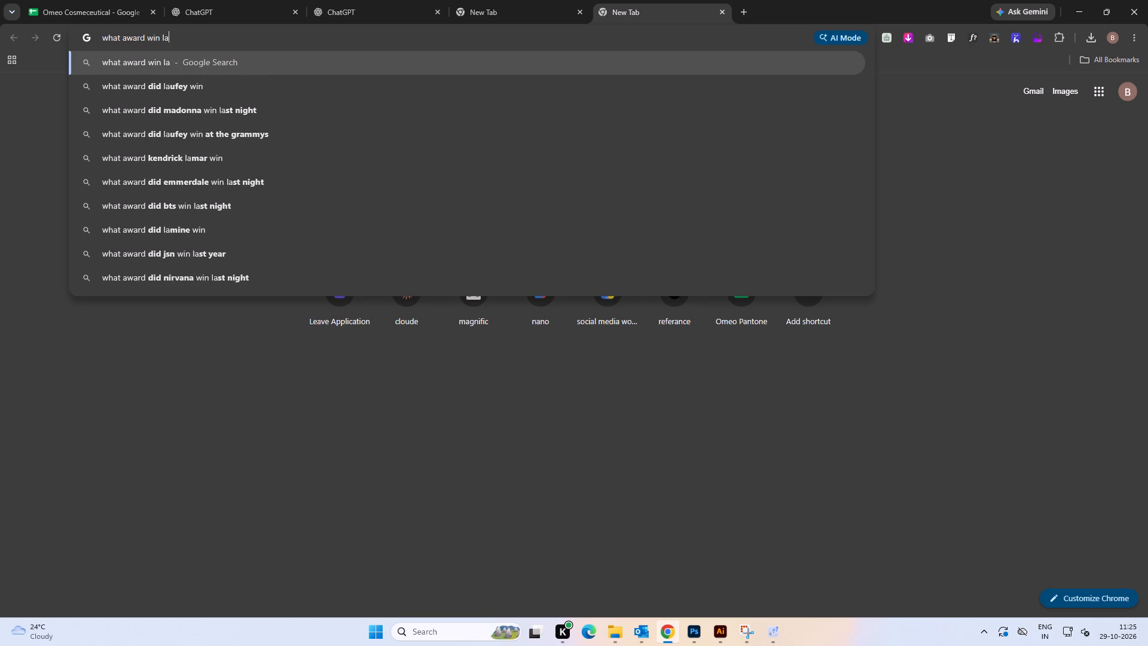
text(mil)
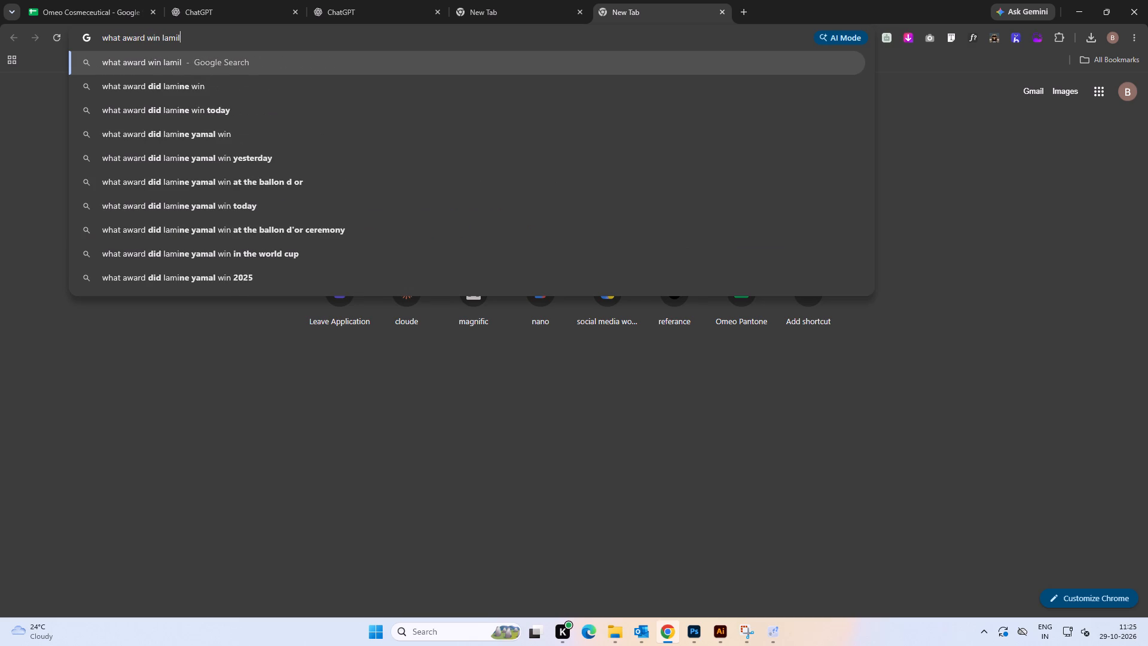
key(space)
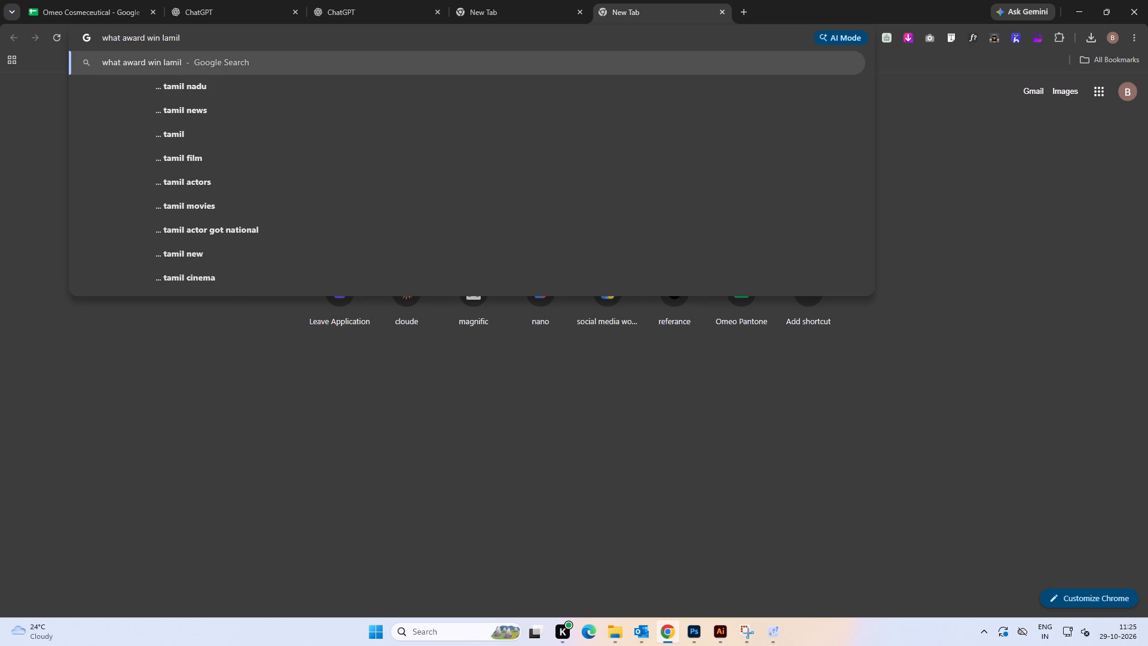
key(t)
key(BackSpace)
text(ya)
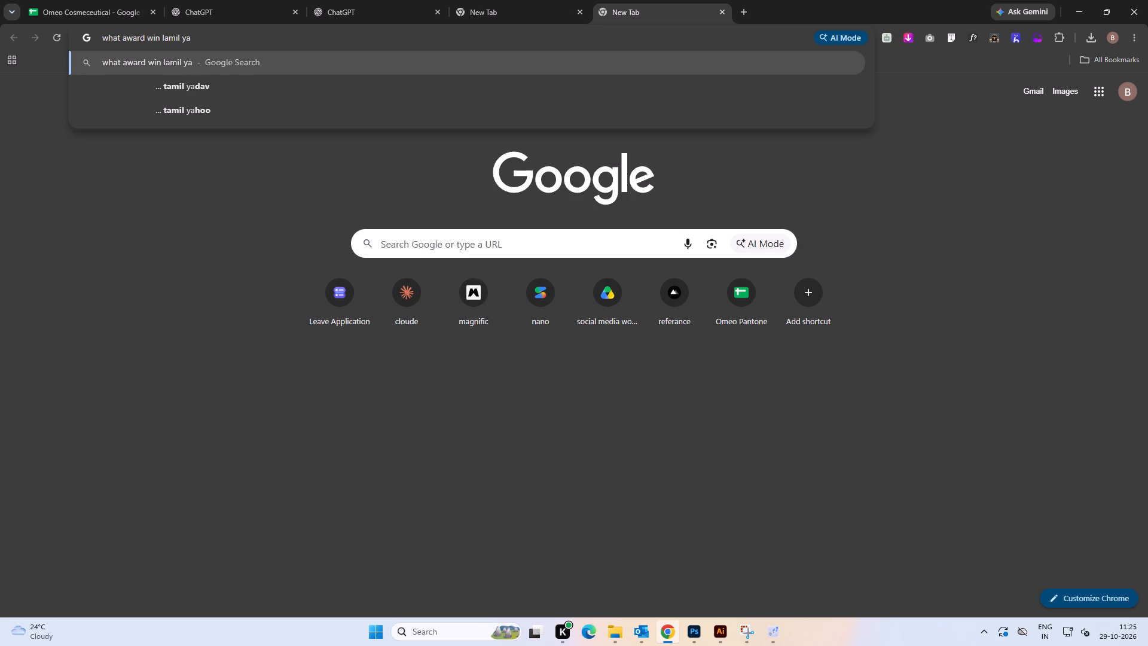
text(mal)
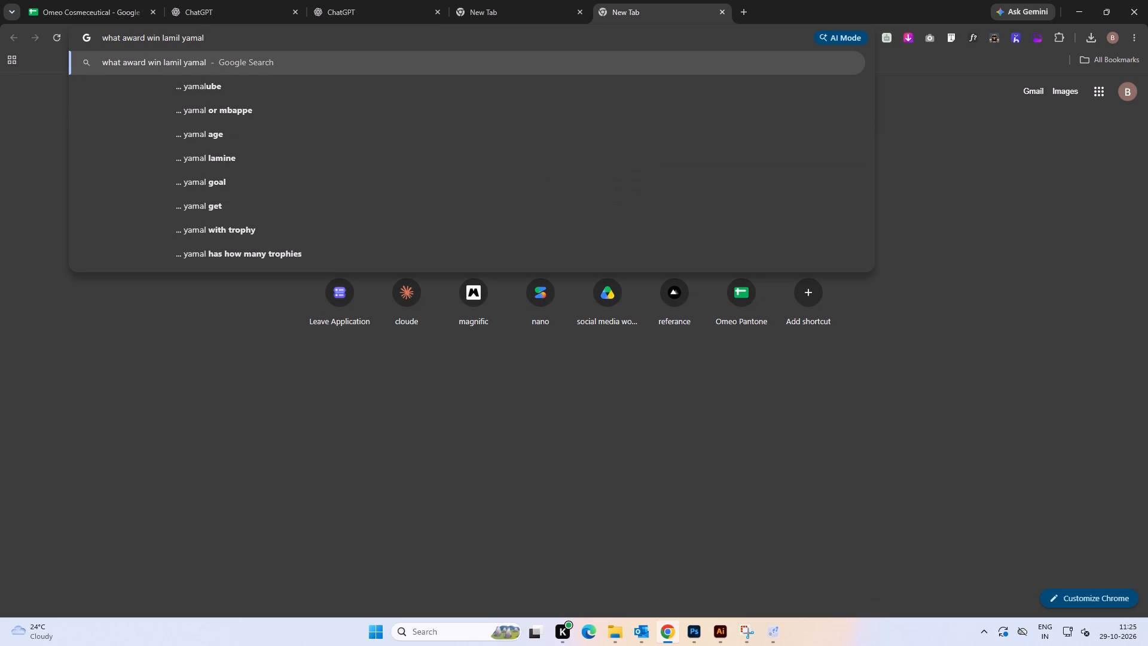
key(Return)
click(353, 169)
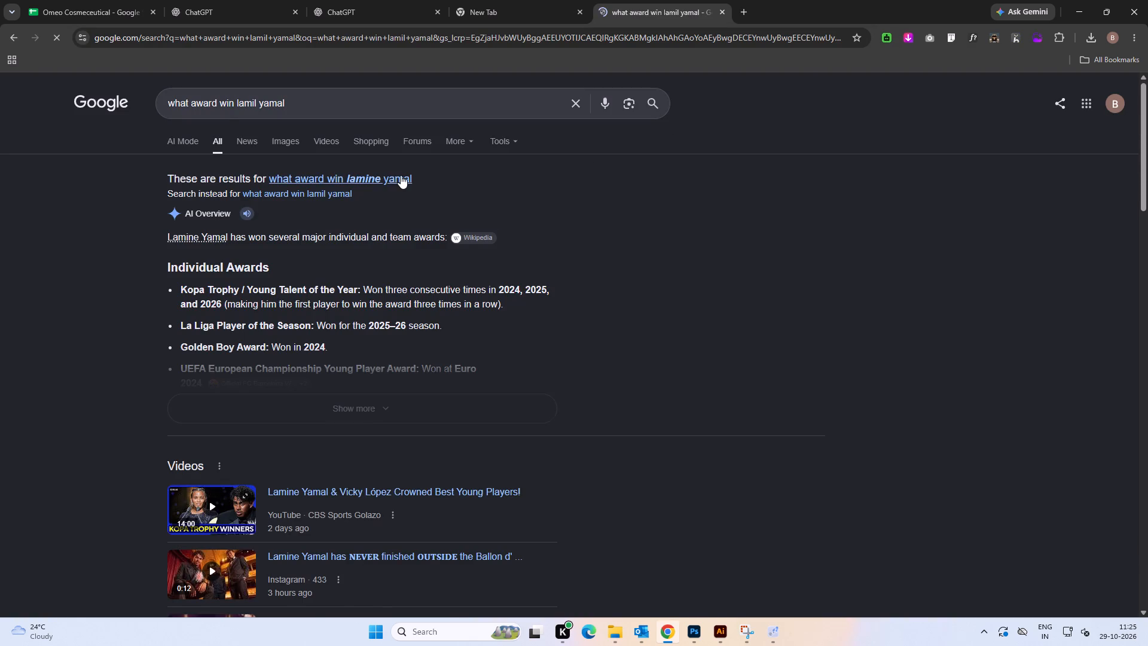
click(401, 174)
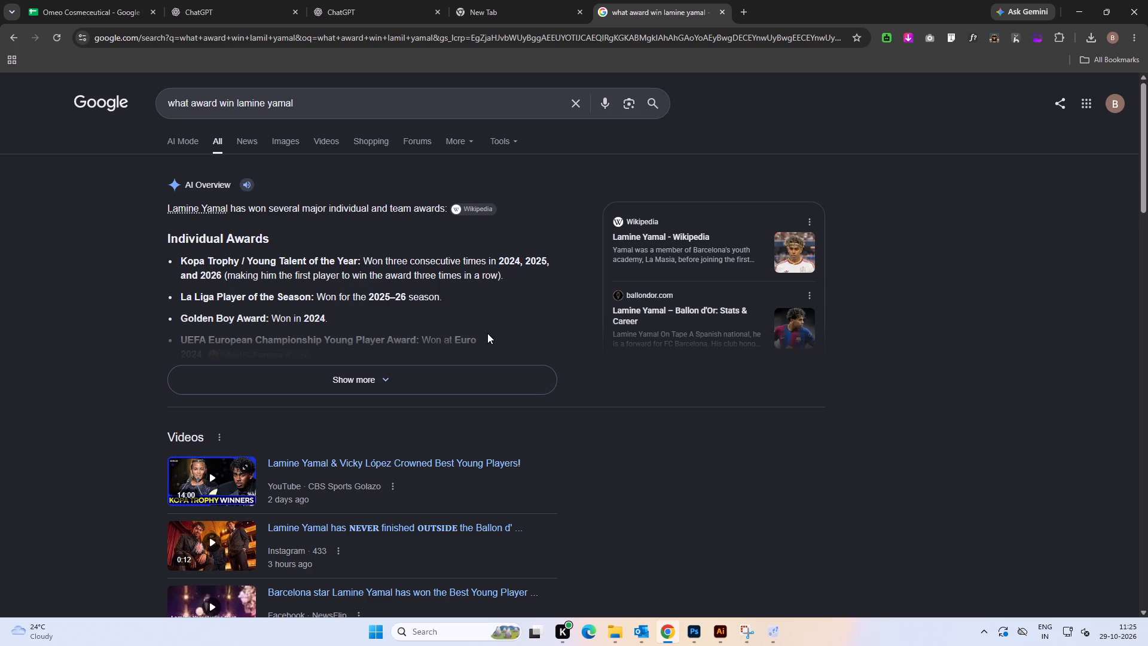
Browse the image results, open the Morung Express Ballon d'Or article in a new tab, and return to all search results.
click(271, 139)
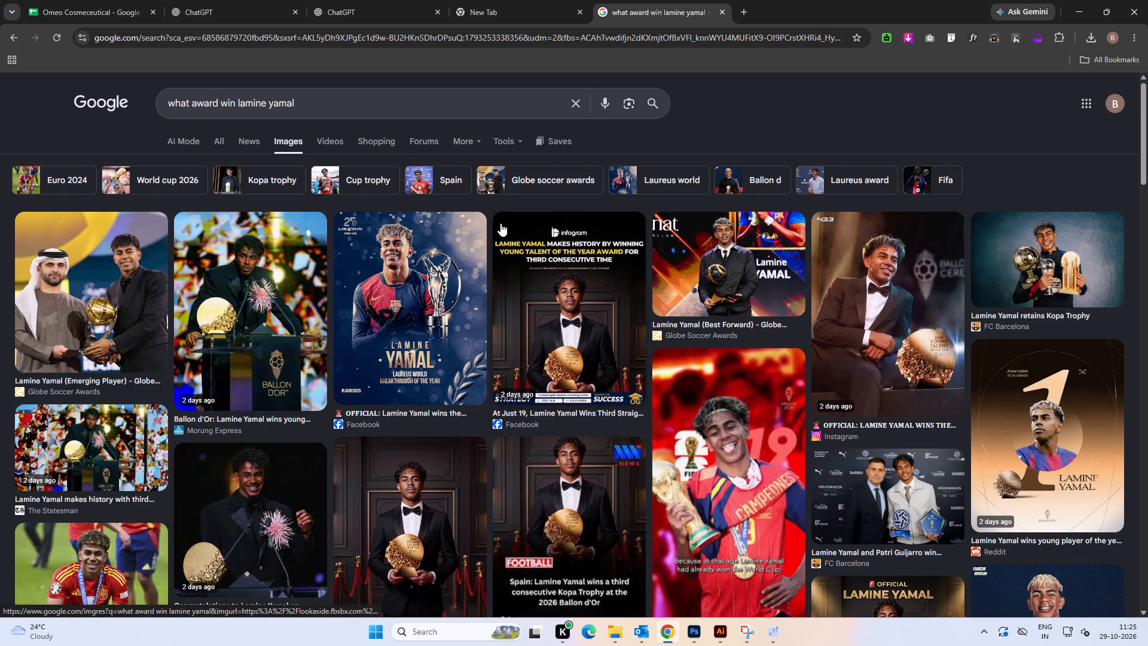
click(285, 421)
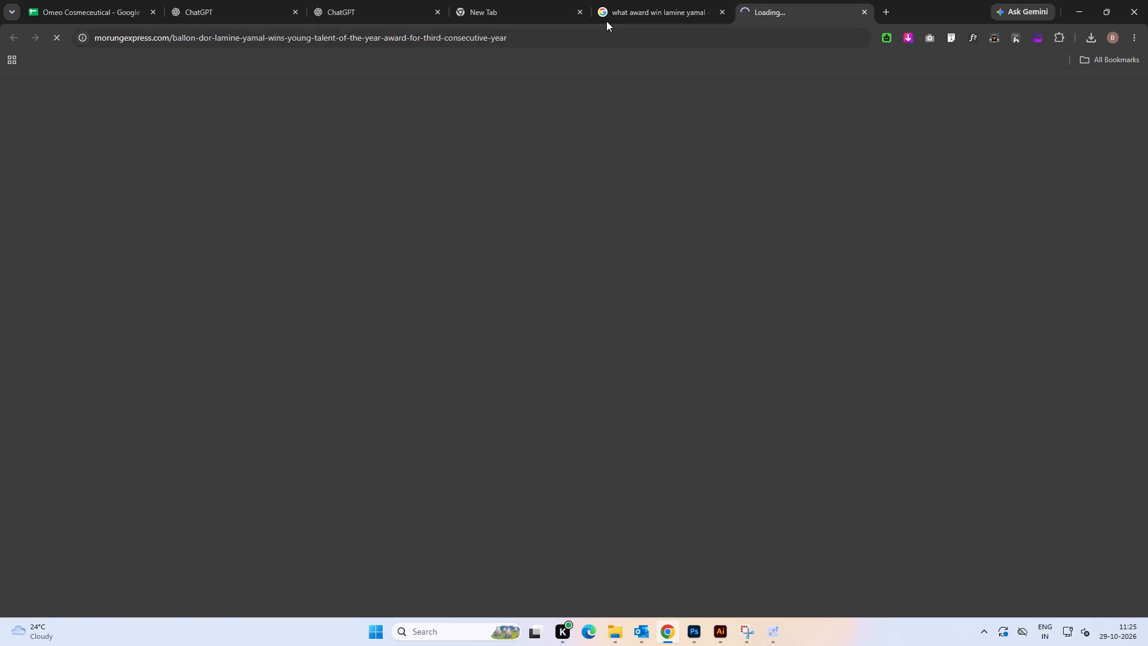
click(654, 0)
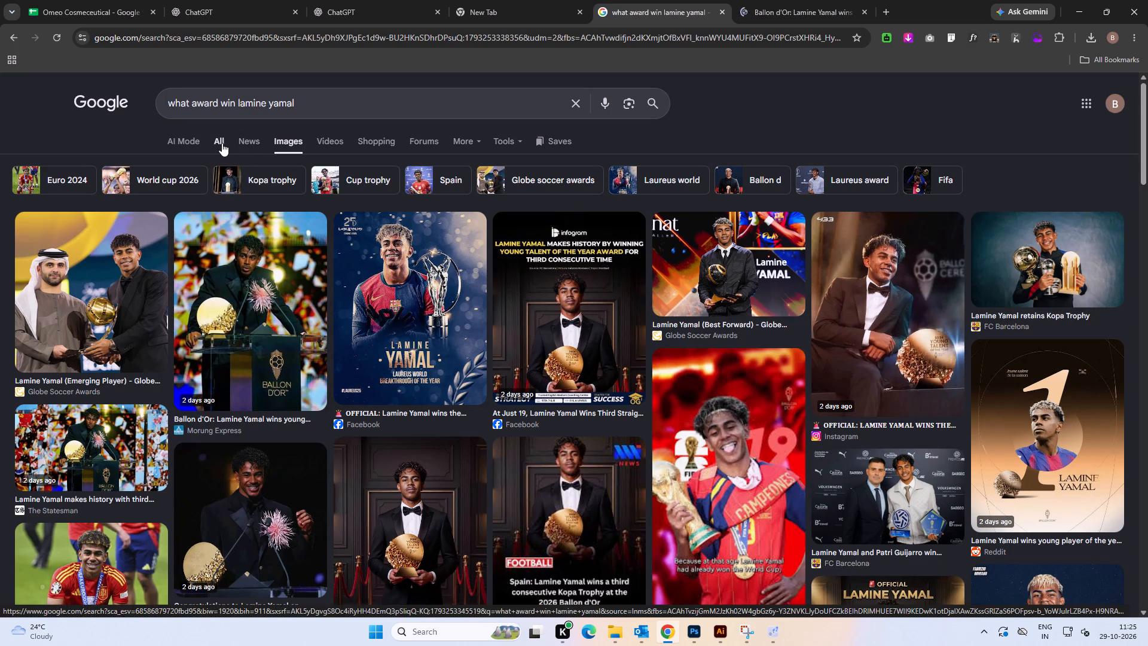
click(222, 143)
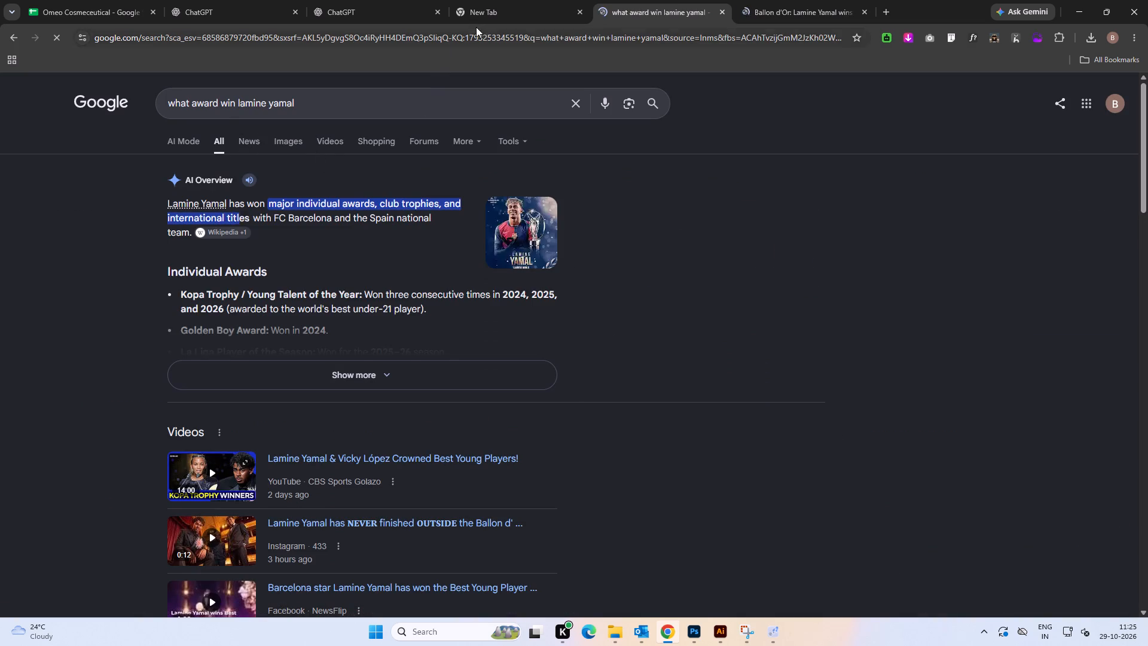
Read the Morung Express article about Lamine Yamal's young talent award and close its tab.
click(766, 5)
scroll(471, 292, down, 4)
scroll(471, 290, up, 3)
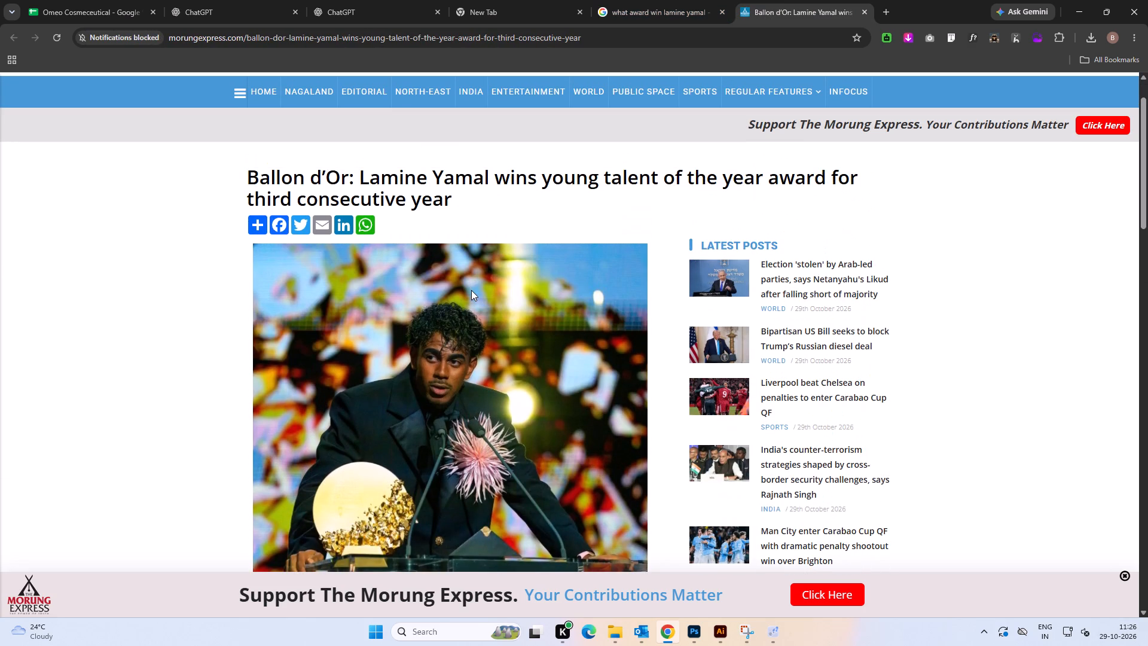
scroll(471, 290, down, 4)
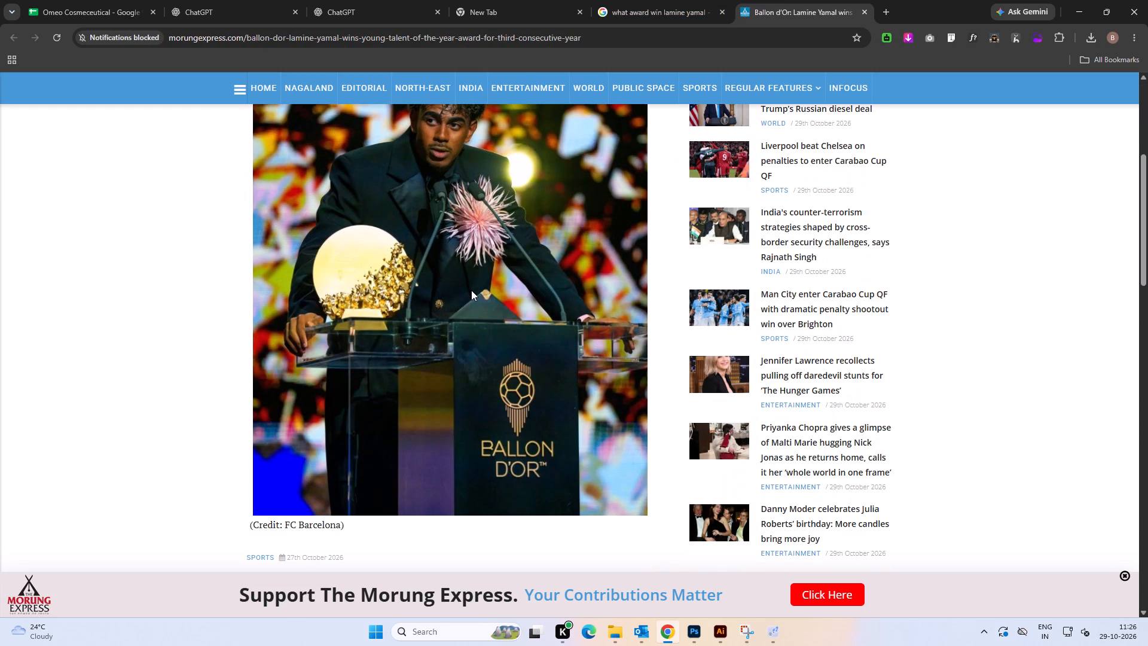
scroll(471, 290, down, 8)
scroll(471, 290, up, 3)
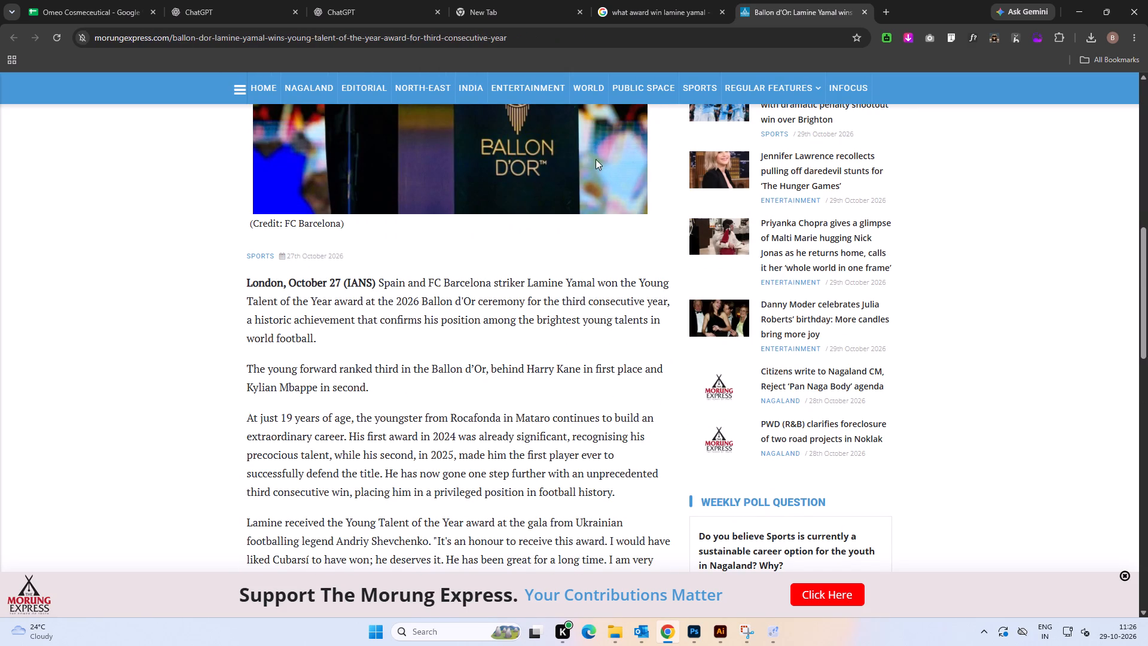
click(648, 4)
click(865, 11)
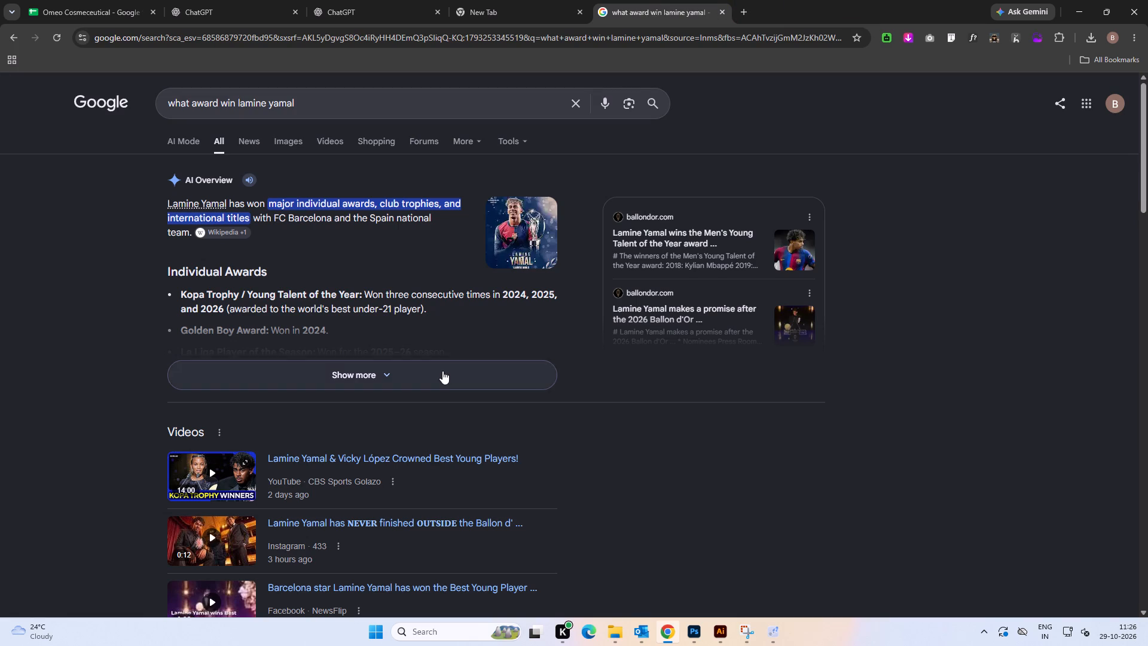
Expand the AI Overview and review its lists of individual awards, club honors and international honors.
click(442, 371)
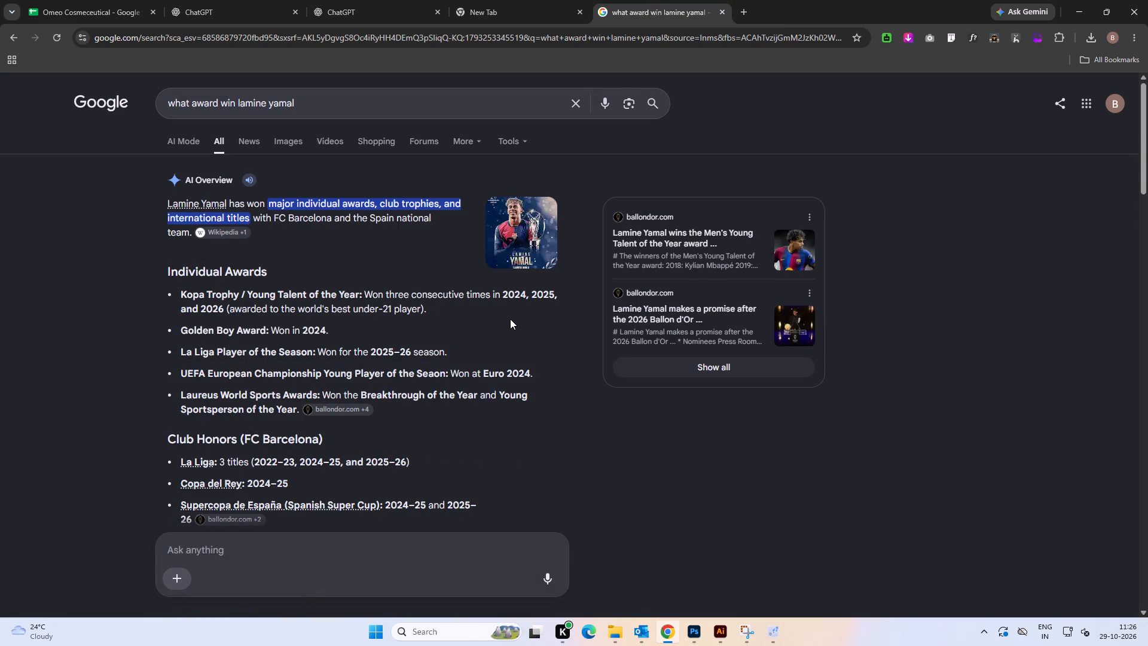
scroll(510, 319, down, 1)
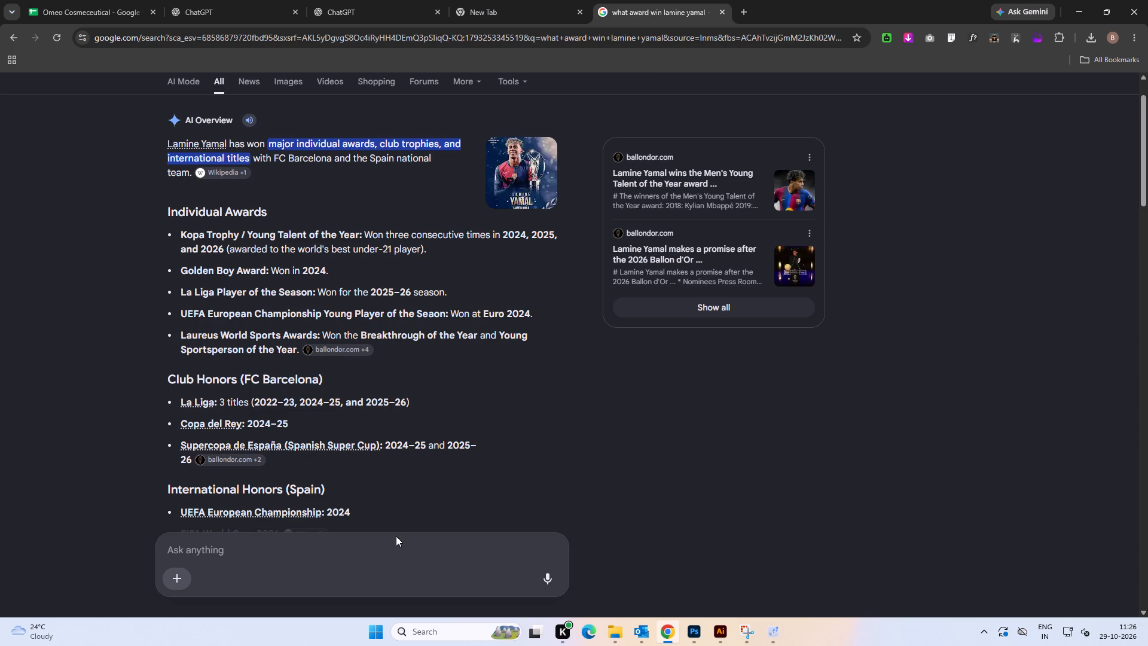
scroll(476, 455, down, 2)
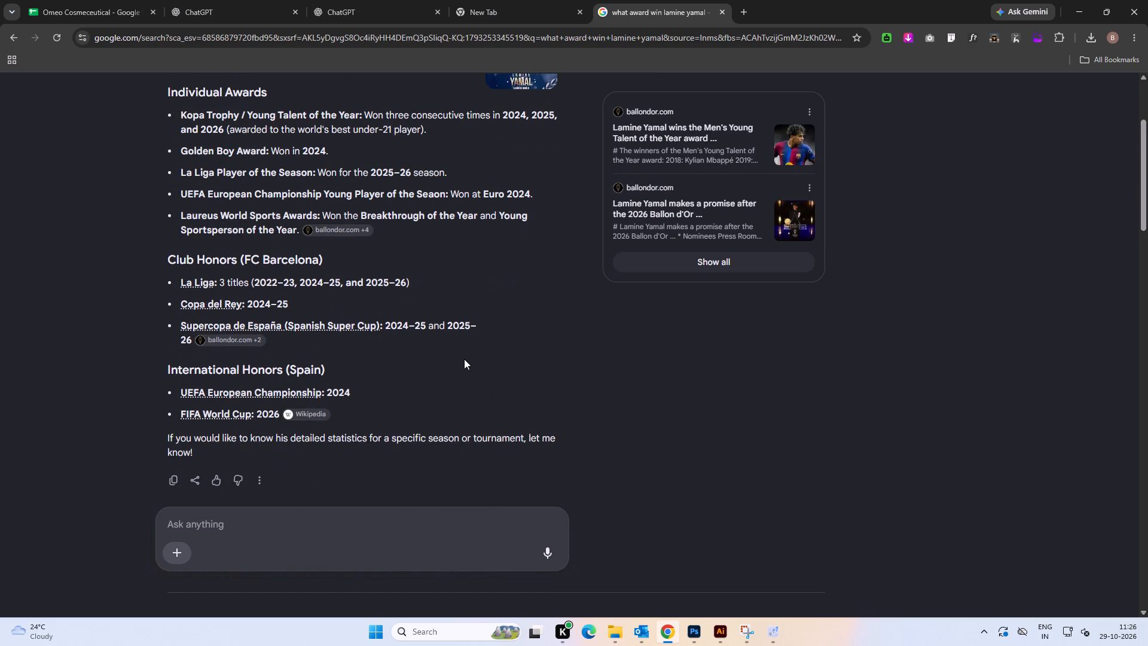
scroll(466, 359, up, 2)
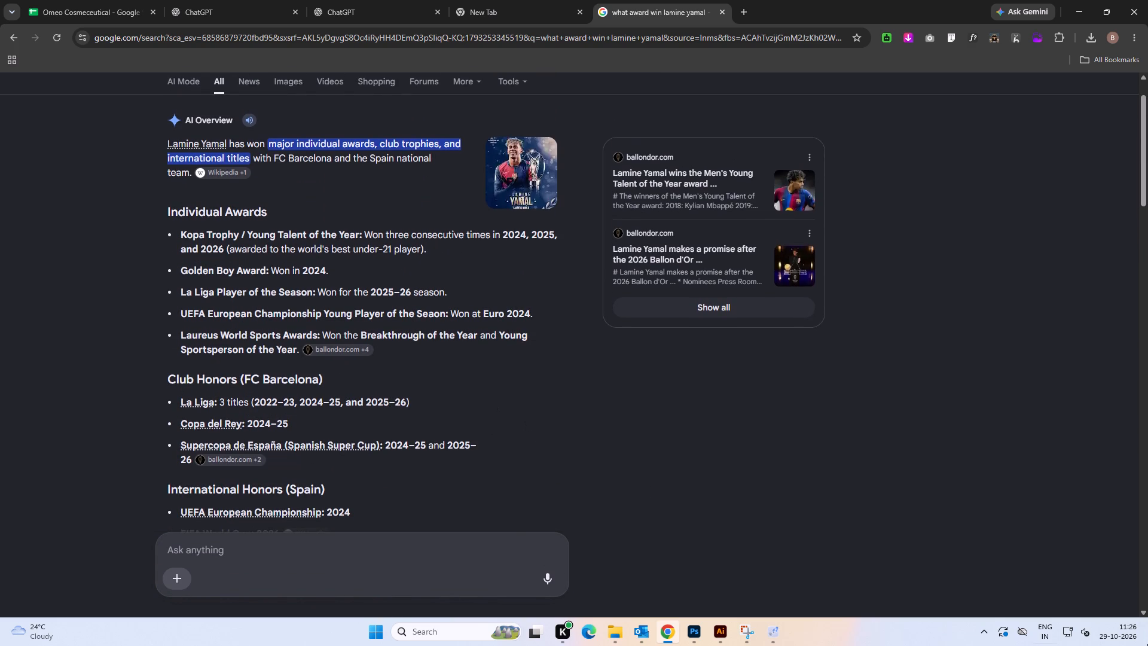
Check the calendar, ask the AI Overview the follow-up "in october 2026" and read the answer.
click(1115, 632)
click(787, 453)
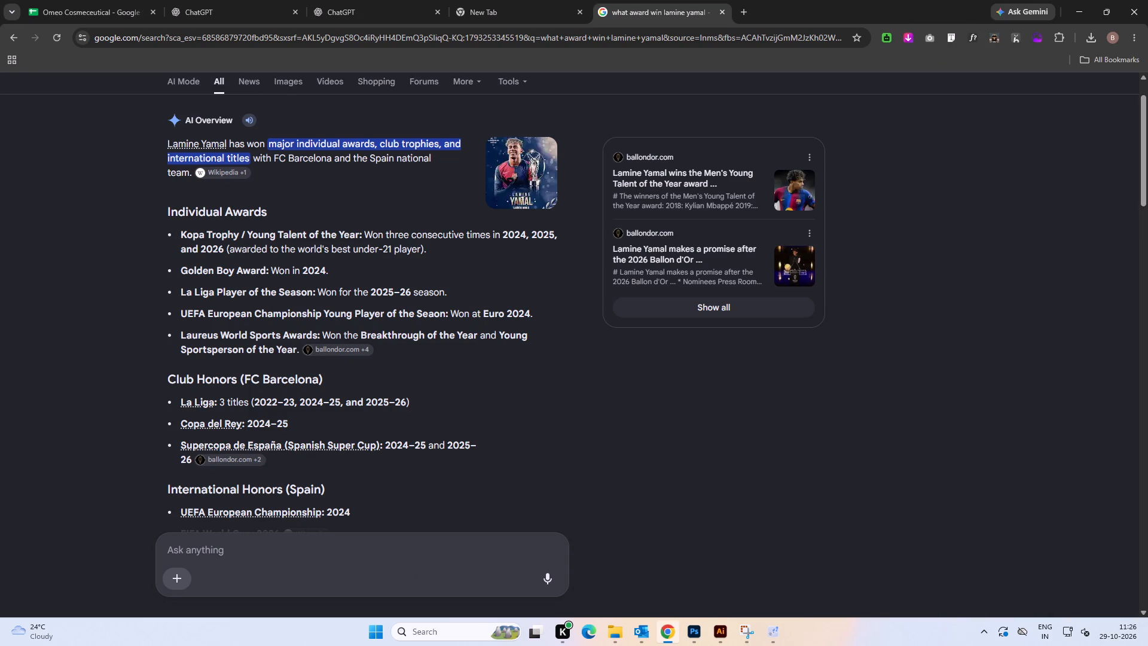
click(407, 551)
text(in)
key(space)
text(oc)
key(BackSpace)
key(BackSpace)
text(october)
key(space)
text(2026)
key(Return)
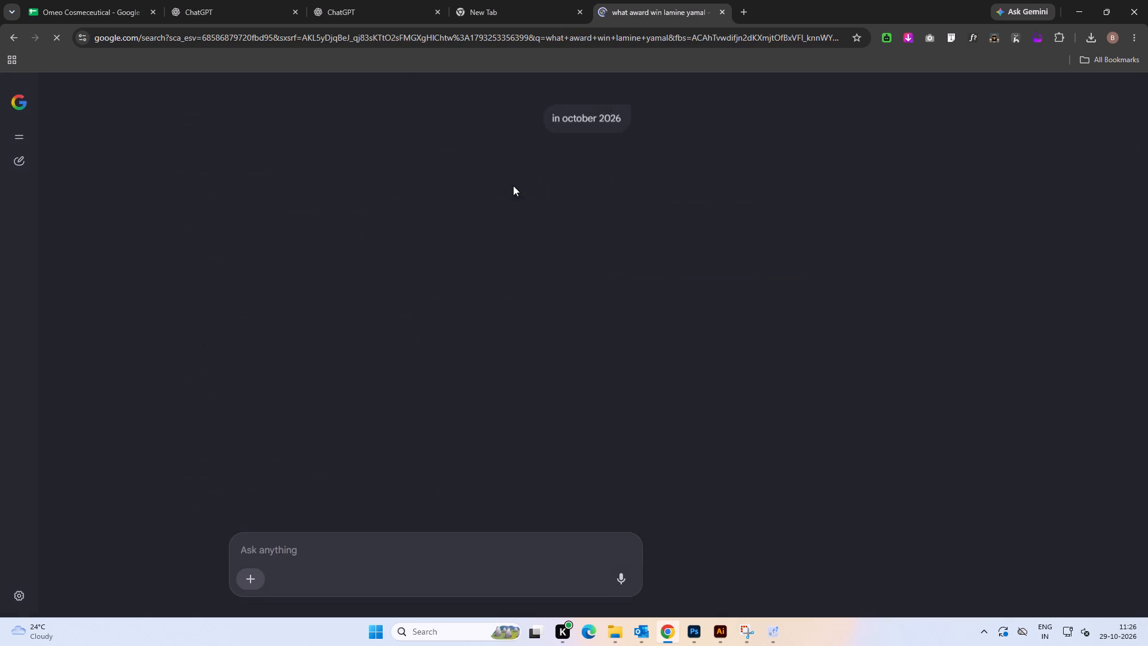
click(485, 0)
click(629, 1)
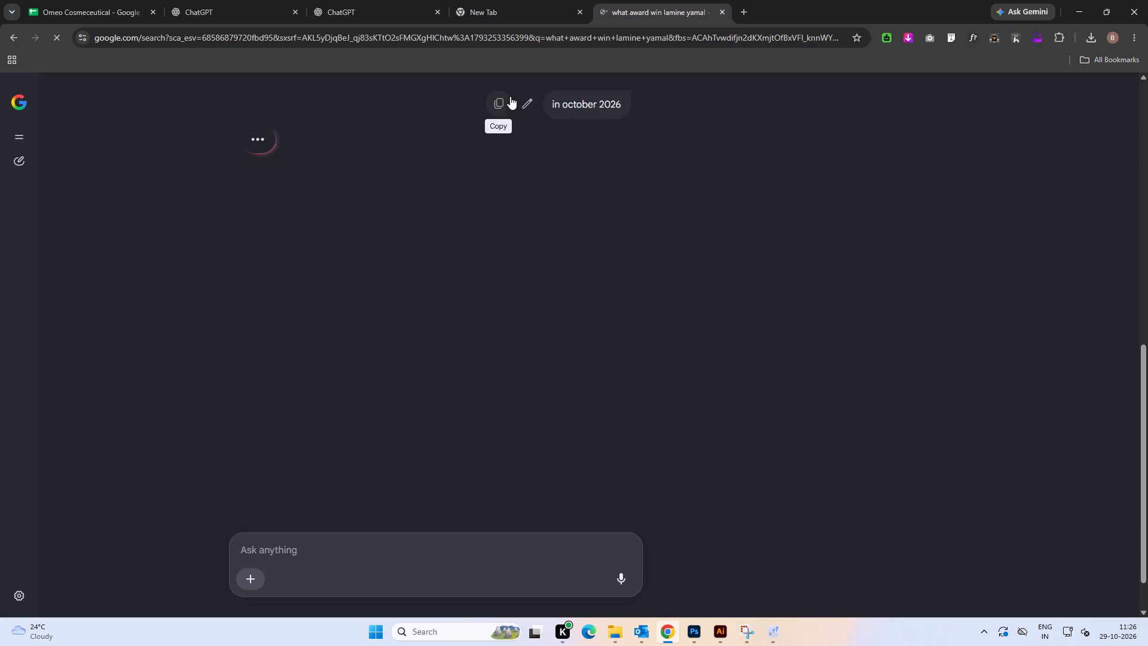
click(536, 0)
click(650, 0)
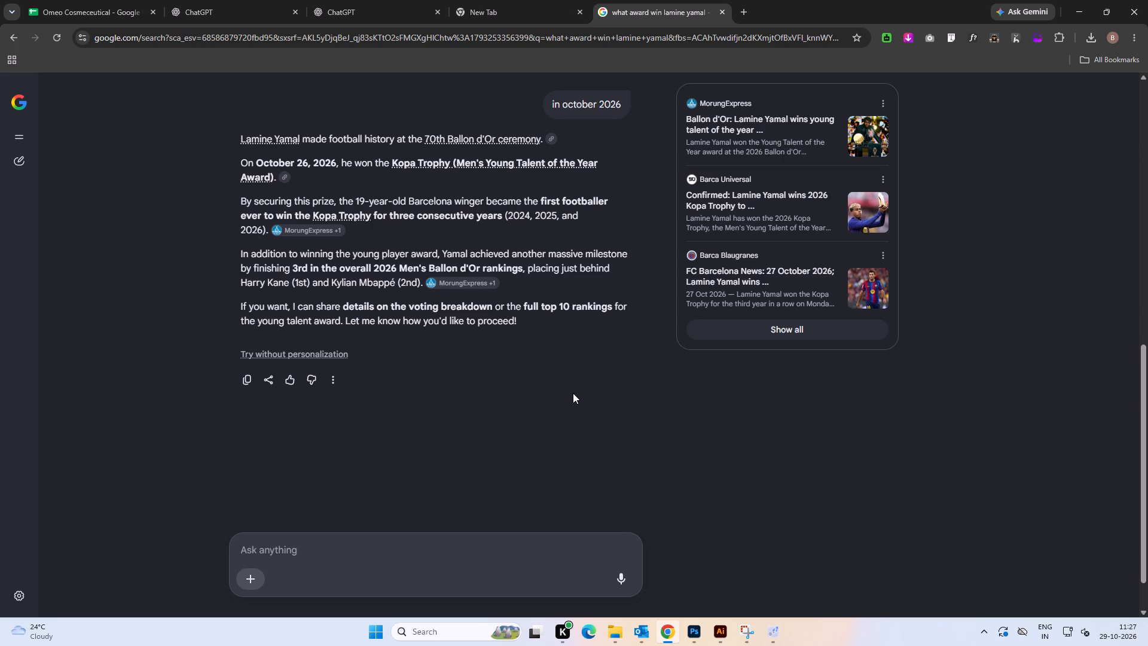
scroll(569, 393, down, 2)
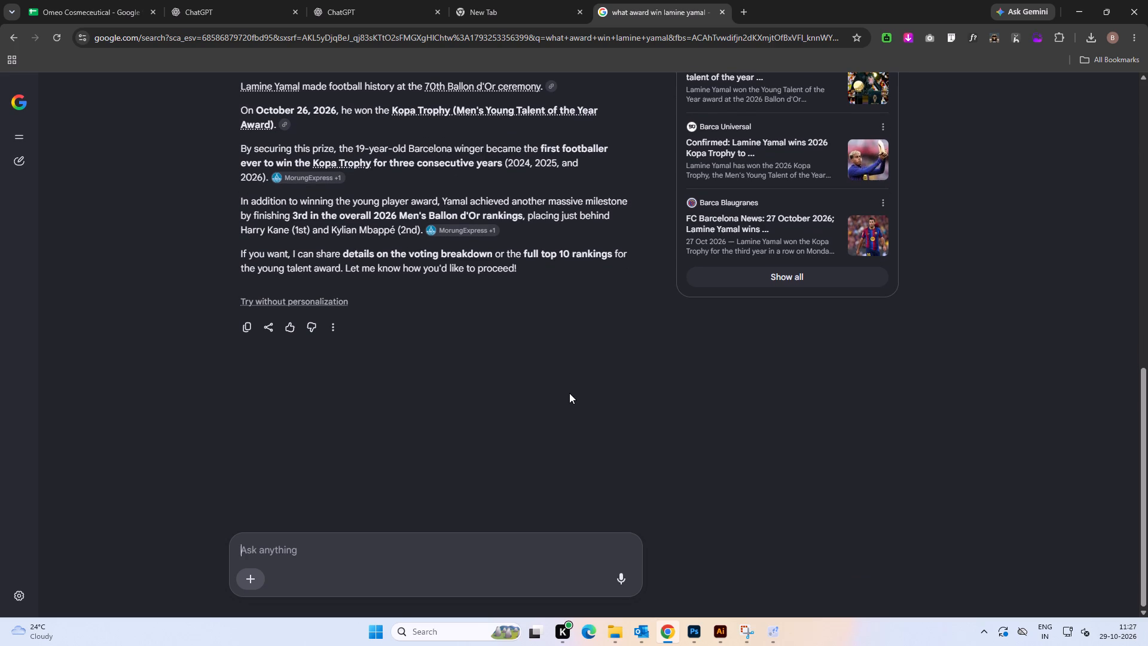
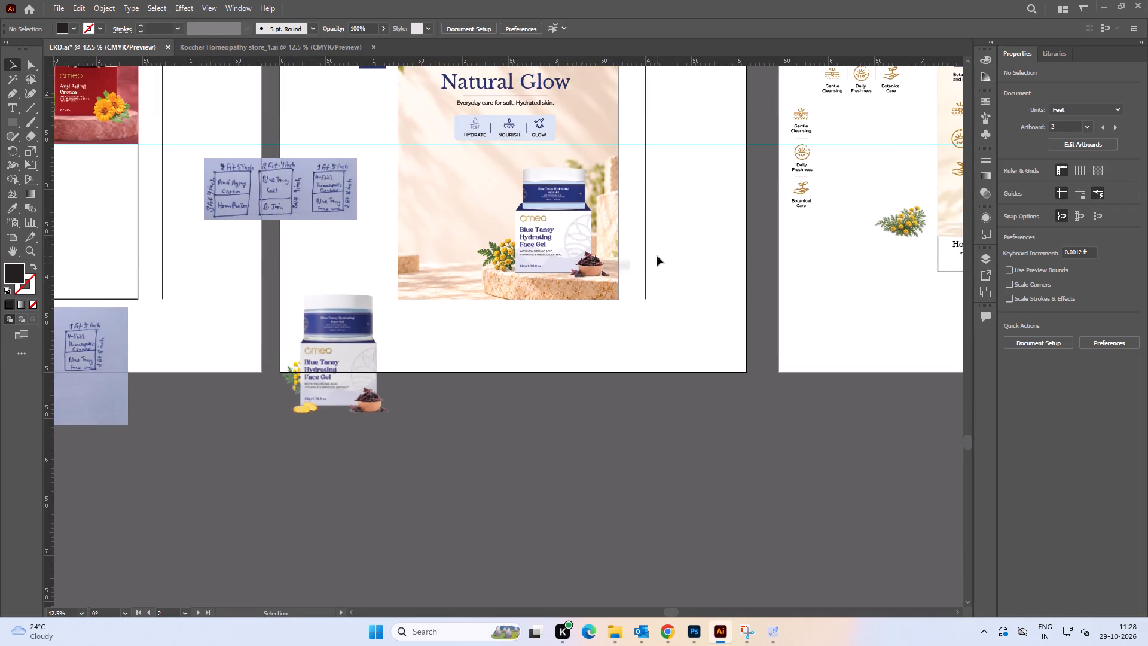
alt+scroll(599, 263, up, 3)
alt+scroll(594, 261, down, 2)
key(space)
drag(527, 270, 604, 240)
drag(329, 357, 317, 365)
click(510, 356)
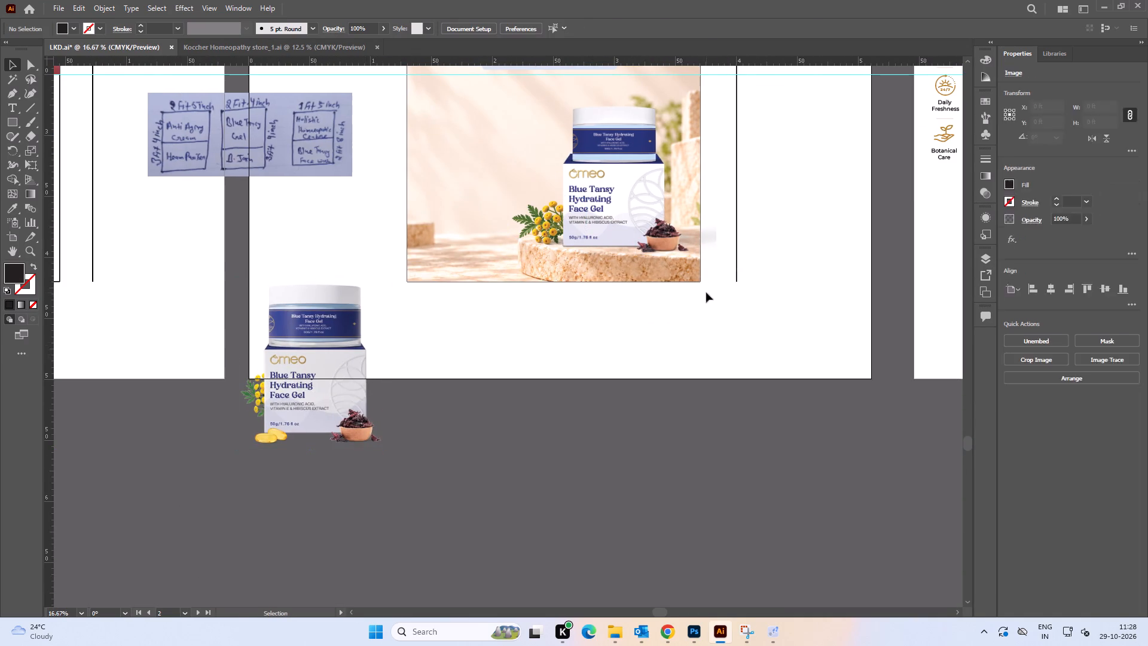
Nudge the hibiscus bowl on the pedestal slightly to the right and deselect it.
alt+scroll(706, 266, up, 3)
alt+scroll(603, 220, up, 3)
drag(564, 199, 570, 198)
alt+scroll(570, 198, down, 3)
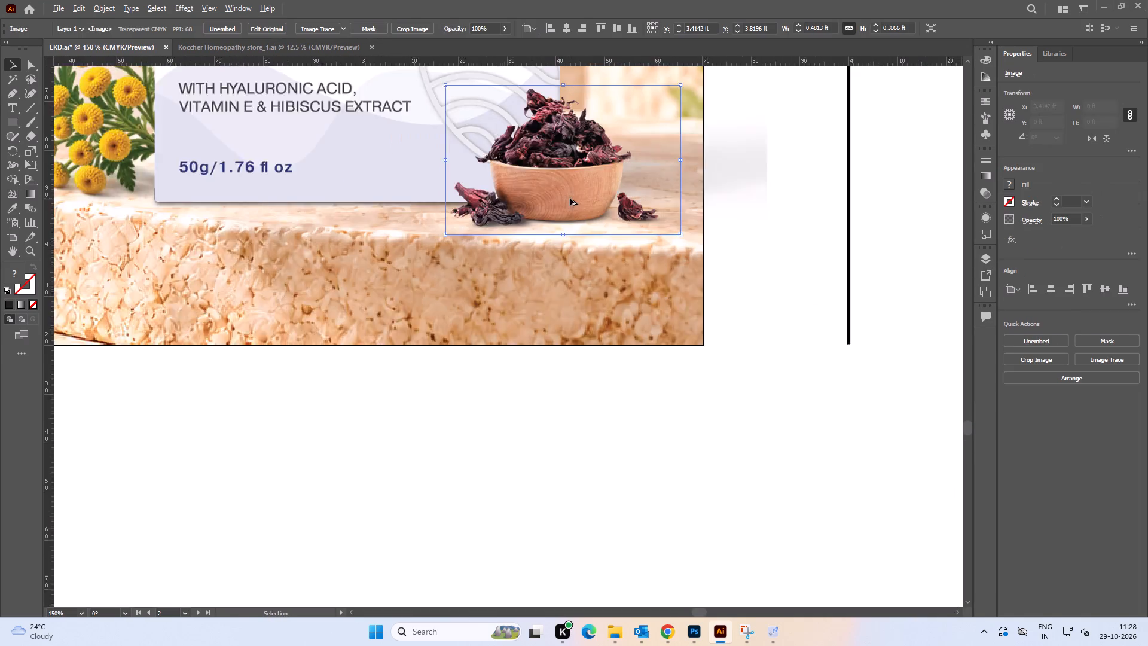
click(836, 210)
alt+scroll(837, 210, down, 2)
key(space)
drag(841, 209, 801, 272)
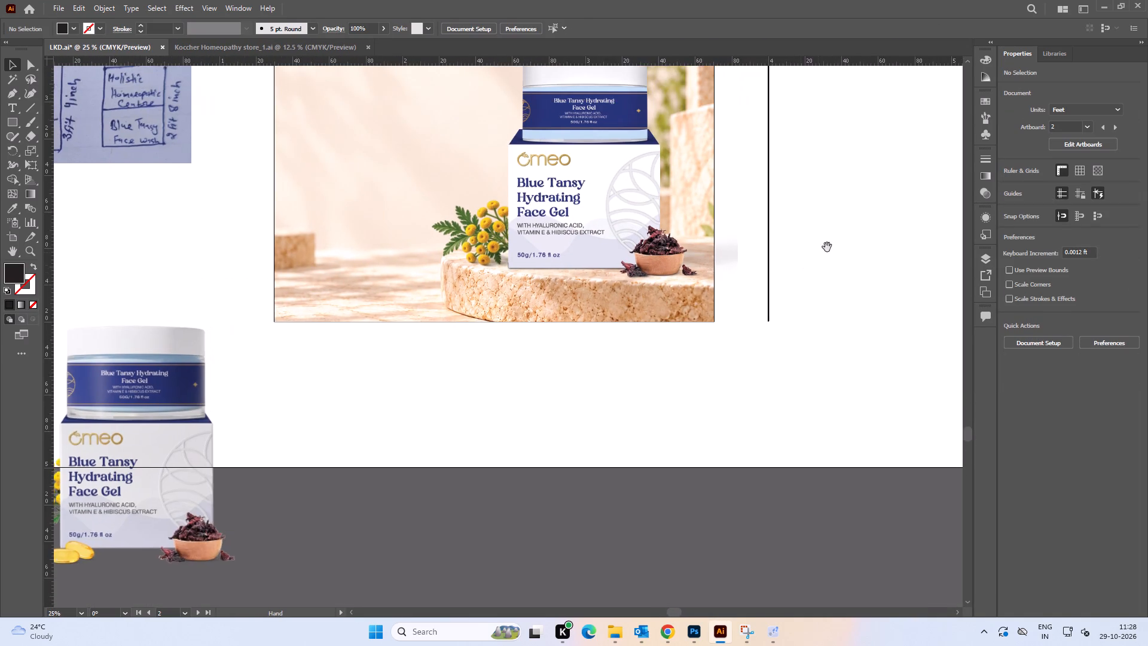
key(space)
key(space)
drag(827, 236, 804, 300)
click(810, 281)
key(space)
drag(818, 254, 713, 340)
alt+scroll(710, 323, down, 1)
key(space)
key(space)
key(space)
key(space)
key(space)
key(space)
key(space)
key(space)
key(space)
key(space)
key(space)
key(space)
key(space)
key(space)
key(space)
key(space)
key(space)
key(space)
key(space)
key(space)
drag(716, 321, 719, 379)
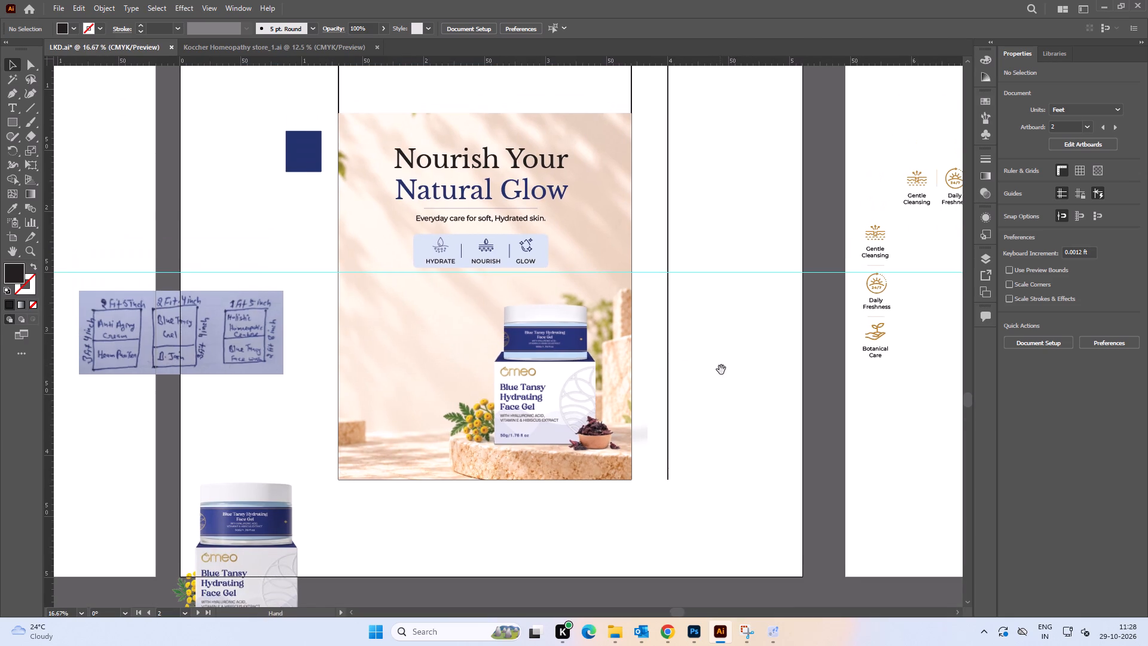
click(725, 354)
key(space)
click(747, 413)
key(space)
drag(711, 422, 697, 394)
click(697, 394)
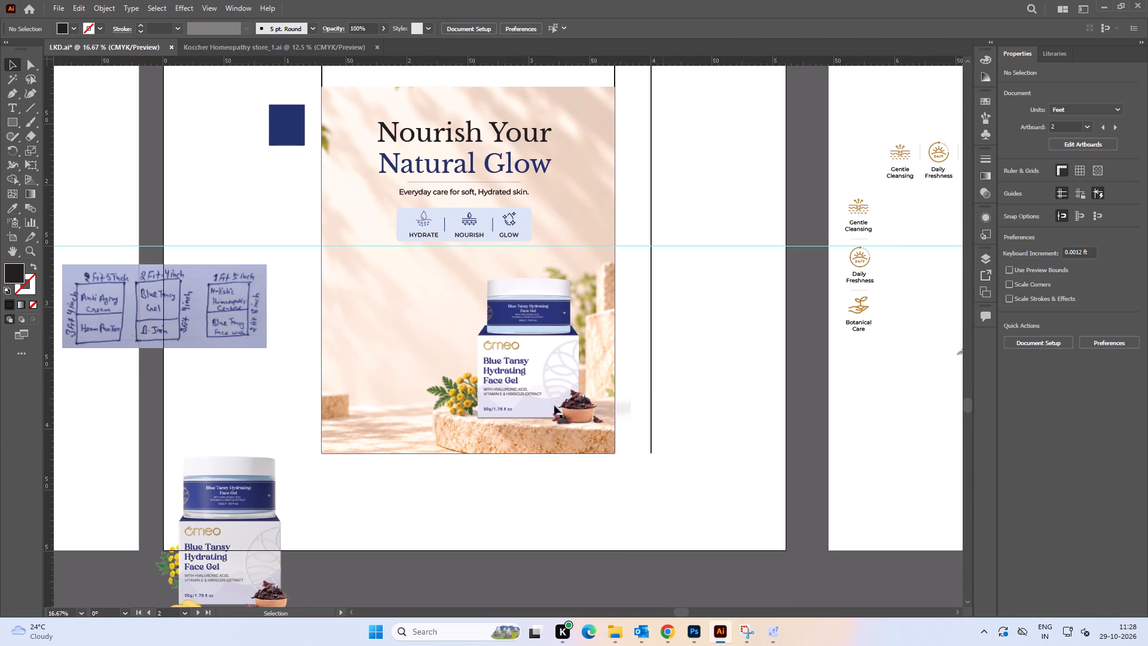
Nudge the hibiscus bowl a little further right beside the product box and clear the selection.
alt+scroll(511, 399, up, 3)
shift+drag(515, 400, 523, 400)
alt+scroll(524, 397, down, 3)
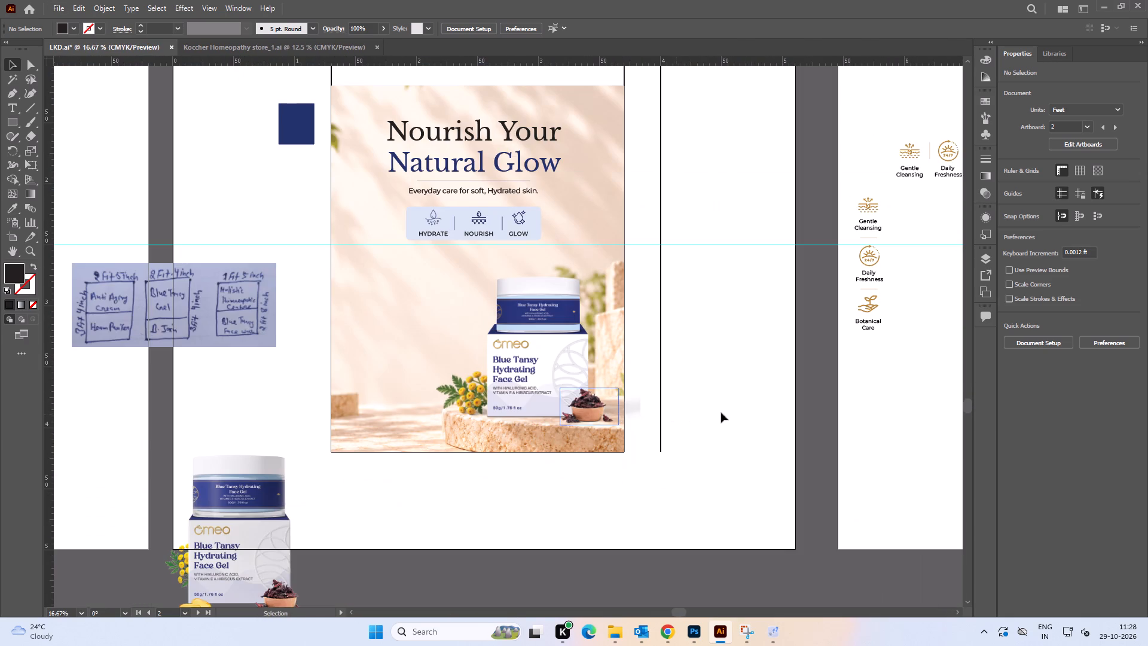
click(721, 413)
key(space)
click(717, 413)
click(717, 413)
Unlock all objects, keeping the document open, and lock the poster's frame and background image again.
key(ctrl+alt+w)
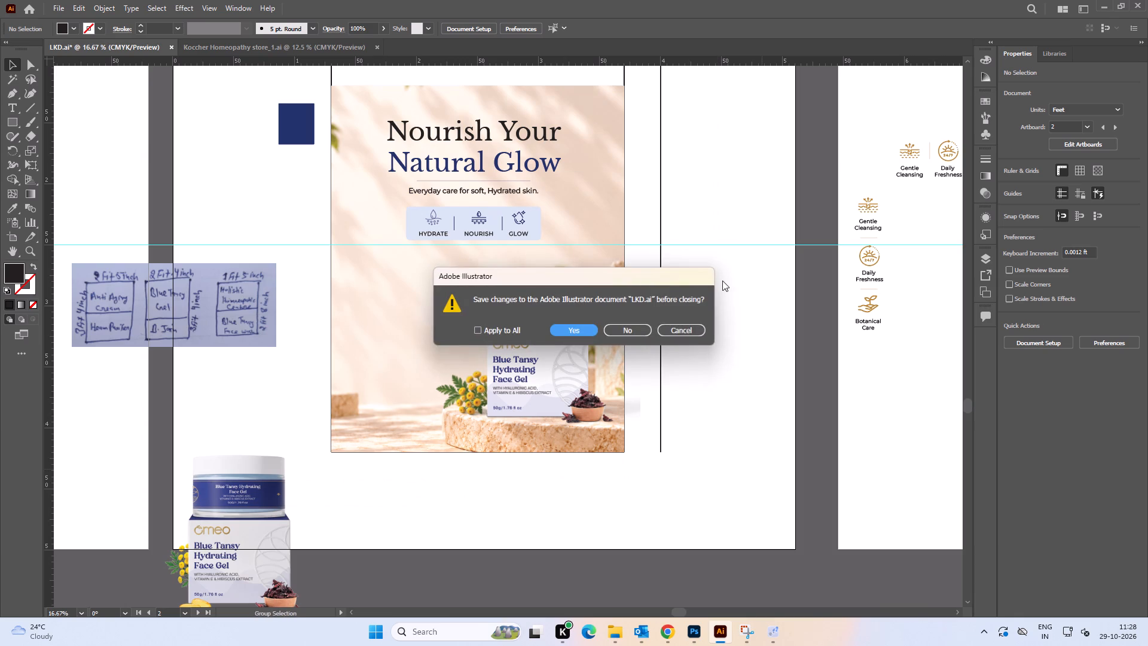
click(697, 332)
key(ctrl+alt+2)
key(space)
drag(714, 191, 726, 297)
click(725, 293)
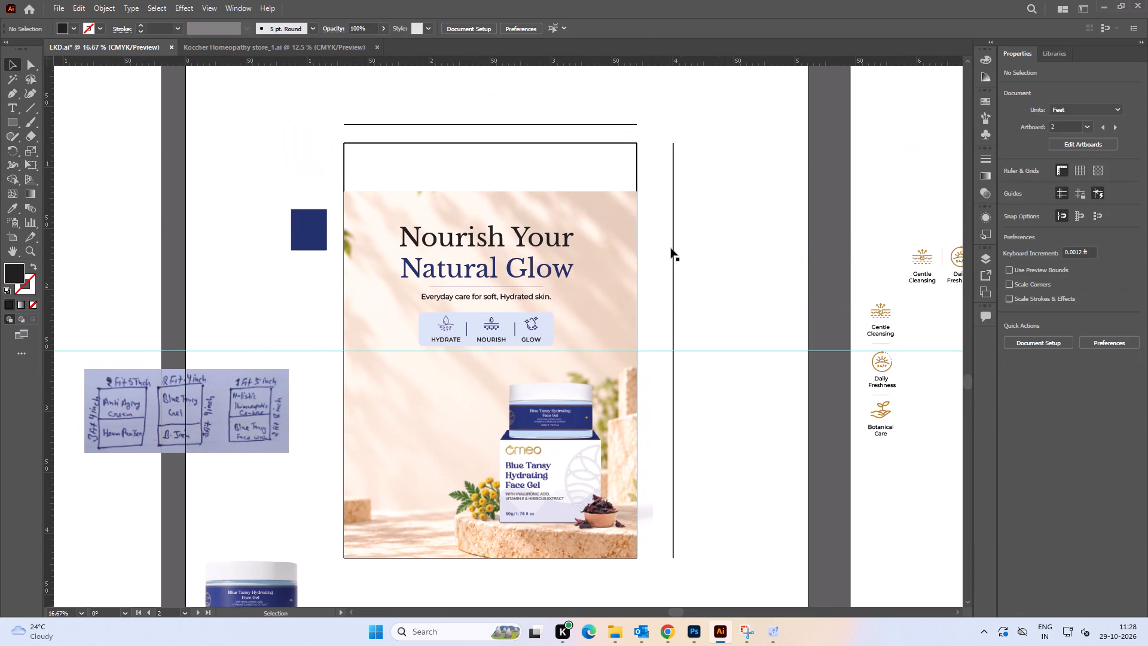
drag(660, 231, 622, 184)
key(ctrl+2)
Select the face gel product, tansy flowers and hibiscus bowl together and move them slightly right on the pedestal.
key(space)
drag(613, 441, 609, 315)
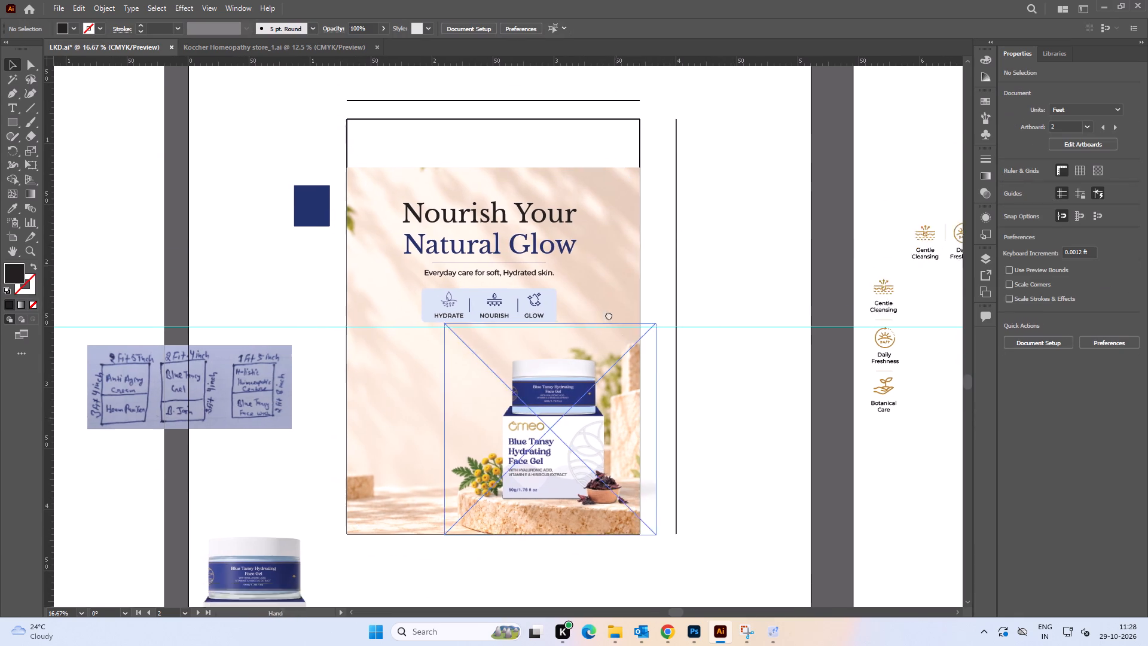
drag(609, 315, 602, 249)
alt+scroll(588, 287, up, 4)
alt+scroll(576, 407, down, 3)
click(576, 410)
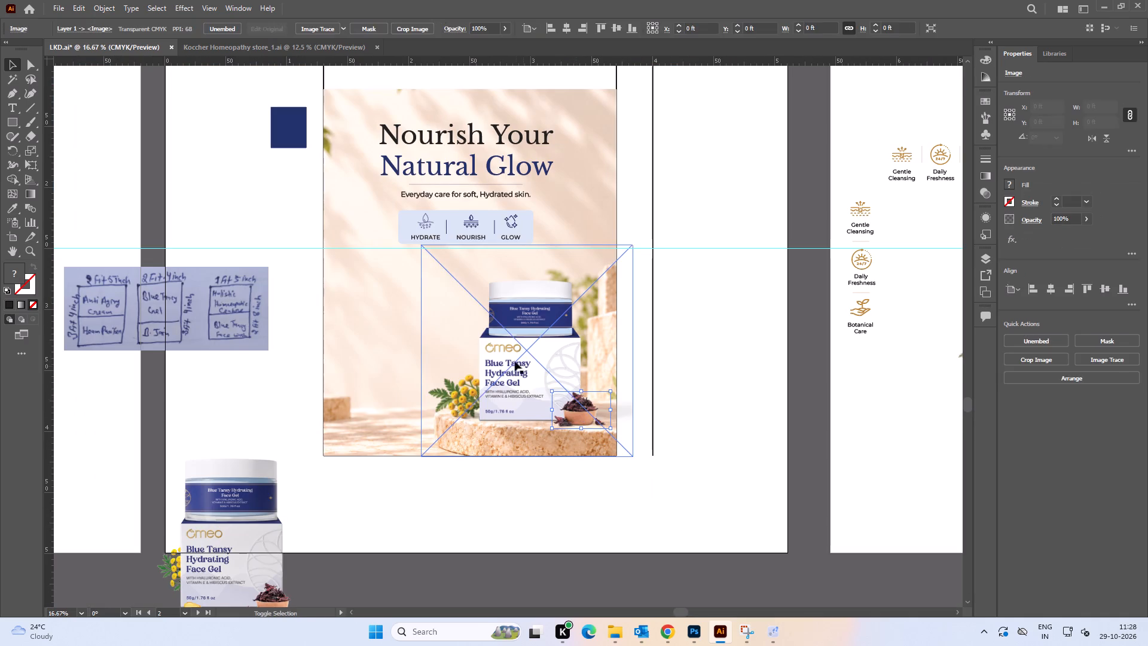
shift+click(514, 361)
shift+click(465, 399)
click(564, 525)
drag(589, 503, 433, 358)
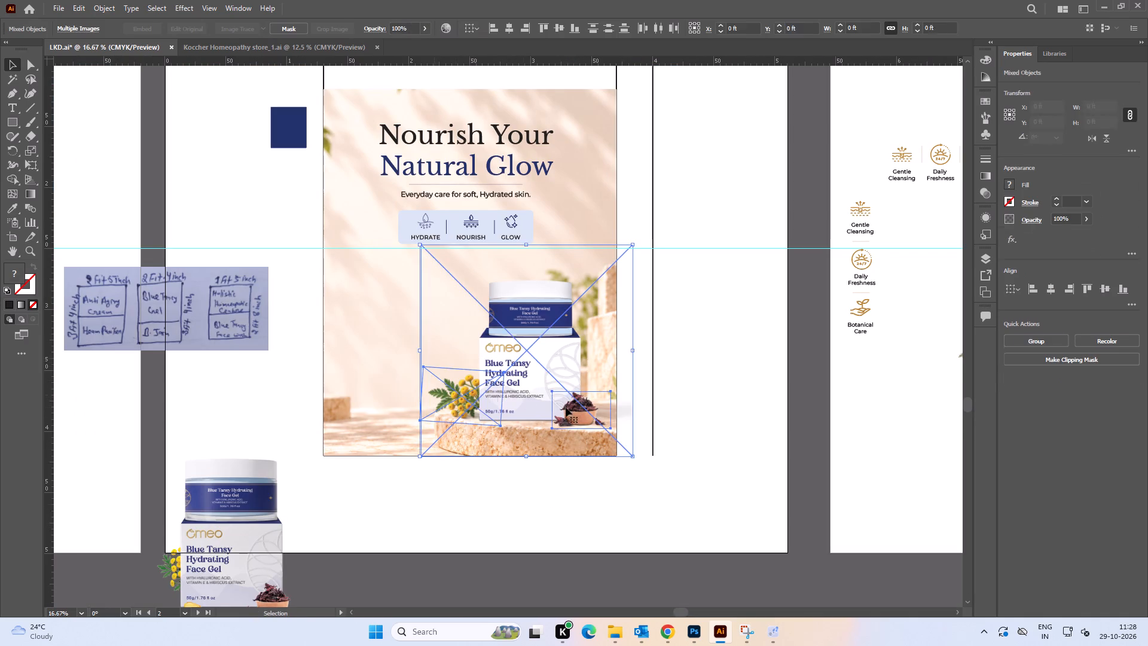
drag(546, 386, 561, 383)
key(ctrl+z)
alt+scroll(497, 392, up, 3)
drag(554, 383, 569, 382)
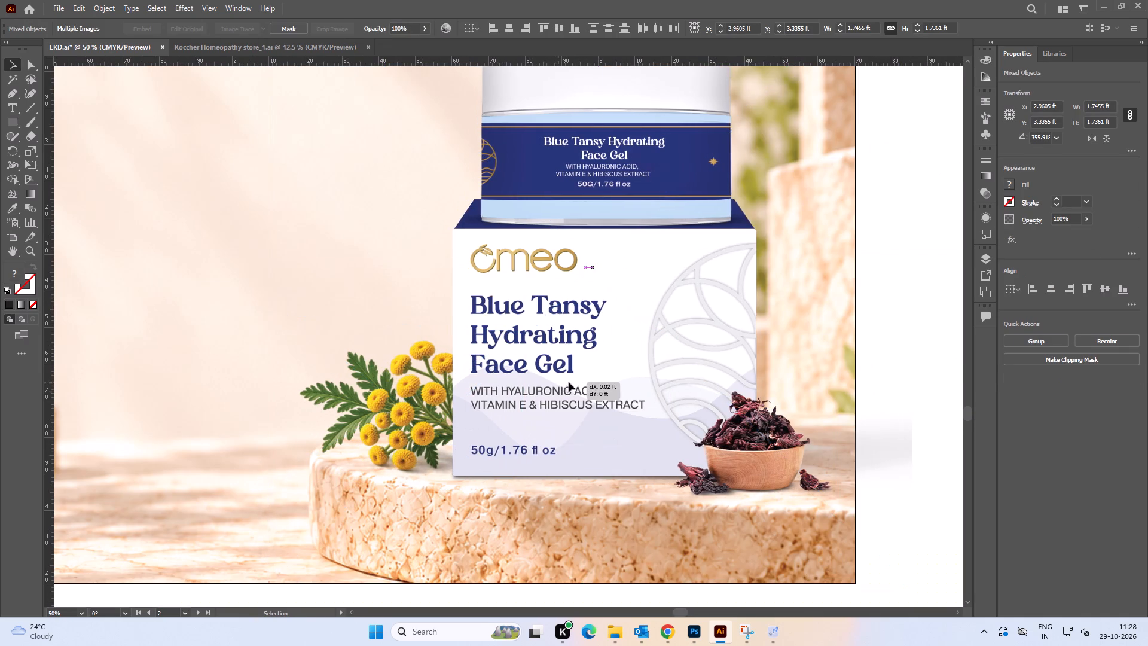
drag(569, 382, 575, 382)
alt+scroll(569, 378, down, 4)
click(577, 464)
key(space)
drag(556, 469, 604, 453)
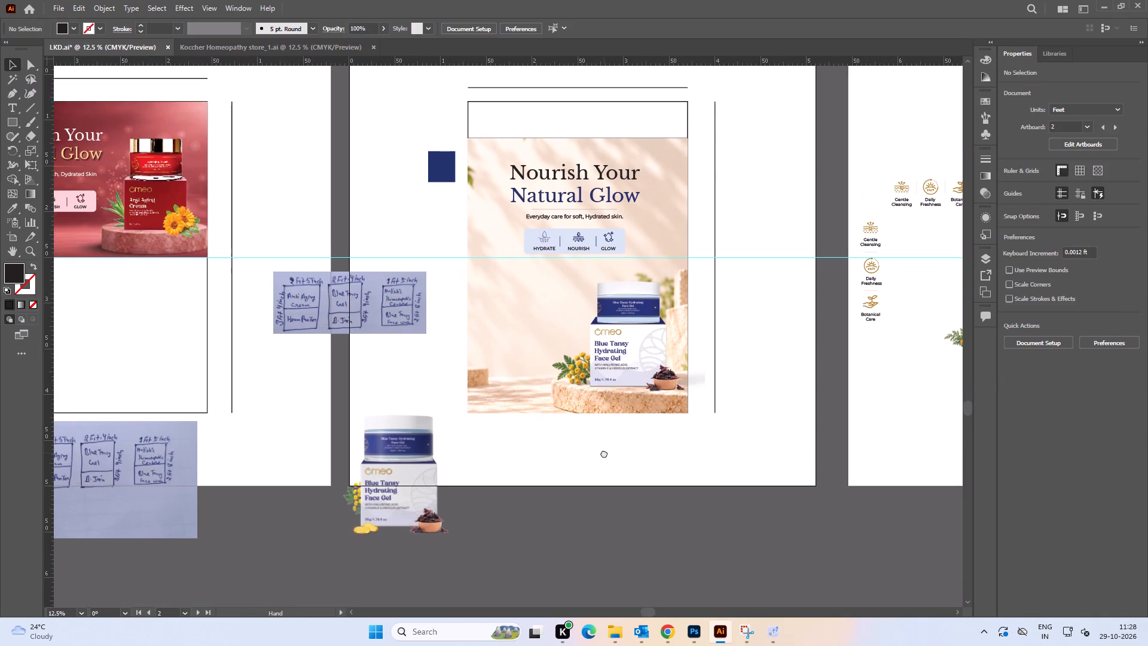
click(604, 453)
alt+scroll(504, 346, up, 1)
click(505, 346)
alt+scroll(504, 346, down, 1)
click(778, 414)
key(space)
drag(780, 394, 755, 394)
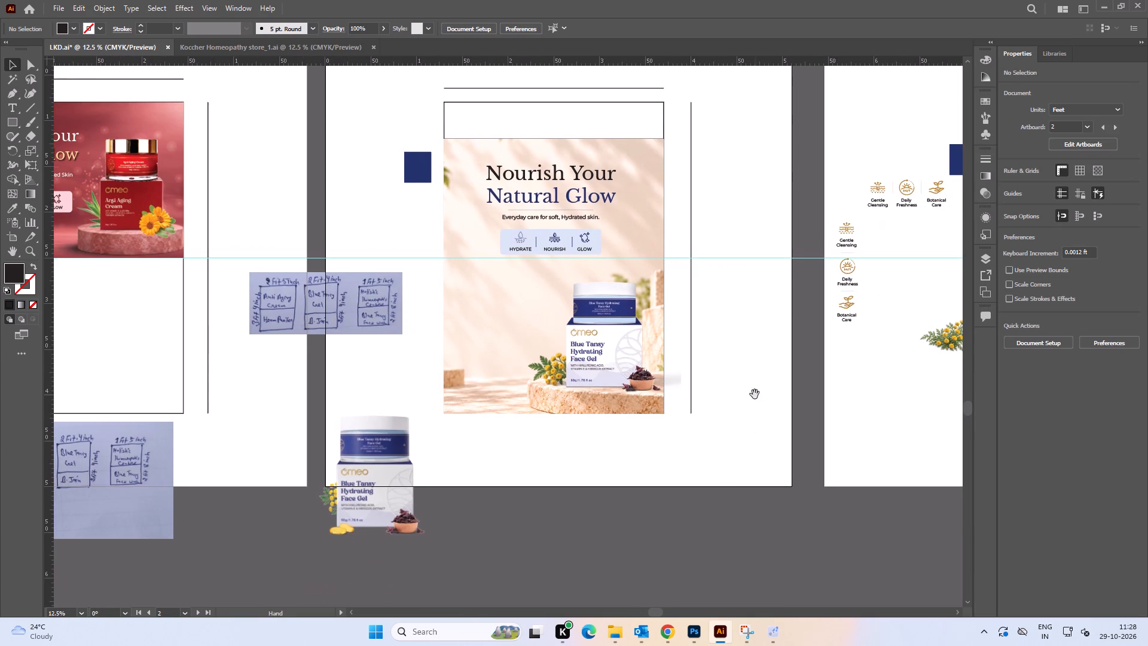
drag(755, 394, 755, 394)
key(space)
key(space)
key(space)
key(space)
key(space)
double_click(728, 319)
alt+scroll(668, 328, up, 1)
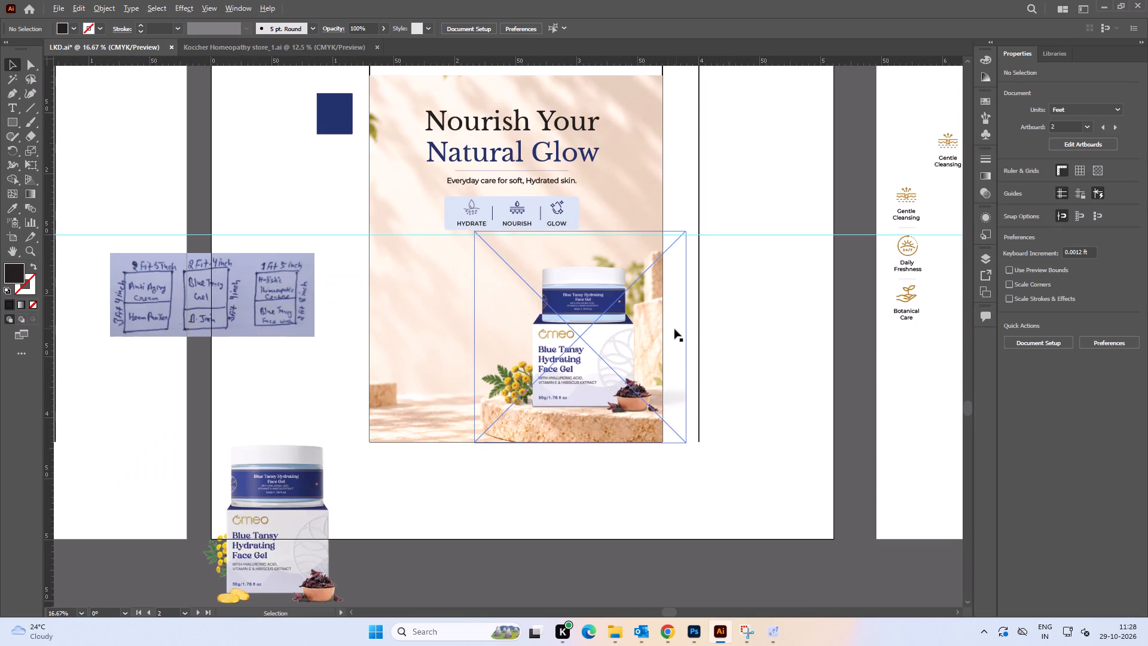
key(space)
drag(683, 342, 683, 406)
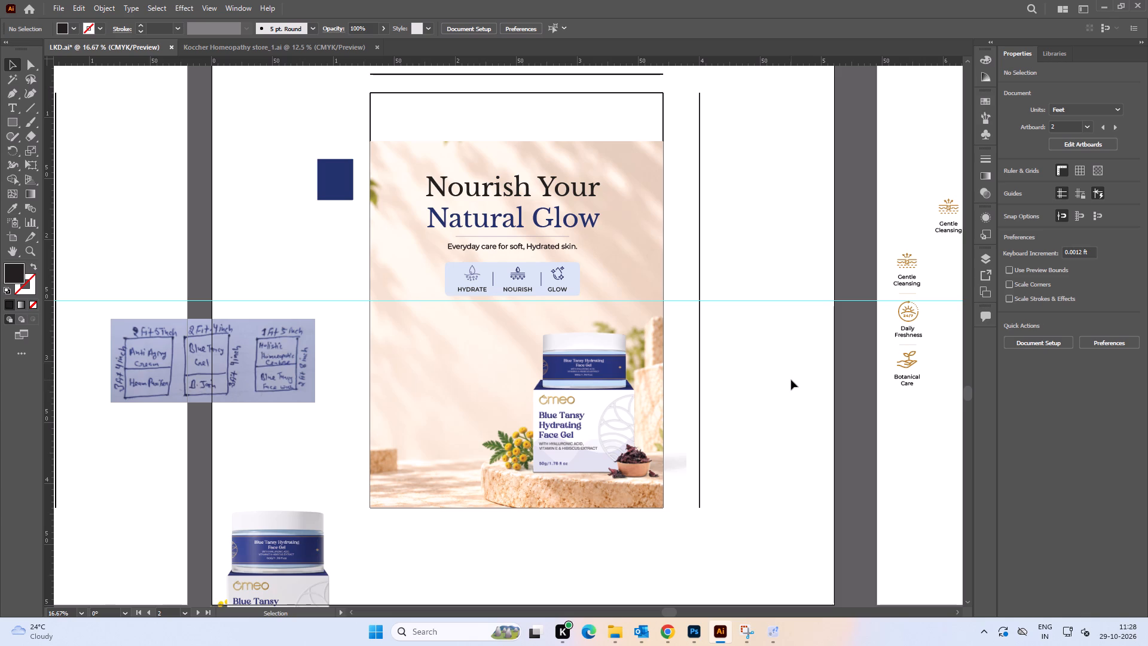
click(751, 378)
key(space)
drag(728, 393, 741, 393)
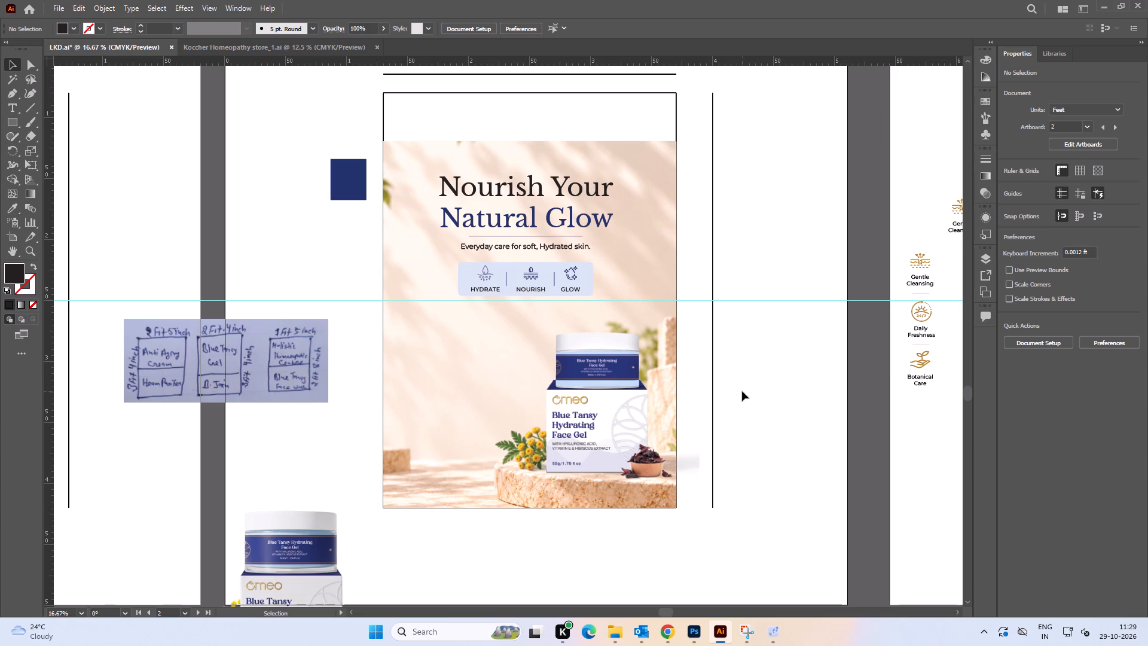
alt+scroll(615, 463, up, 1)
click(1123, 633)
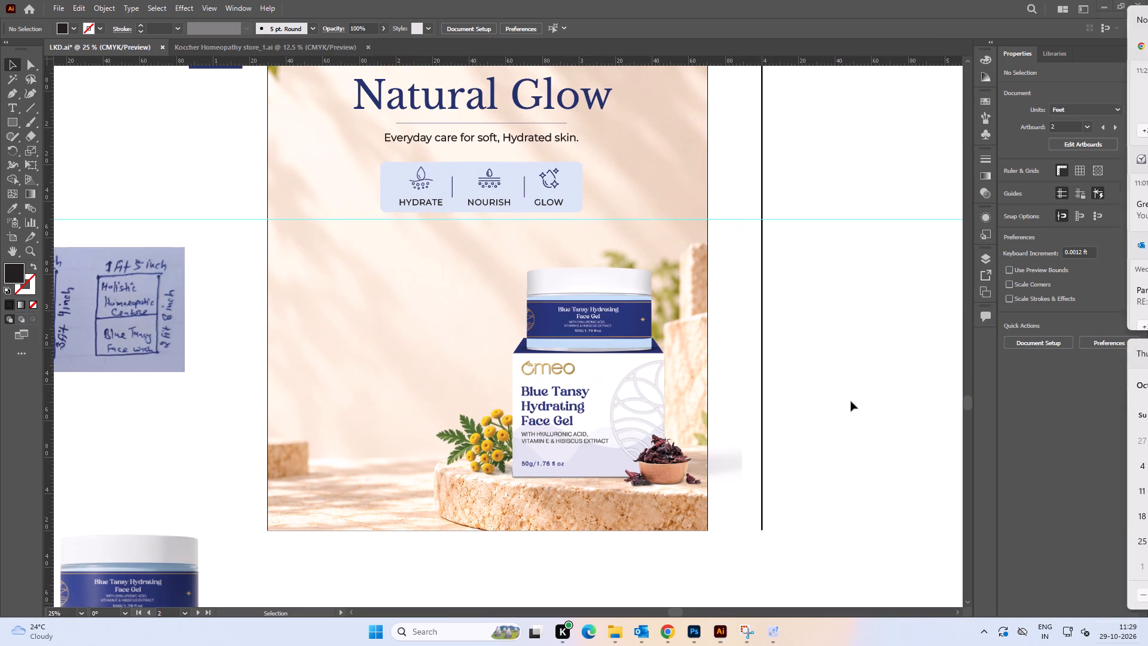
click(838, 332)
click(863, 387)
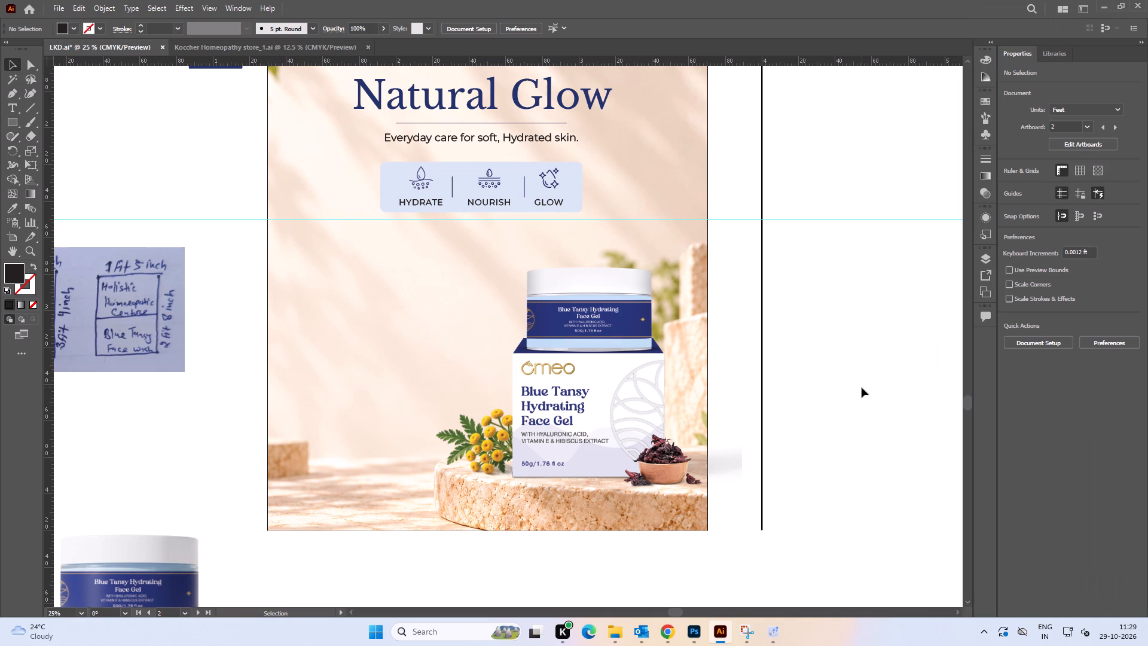
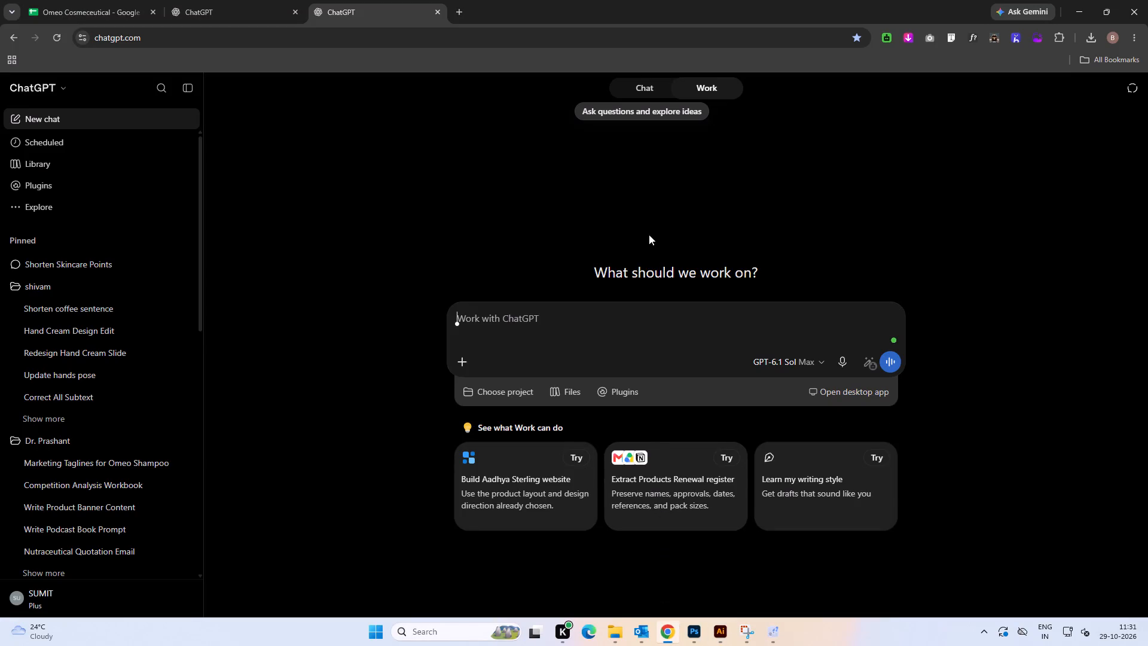
Search Google for "bhai dooj 2026" in a new Chrome tab.
click(462, 7)
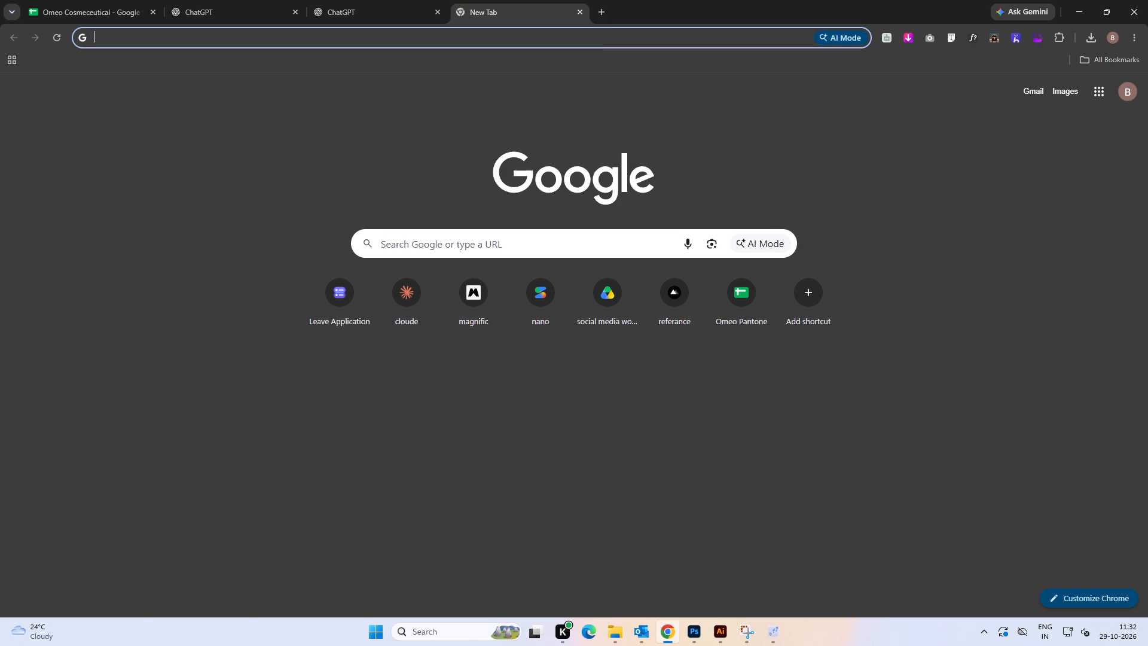
text(bhai)
key(space)
text(duj)
key(Down)
key(Return)
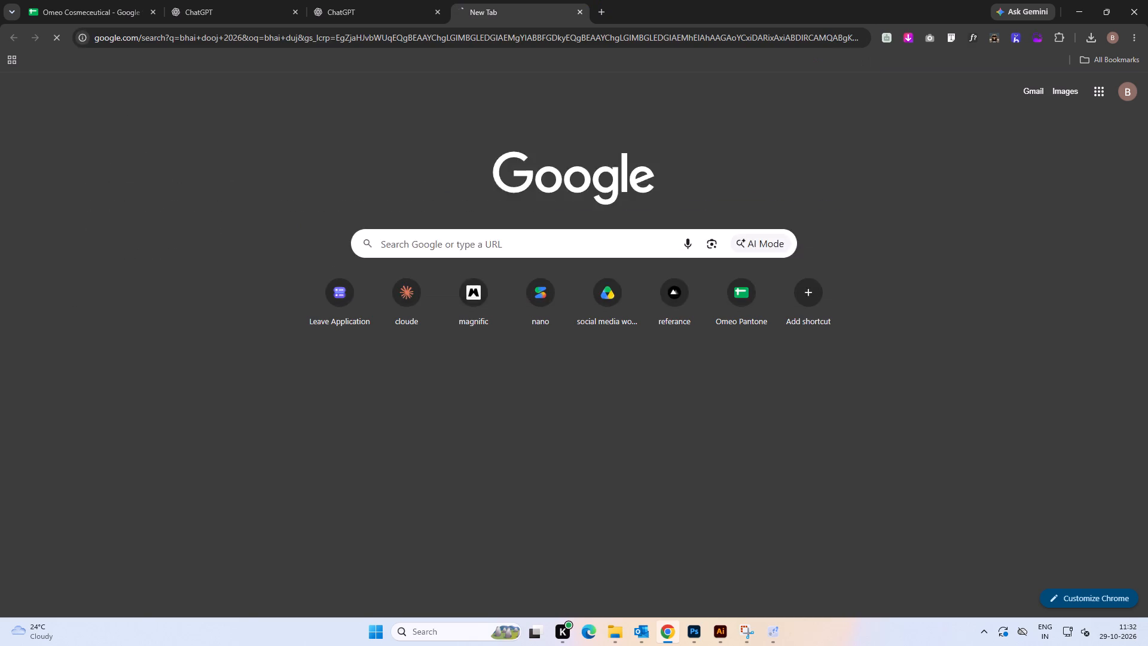
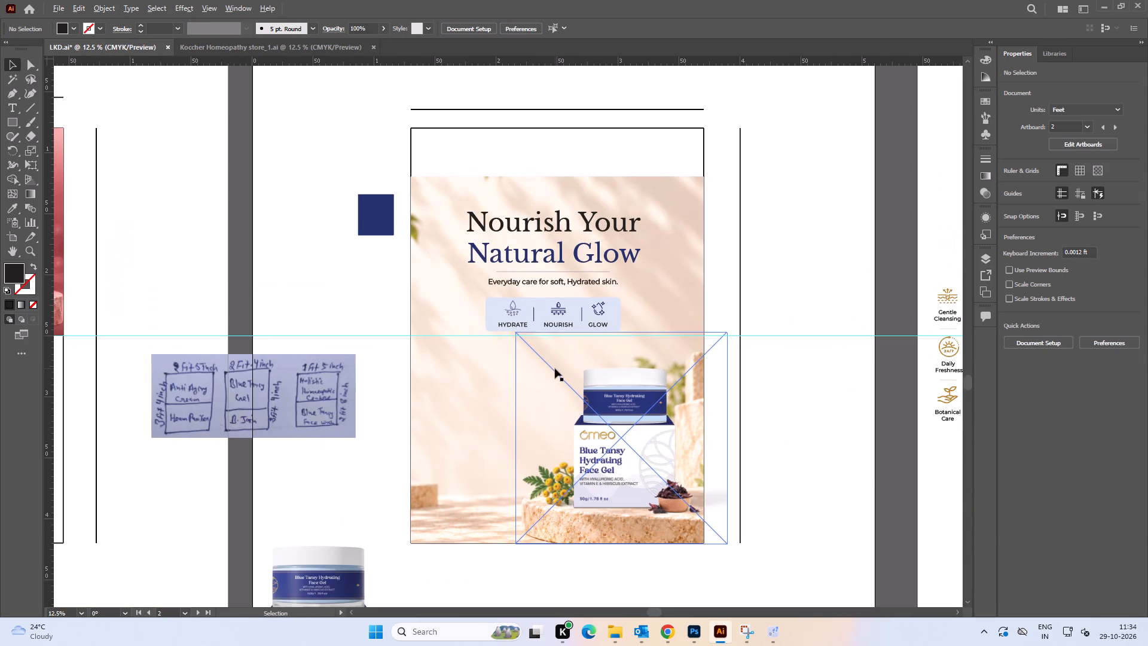
key(space)
click(799, 436)
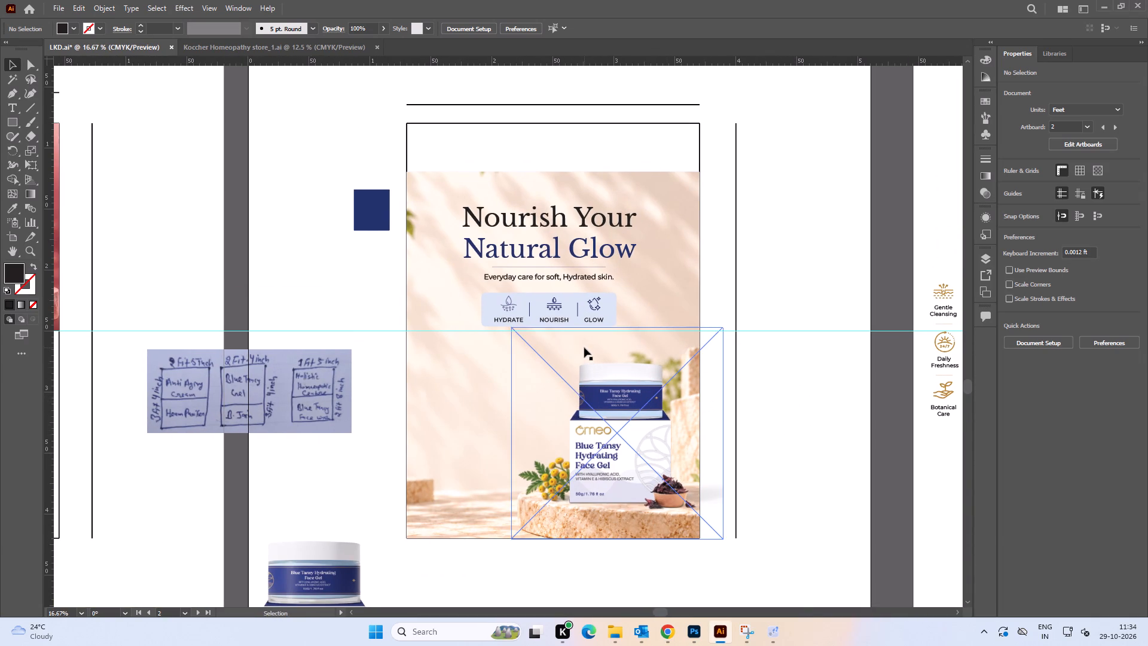
alt+scroll(493, 307, up, 1)
alt+scroll(616, 321, down, 2)
key(space)
drag(653, 356, 637, 356)
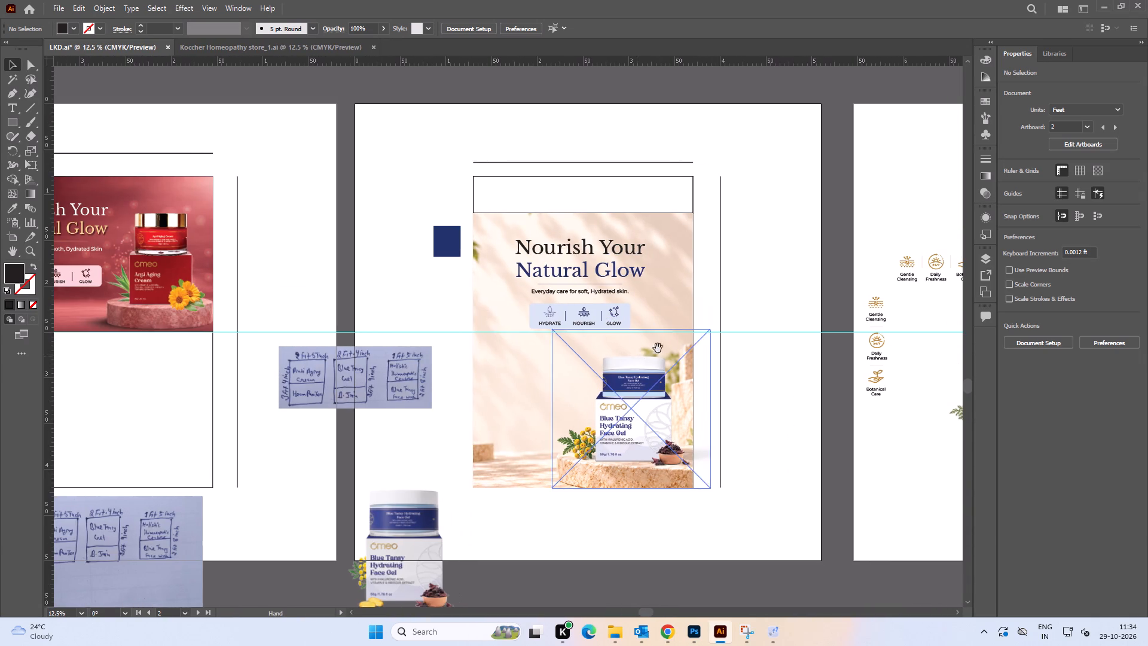
click(807, 289)
alt+scroll(647, 407, up, 1)
key(space)
drag(645, 416, 643, 386)
click(755, 404)
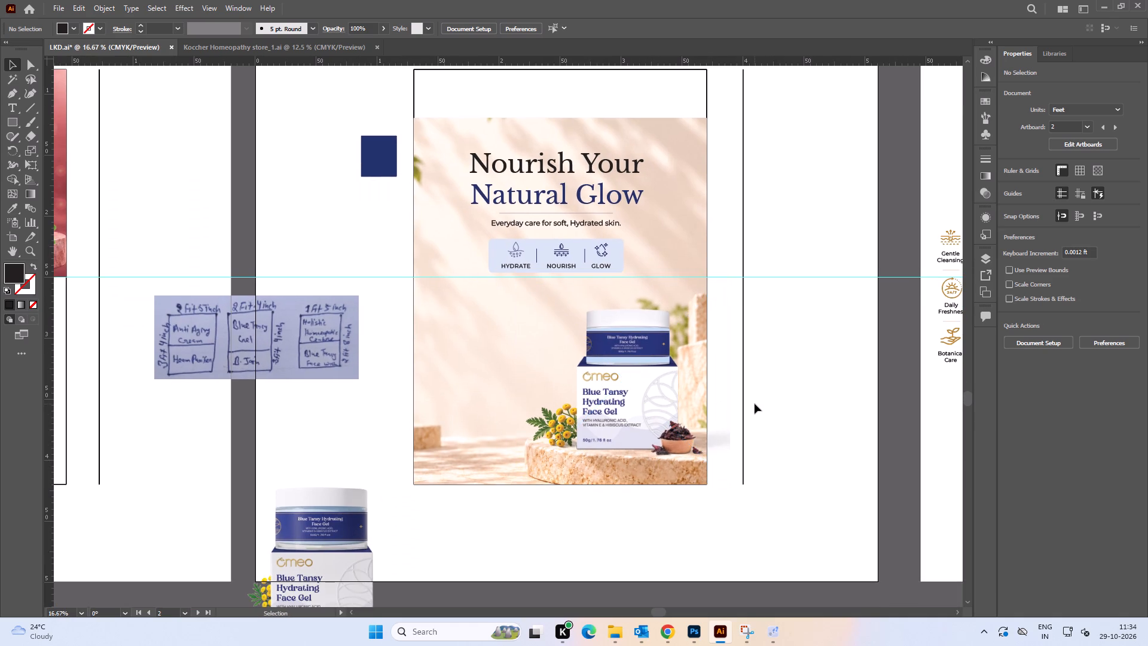
key(space)
drag(766, 428, 786, 428)
click(795, 434)
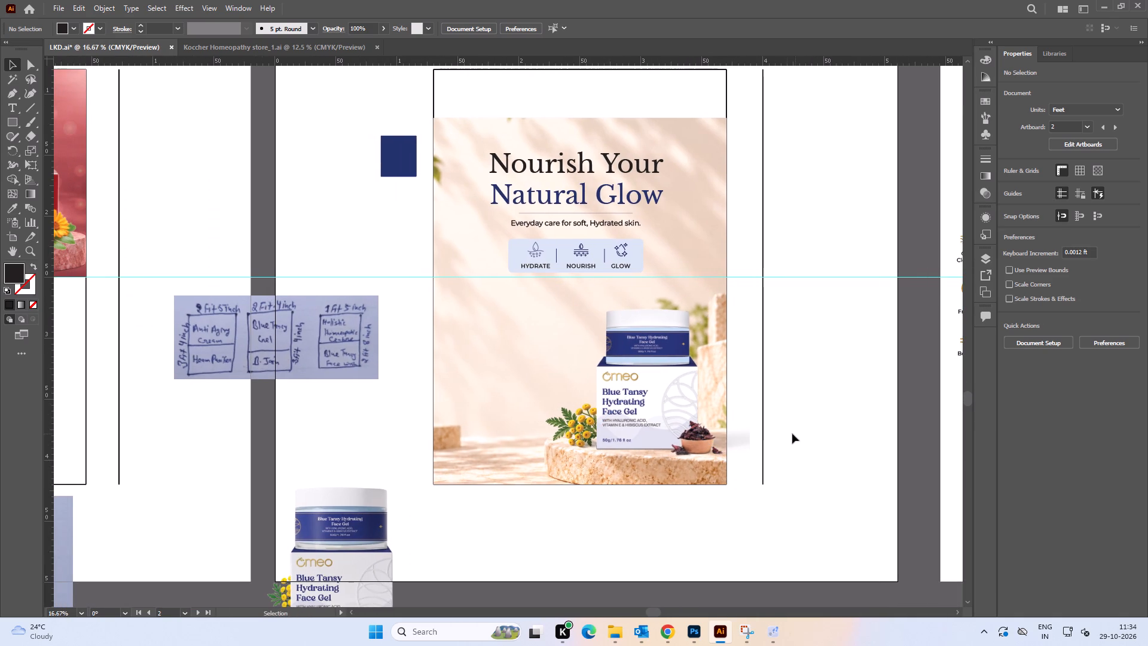
click(790, 425)
Unlock all locked objects so the poster's background and frames become selectable.
click(460, 313)
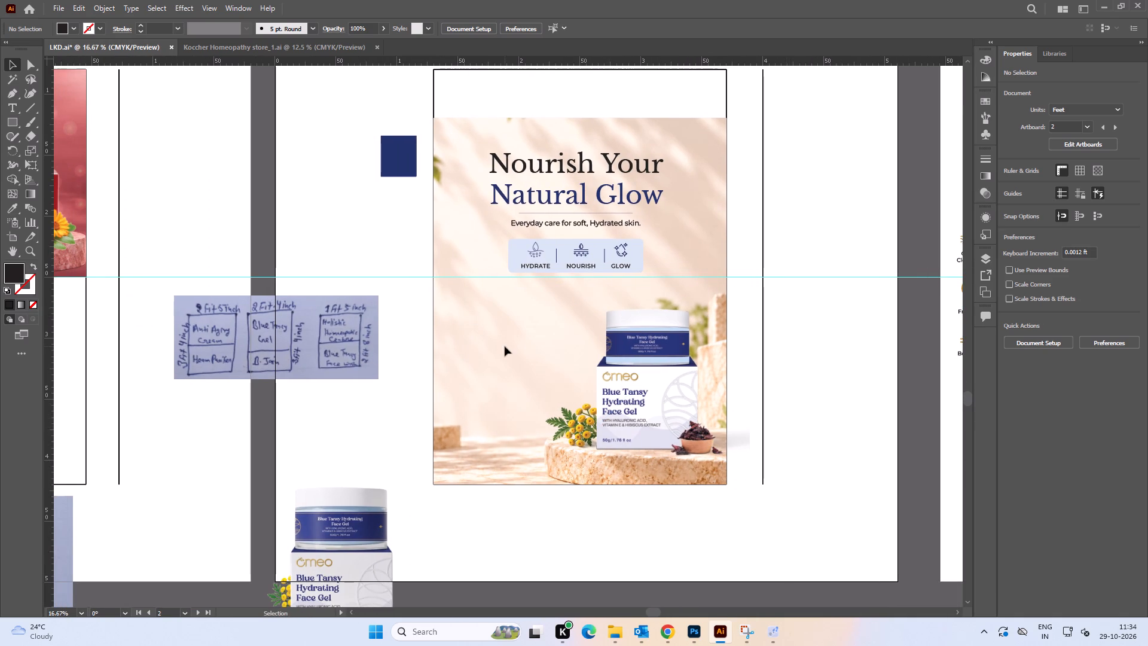
key(ctrl+alt+w)
click(694, 330)
key(ctrl+alt+2)
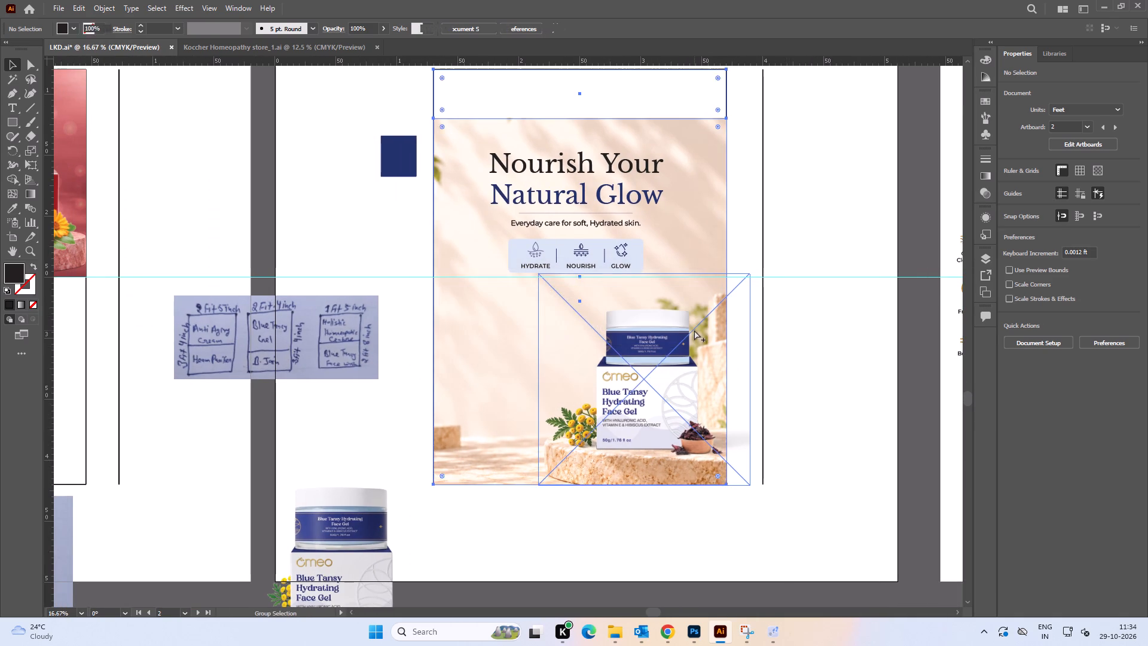
click(881, 349)
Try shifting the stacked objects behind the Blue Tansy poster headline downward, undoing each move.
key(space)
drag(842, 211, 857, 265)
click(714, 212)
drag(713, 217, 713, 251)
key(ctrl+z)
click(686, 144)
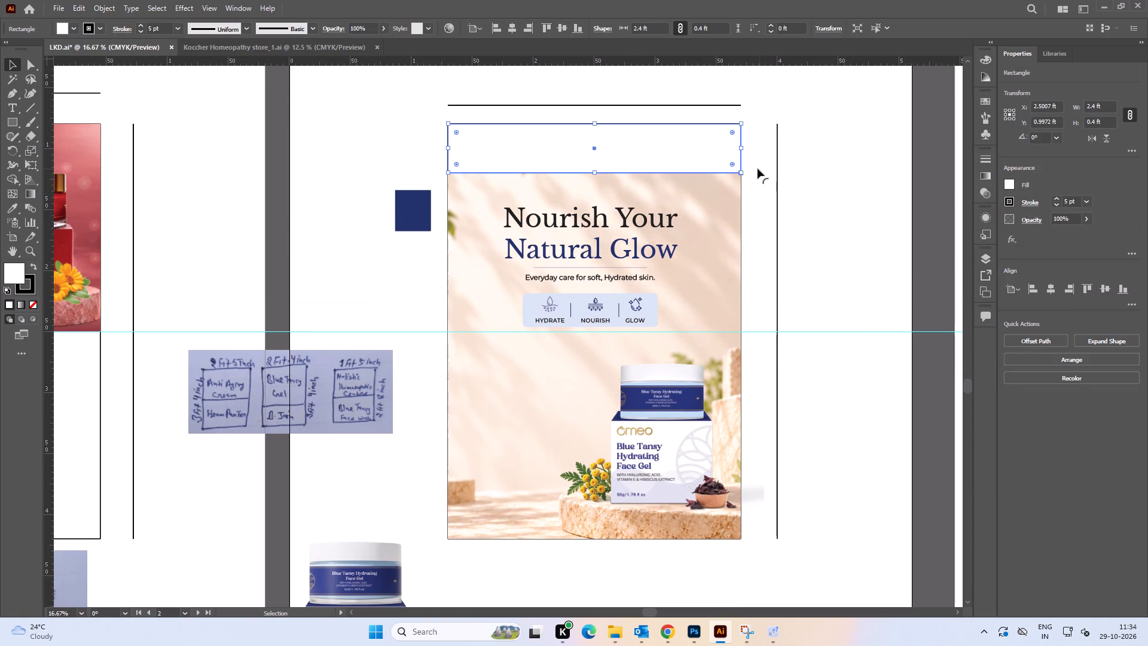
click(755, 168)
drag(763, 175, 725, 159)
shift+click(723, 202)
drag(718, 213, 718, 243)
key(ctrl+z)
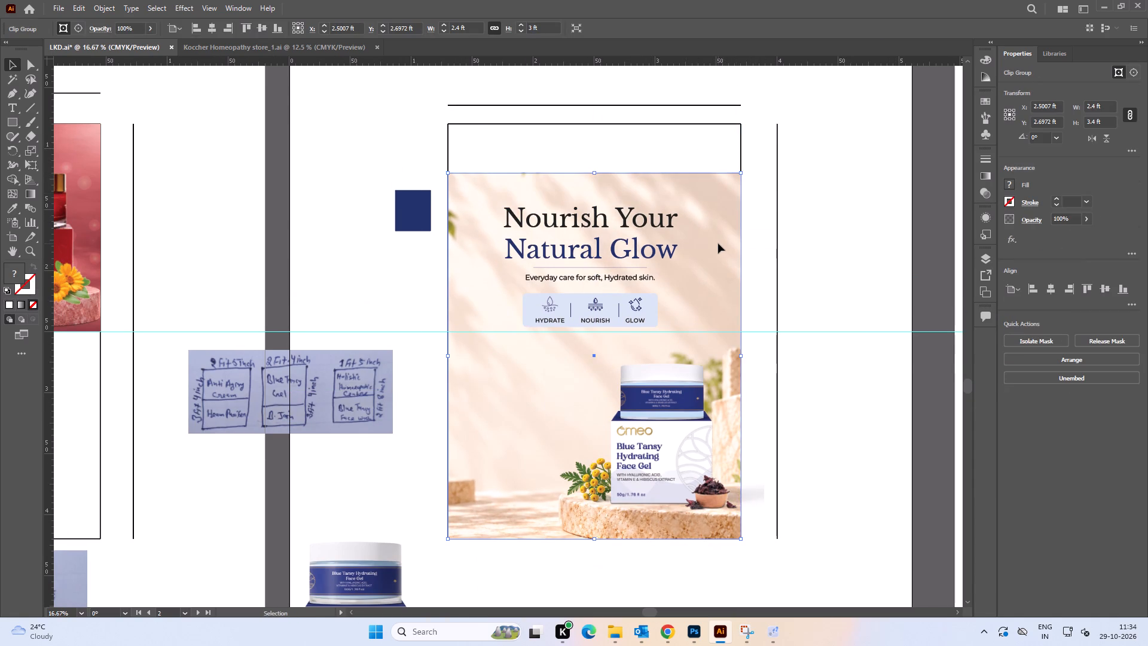
Lock the Blue Tansy poster's frame rectangles, leaving the pedestal background clip group unlocked.
click(761, 172)
drag(749, 194, 709, 157)
shift+click(717, 202)
key(ctrl+2)
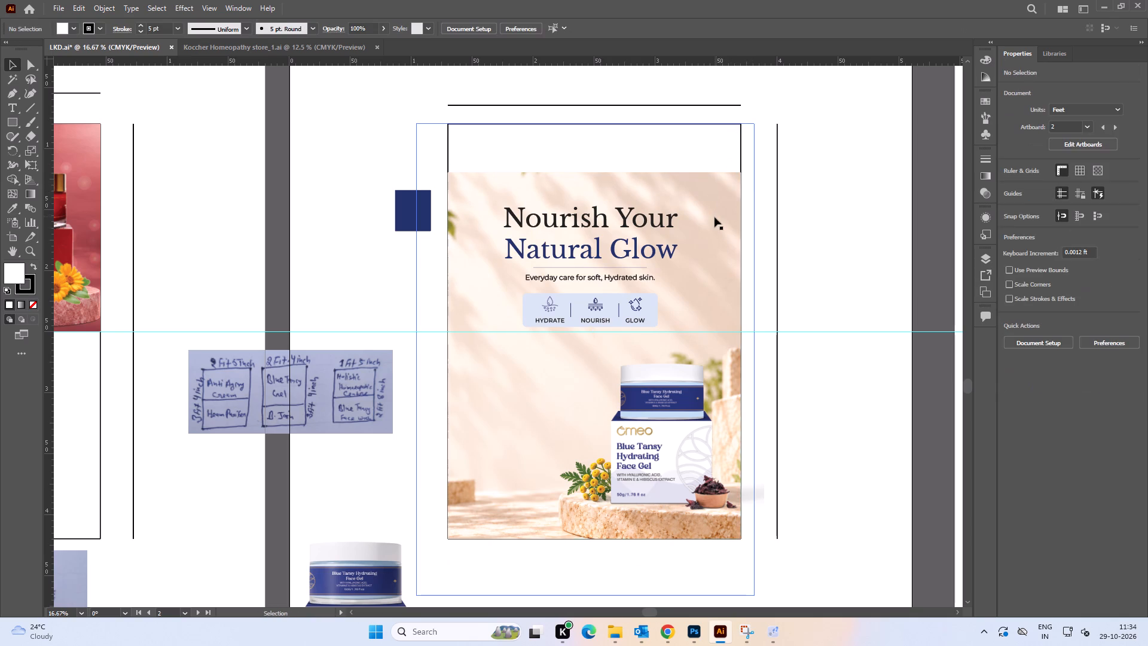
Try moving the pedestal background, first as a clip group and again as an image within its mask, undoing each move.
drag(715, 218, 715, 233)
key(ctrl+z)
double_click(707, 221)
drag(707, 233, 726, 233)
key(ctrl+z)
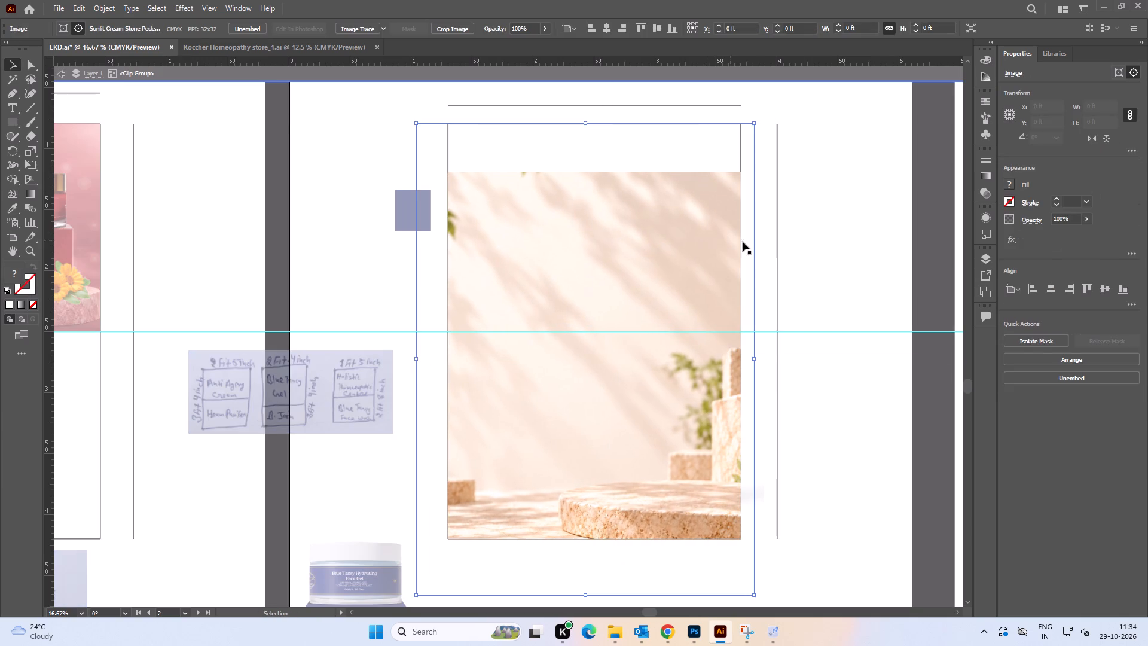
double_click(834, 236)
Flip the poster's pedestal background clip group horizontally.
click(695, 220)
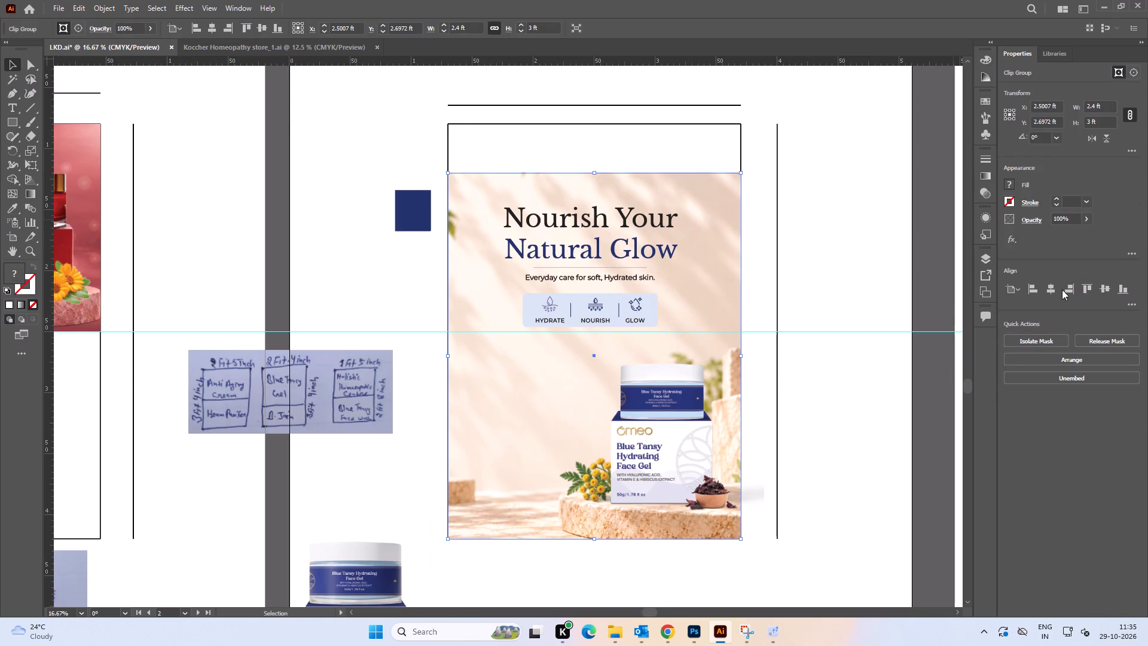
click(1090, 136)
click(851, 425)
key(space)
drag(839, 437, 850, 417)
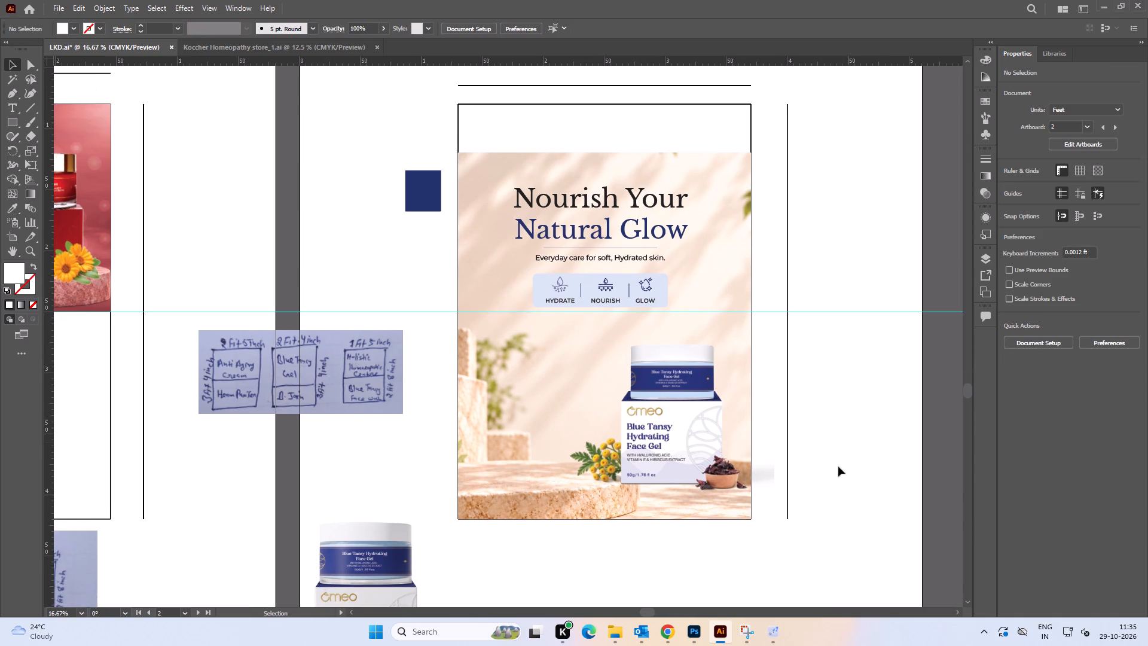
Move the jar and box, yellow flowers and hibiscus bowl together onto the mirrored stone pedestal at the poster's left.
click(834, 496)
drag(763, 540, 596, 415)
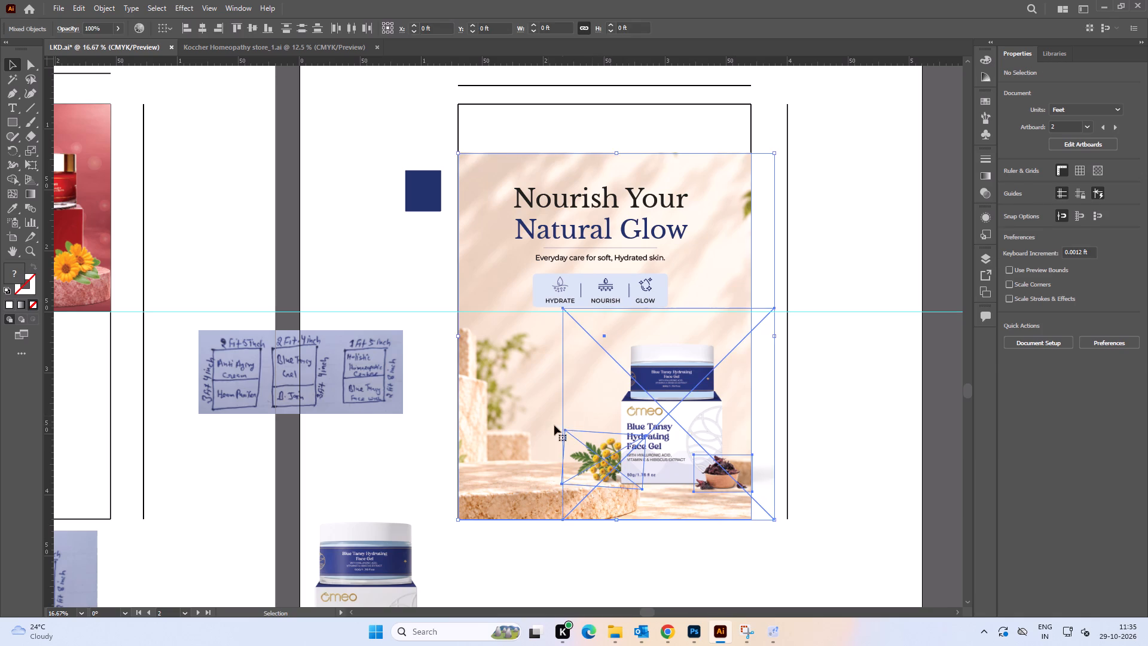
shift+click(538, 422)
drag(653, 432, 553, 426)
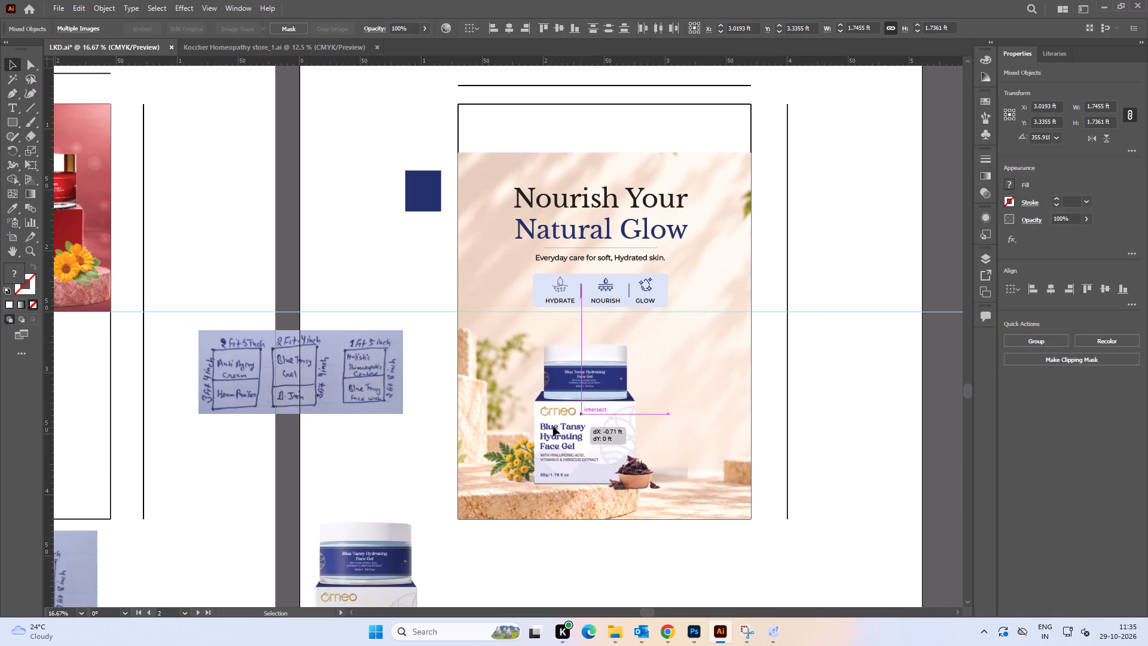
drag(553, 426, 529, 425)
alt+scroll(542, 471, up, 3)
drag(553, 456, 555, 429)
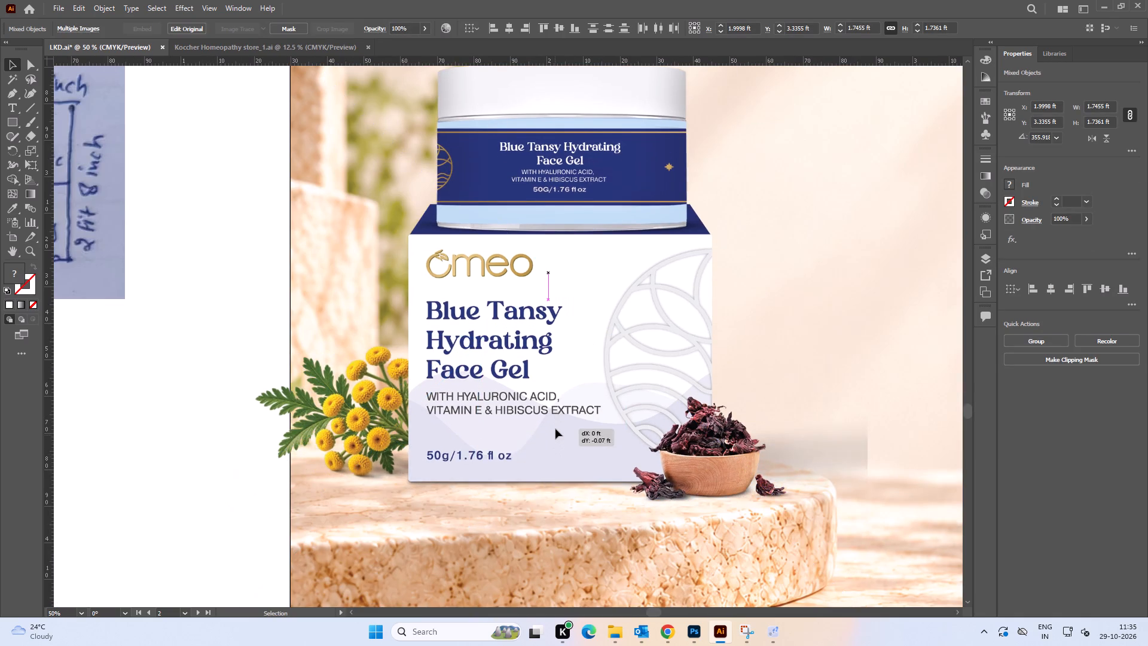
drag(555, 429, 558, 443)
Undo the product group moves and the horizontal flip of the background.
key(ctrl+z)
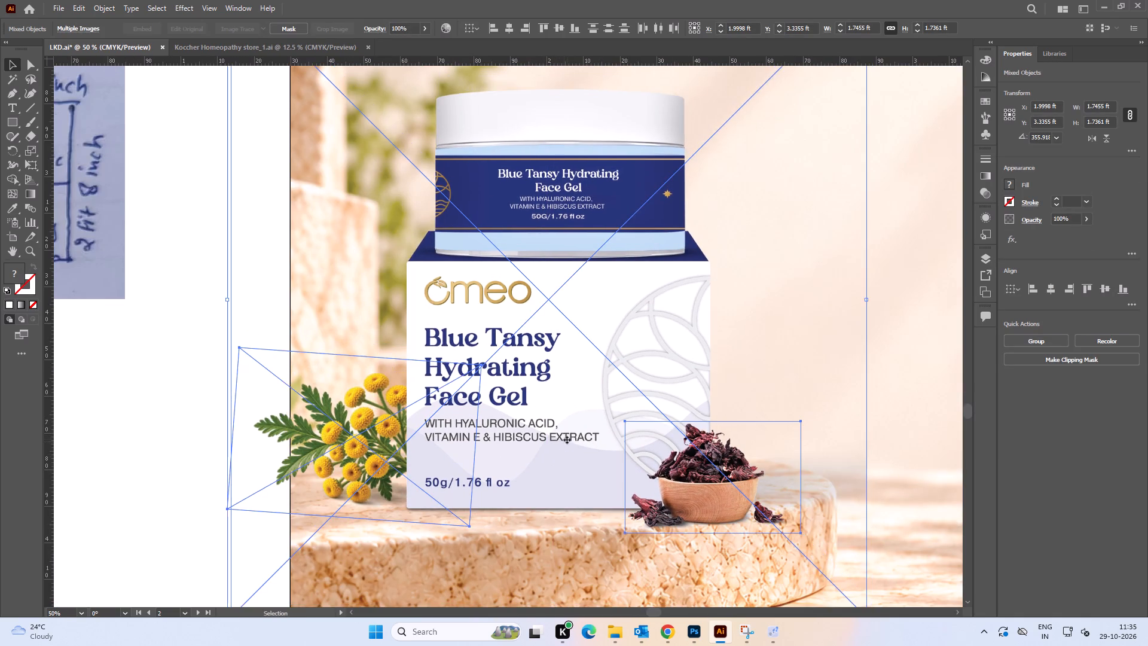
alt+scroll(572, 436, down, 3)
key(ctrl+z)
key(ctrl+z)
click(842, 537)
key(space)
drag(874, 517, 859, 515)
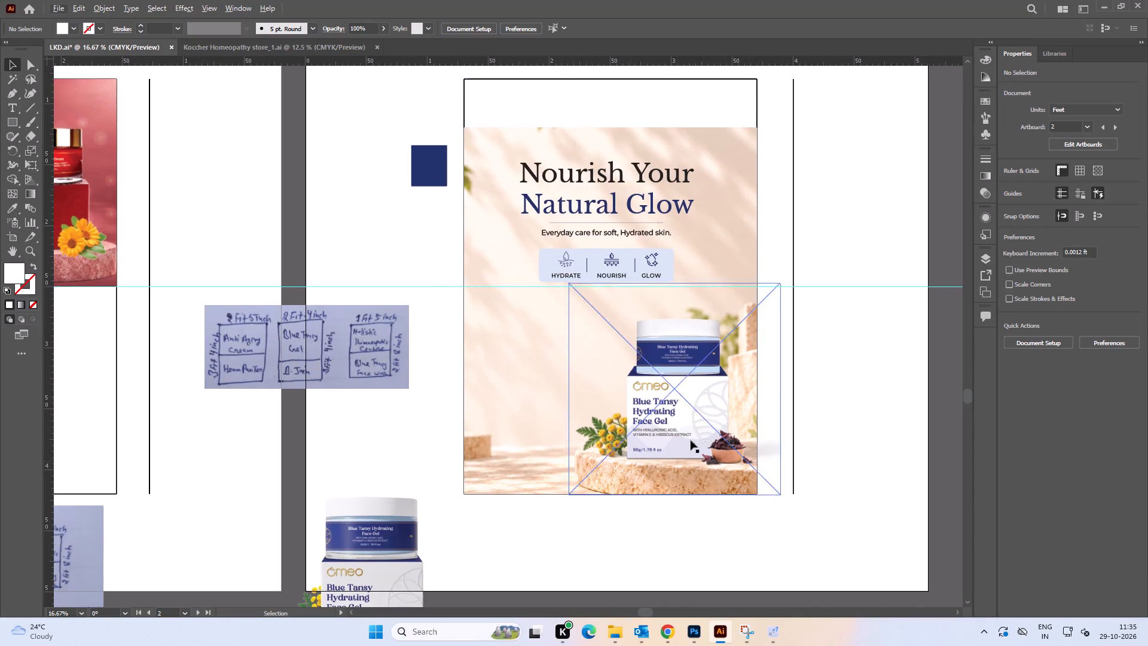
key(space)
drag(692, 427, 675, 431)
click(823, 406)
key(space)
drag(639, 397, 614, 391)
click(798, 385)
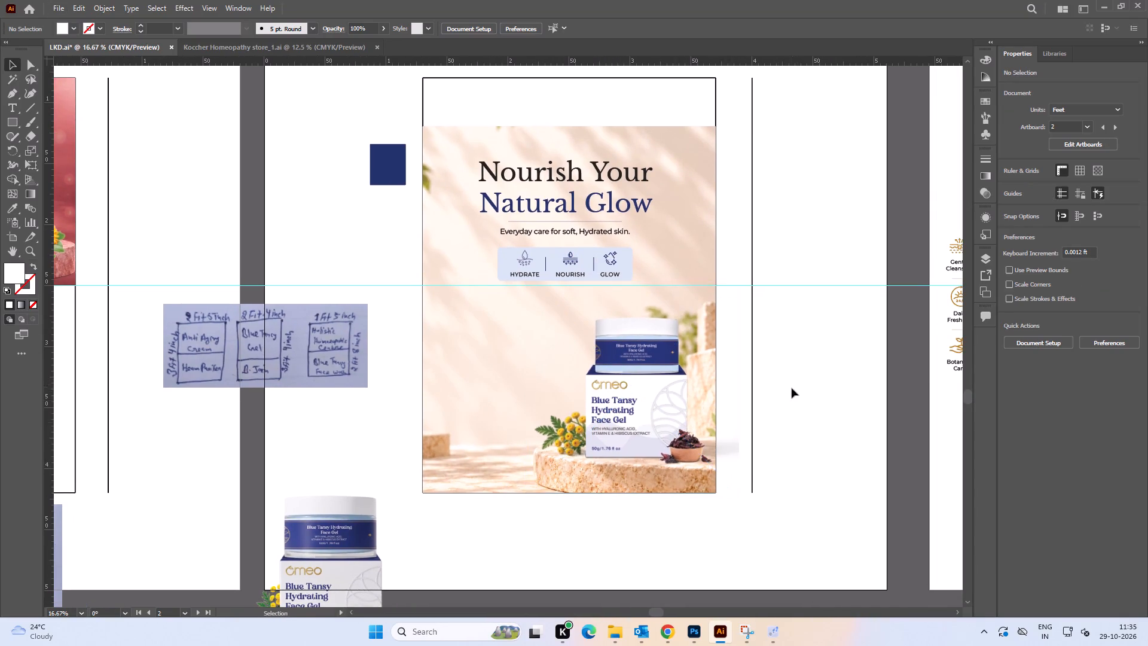
Switch to File Explorer and look through the 2026 photoshoot folders New_Product_Images, New product phoot and New Photoshoot.
key(alt+Tab)
alt+click(873, 190)
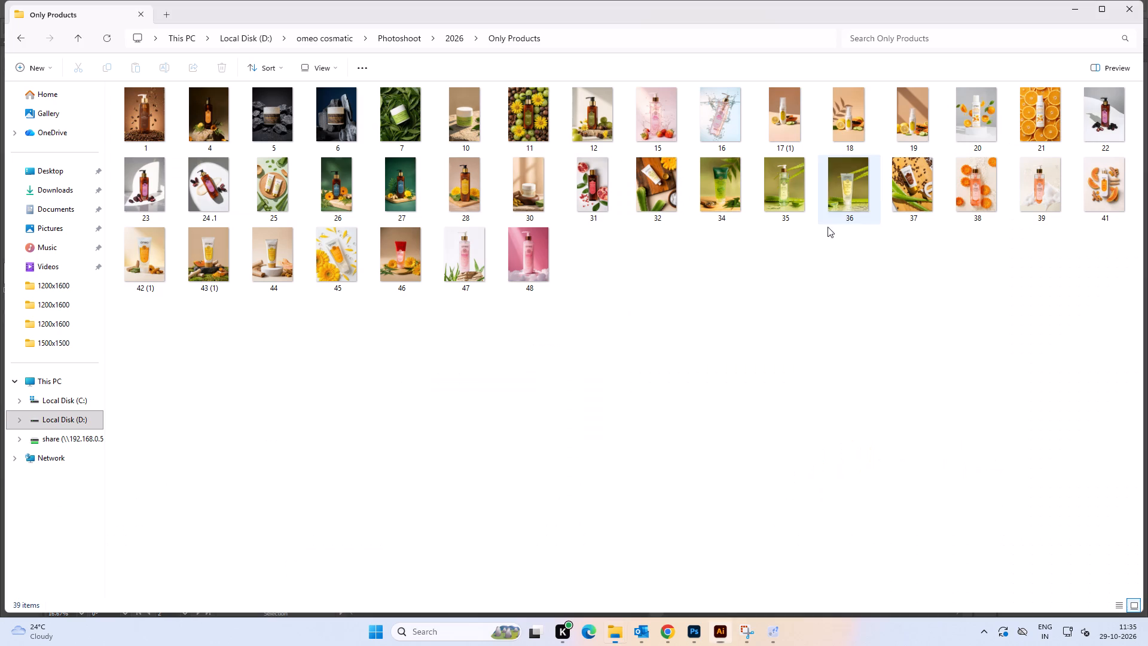
click(698, 355)
key(BackSpace)
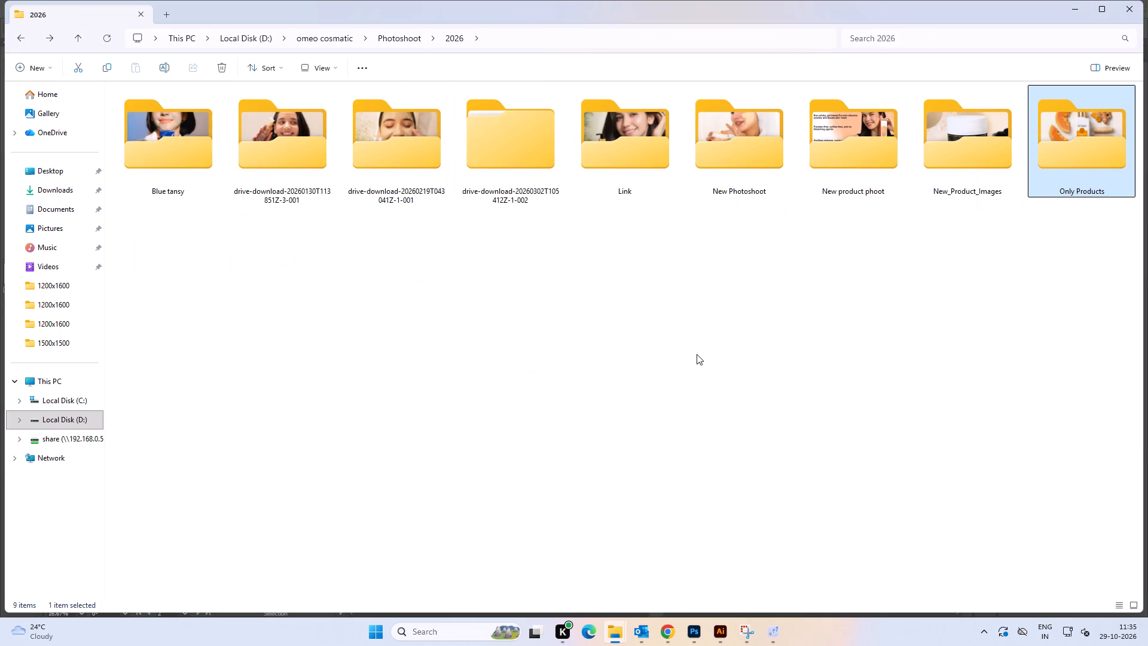
double_click(960, 161)
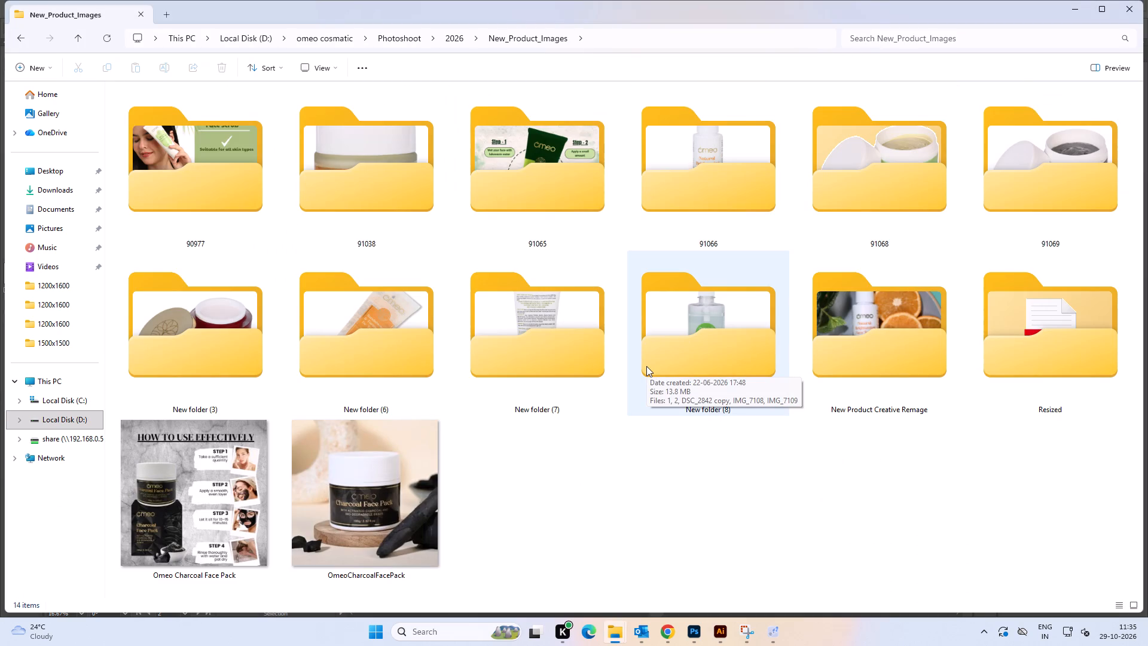
key(BackSpace)
double_click(800, 140)
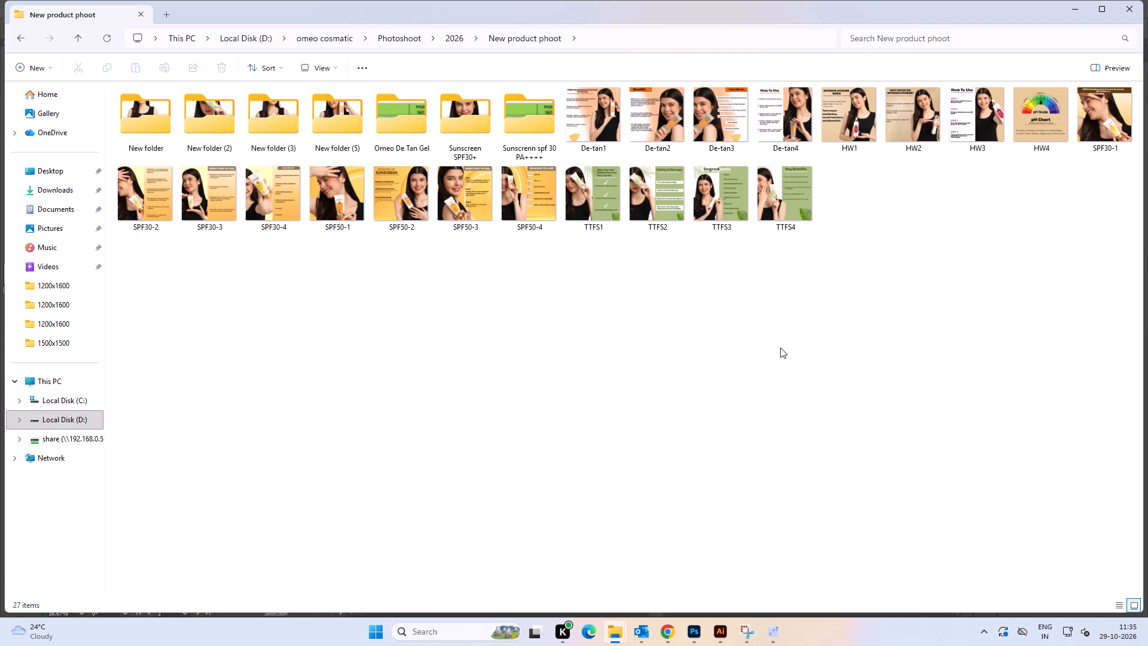
key(BackSpace)
click(768, 170)
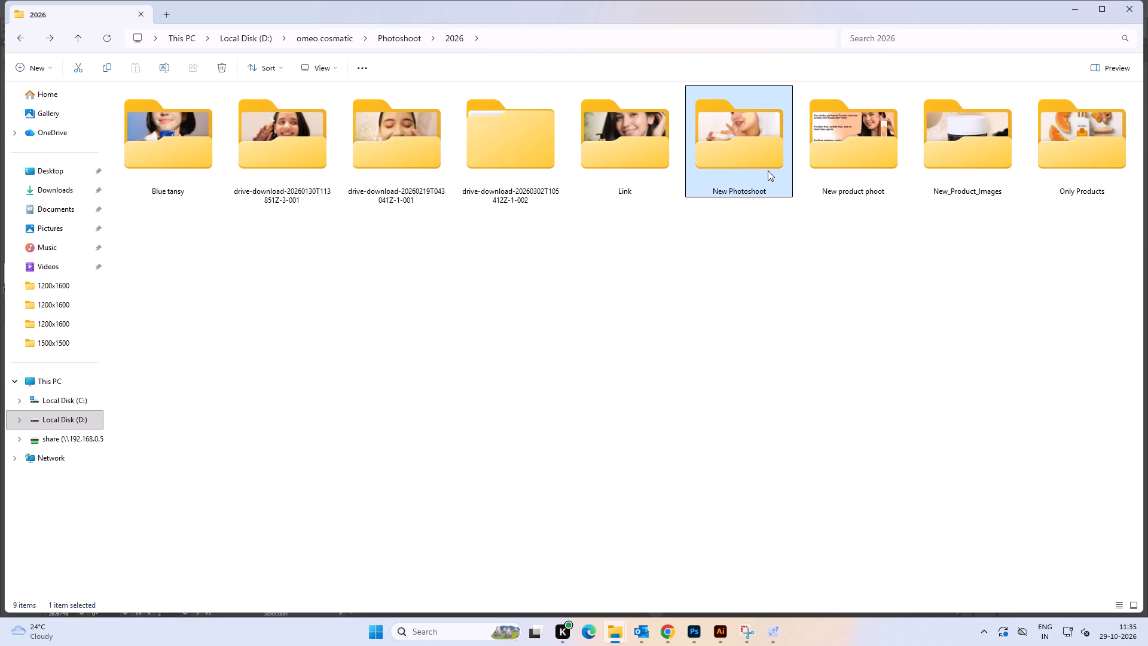
click(768, 170)
key(BackSpace)
double_click(151, 117)
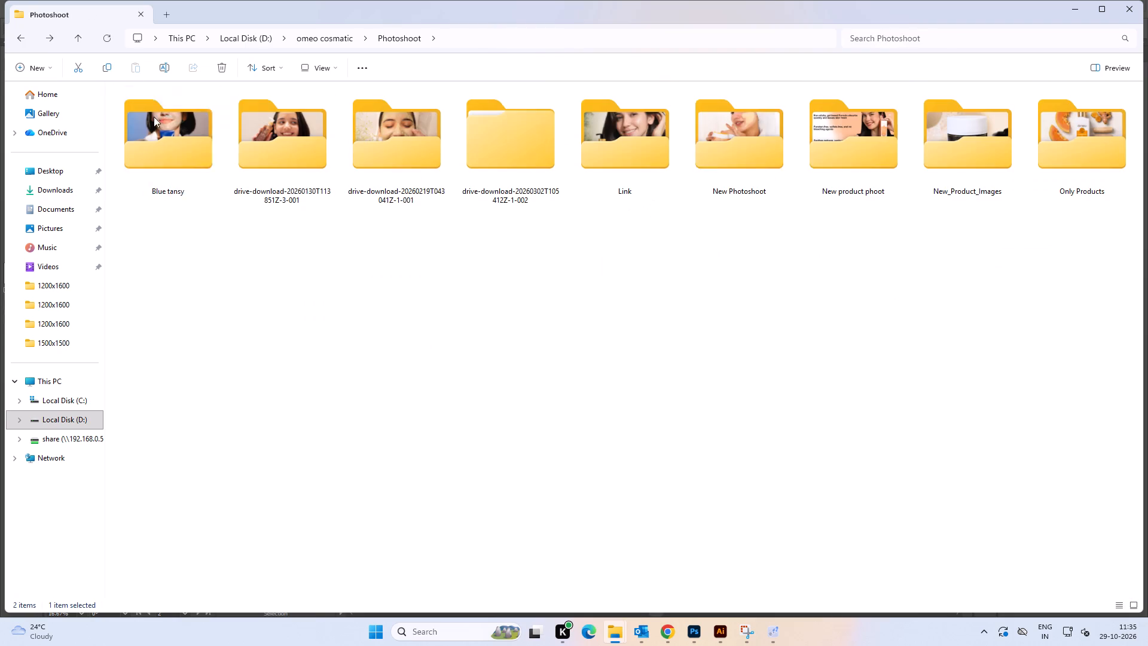
double_click(748, 153)
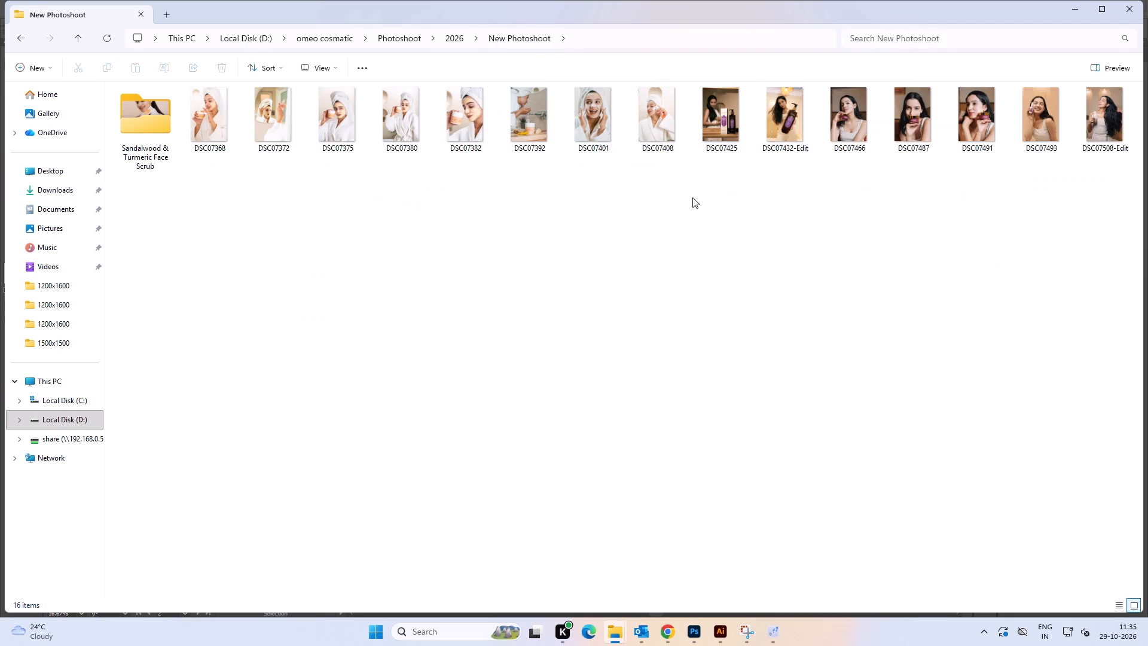
key(BackSpace)
Look through the Link folder of the 2026 photoshoots, including its Icon and logo subfolders, for usable product or model images.
double_click(621, 115)
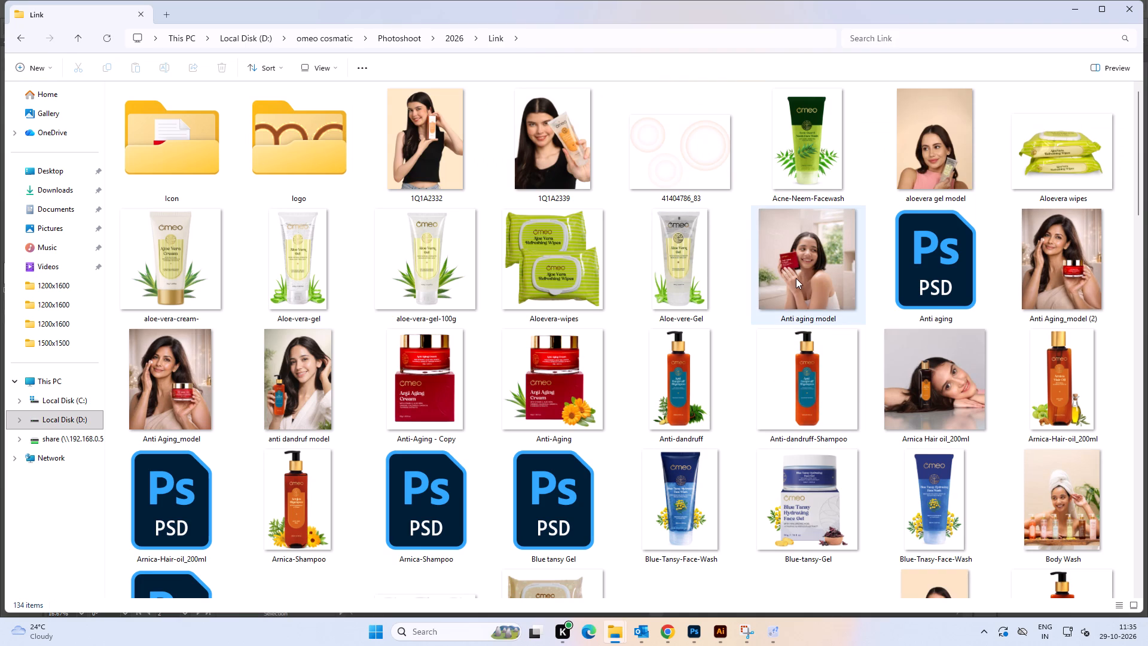
scroll(795, 279, down, 2)
scroll(795, 279, up, 1)
scroll(795, 279, down, 1)
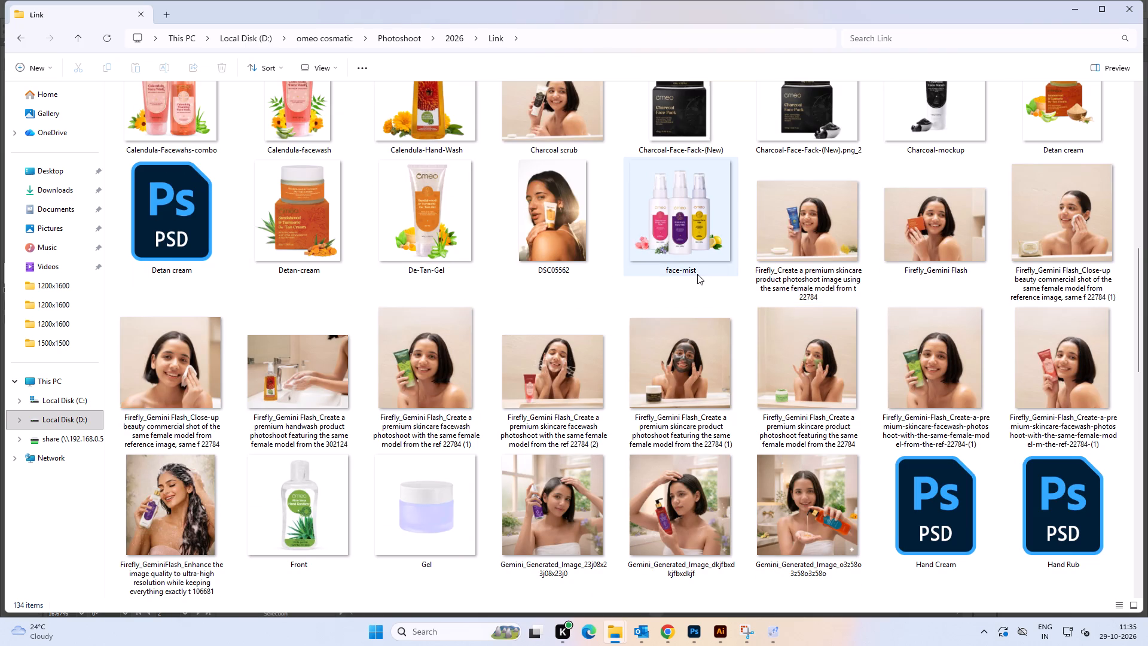
scroll(697, 275, up, 5)
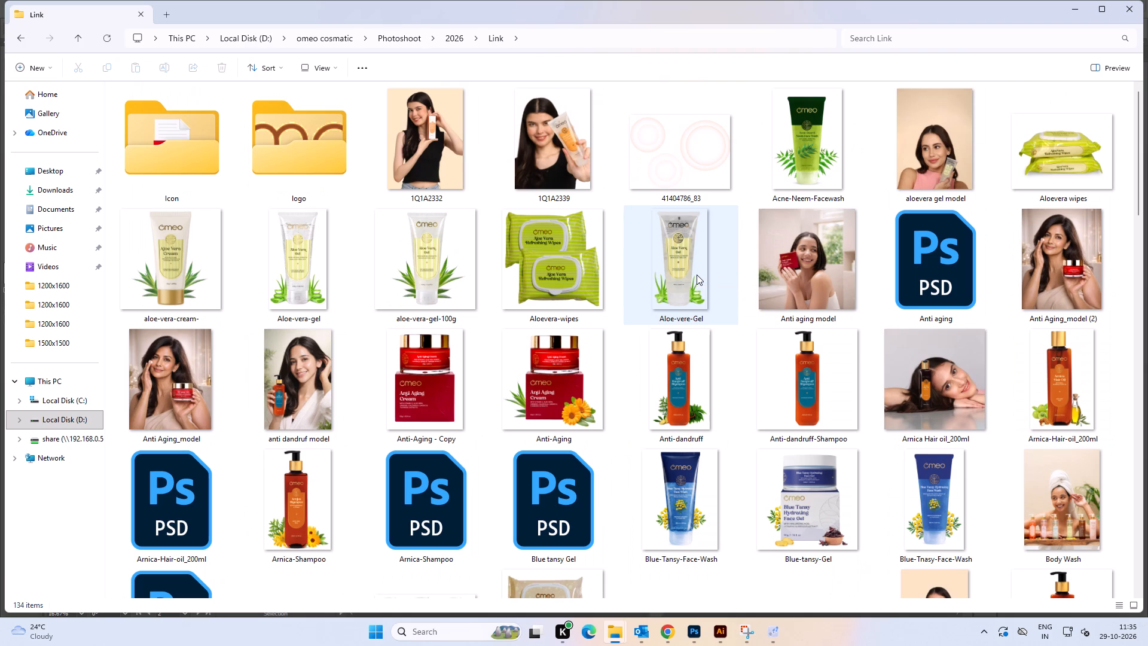
key(BackSpace)
double_click(633, 150)
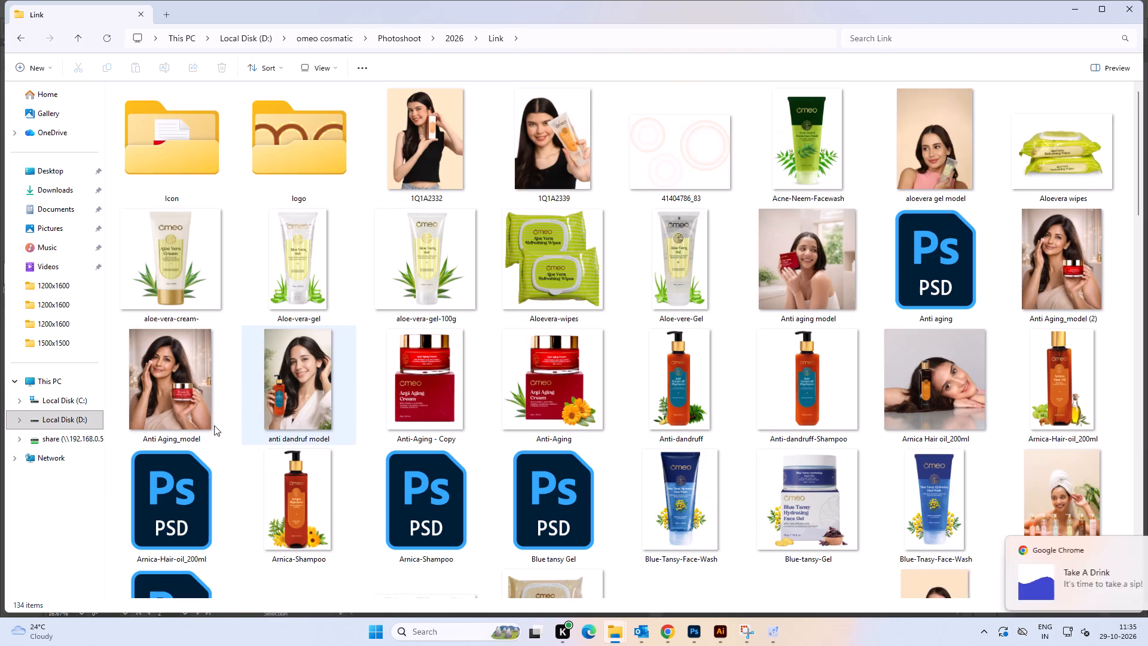
click(169, 399)
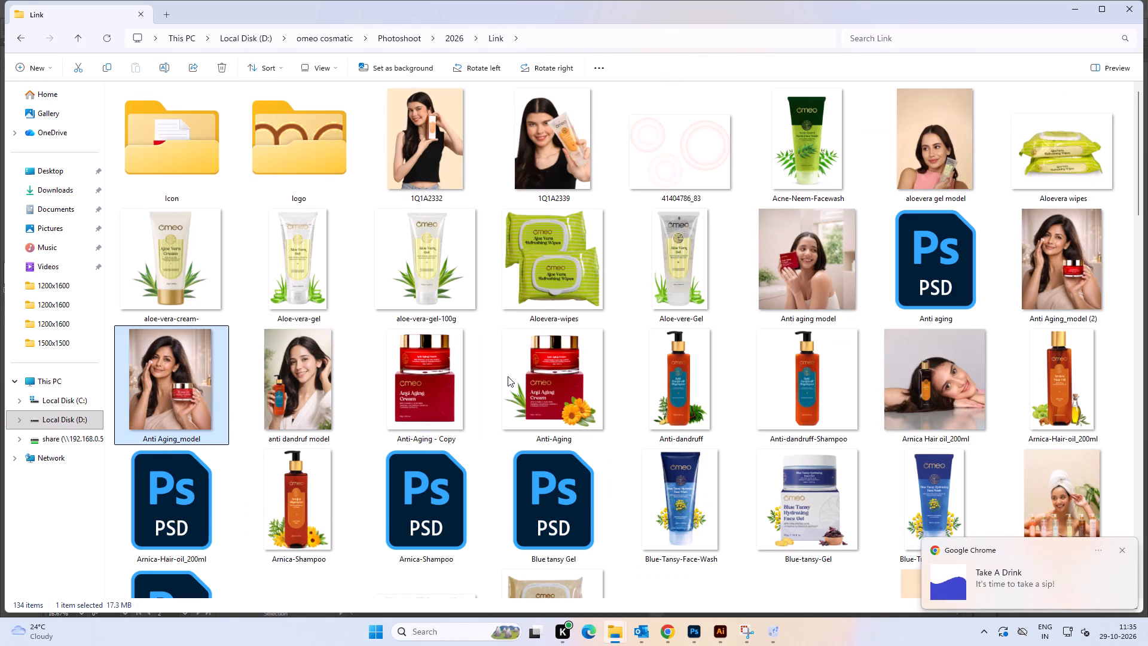
double_click(202, 178)
key(BackSpace)
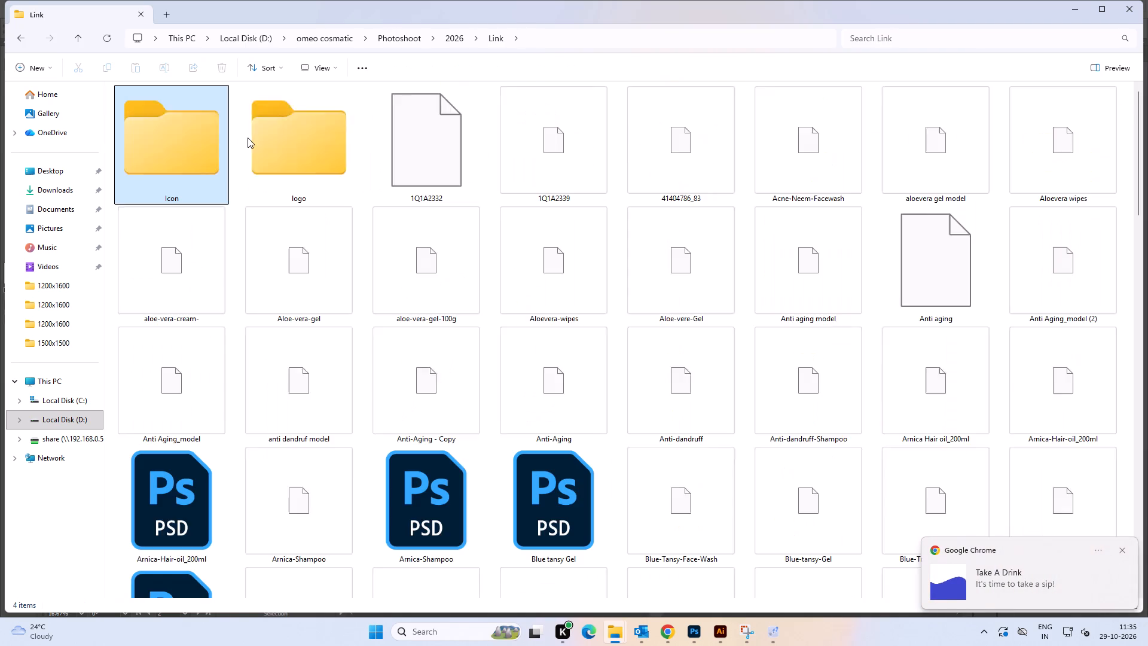
double_click(248, 137)
key(BackSpace)
key(BackSpace)
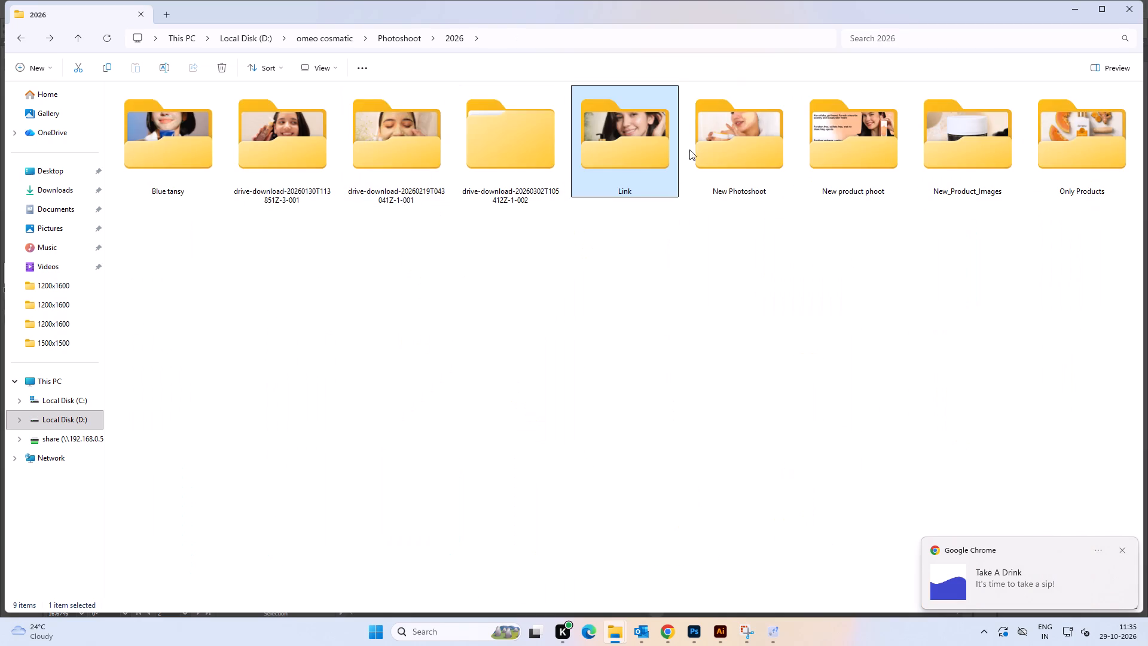
Browse the drive-download folders under 2026, mainly drive-download-20260219T043041Z-1-001, for a suitable model photo.
double_click(554, 142)
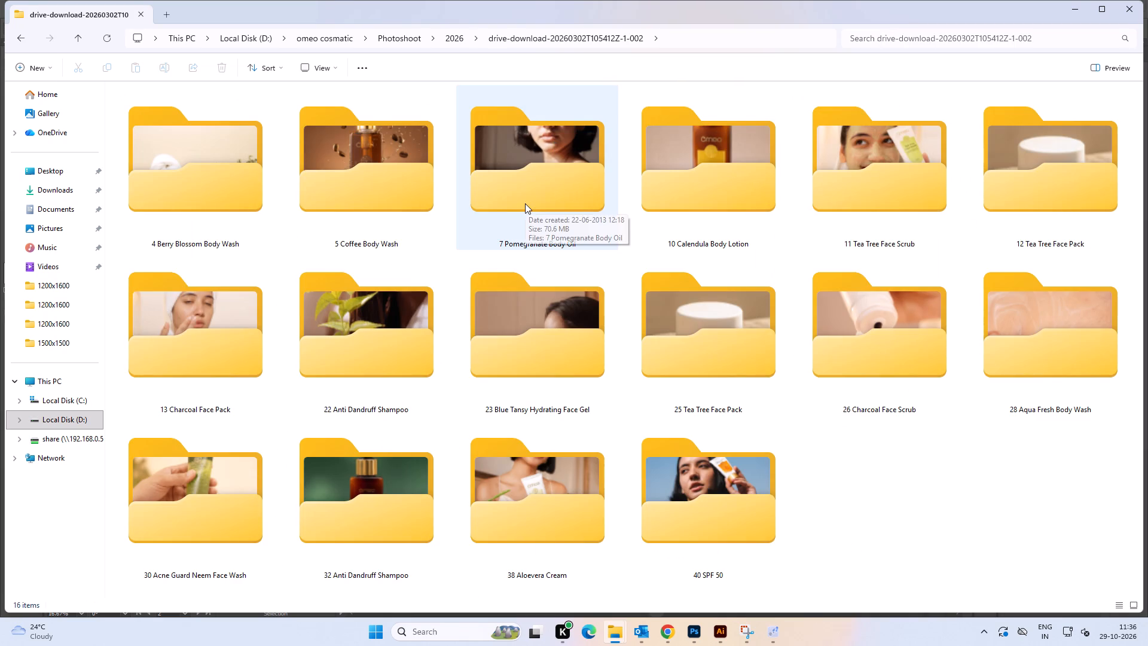
key(BackSpace)
double_click(300, 143)
key(BackSpace)
double_click(374, 139)
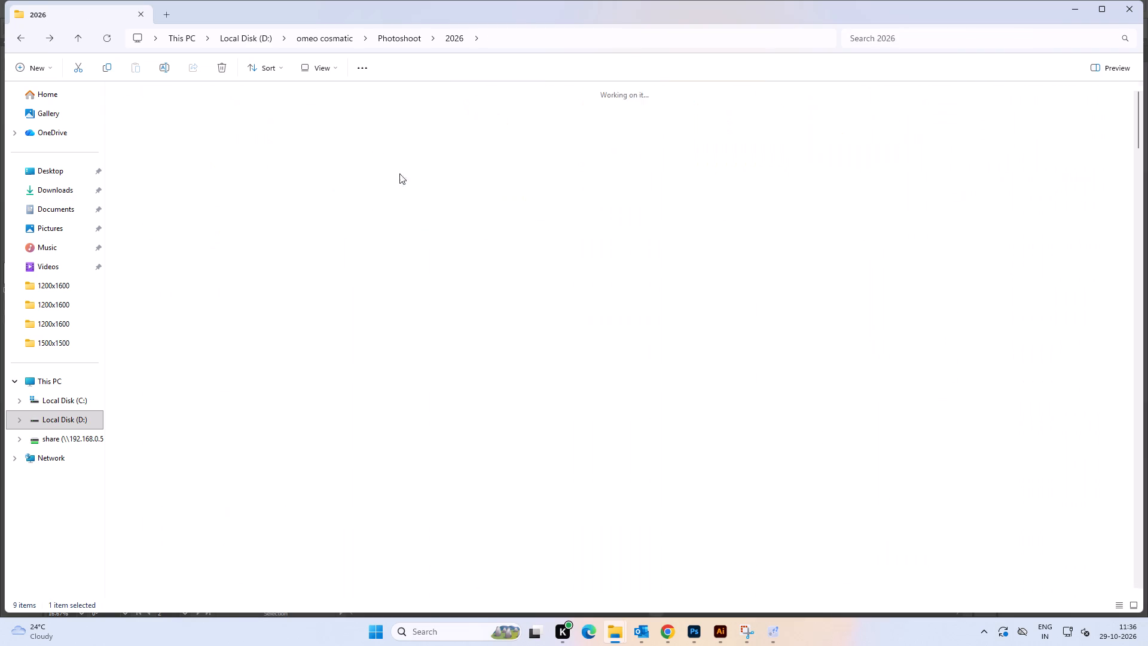
scroll(457, 265, down, 2)
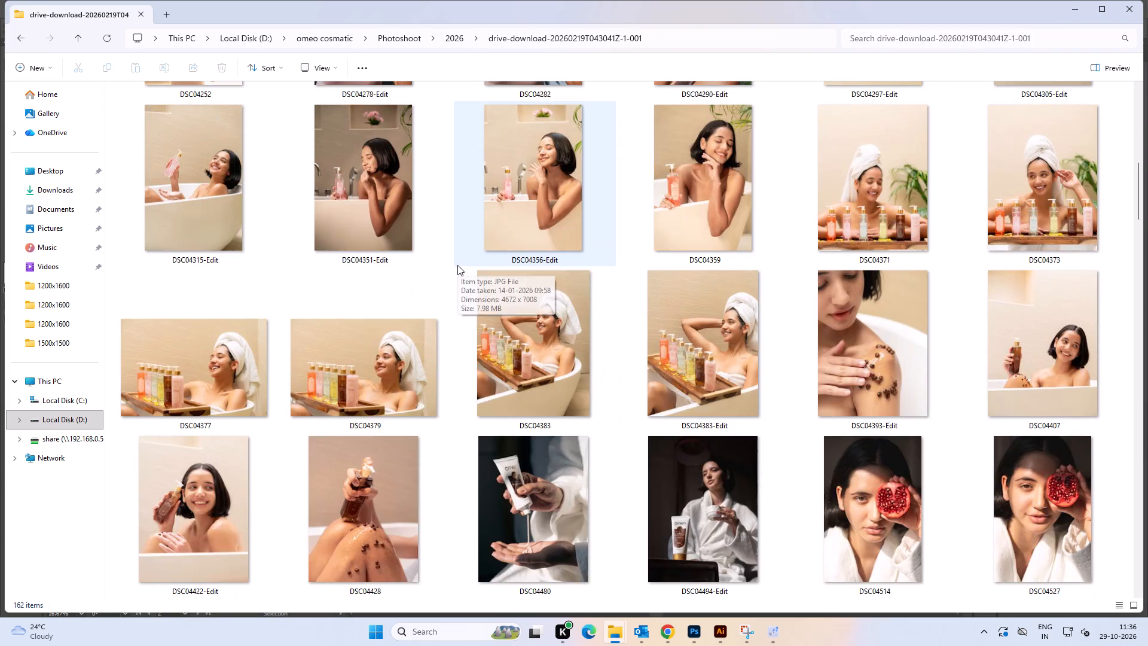
scroll(457, 265, down, 2)
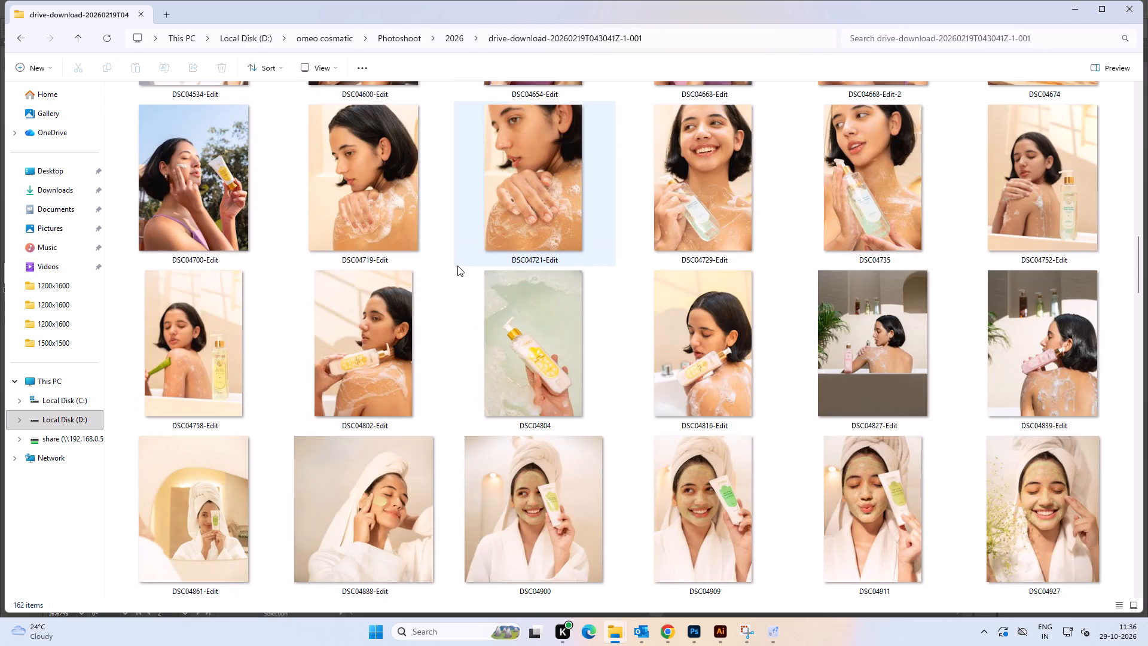
scroll(457, 267, down, 1)
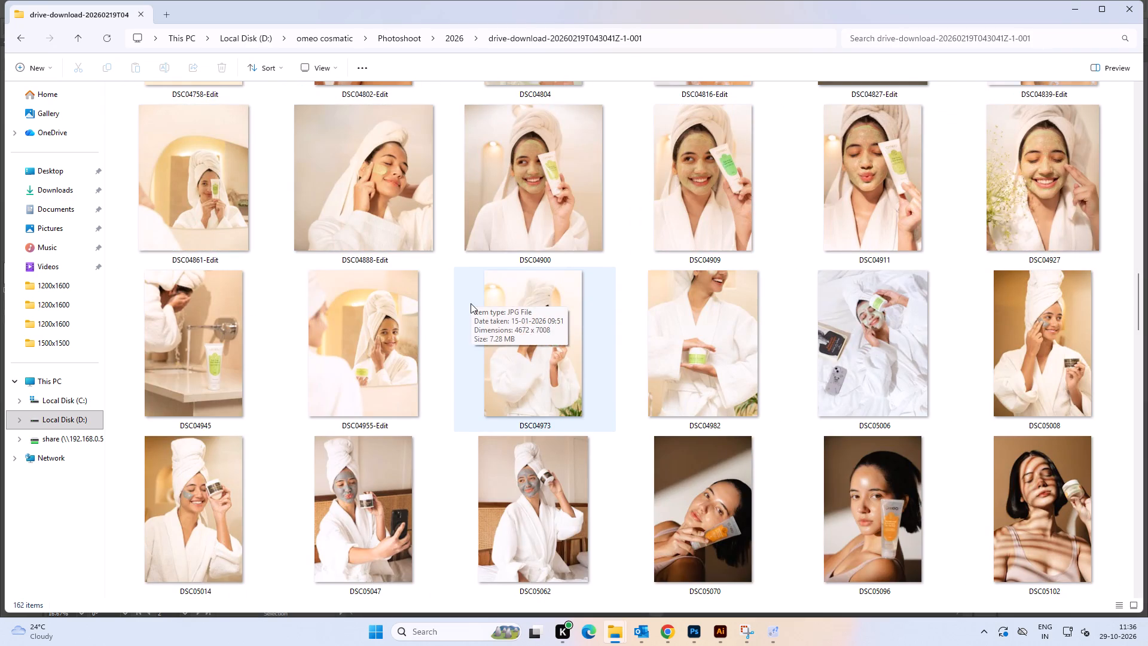
scroll(498, 318, down, 1)
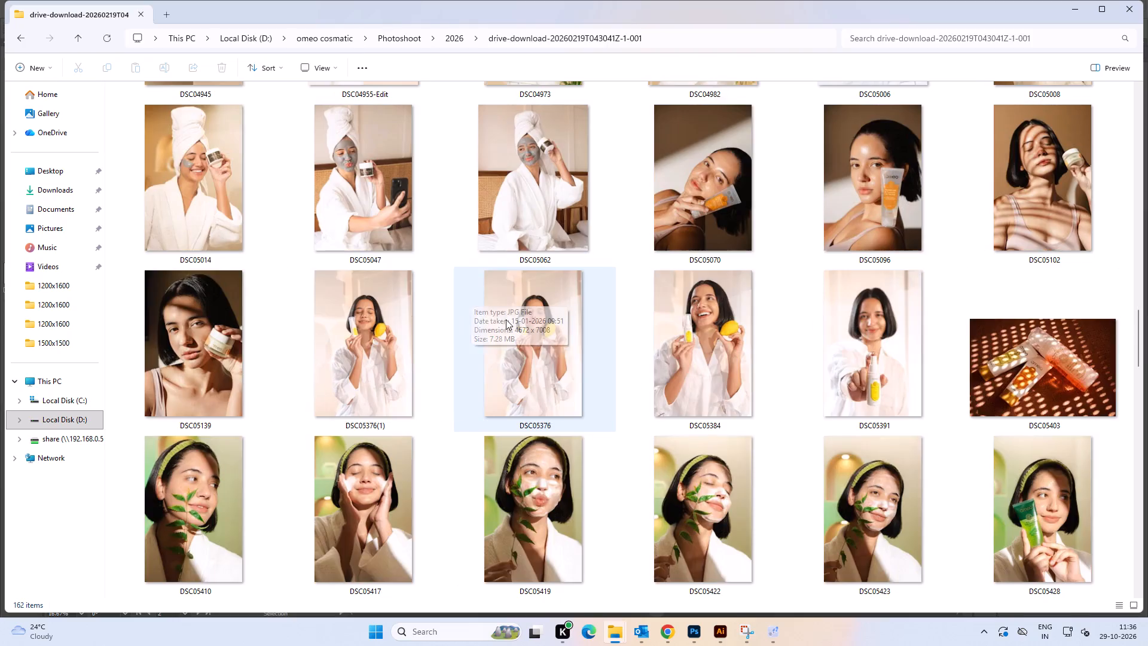
scroll(584, 373, down, 1)
Switch to Illustrator, move the cutout of the woman holding the red jar onto the Blue Tansy poster, and bring it to the front.
key(alt+Tab)
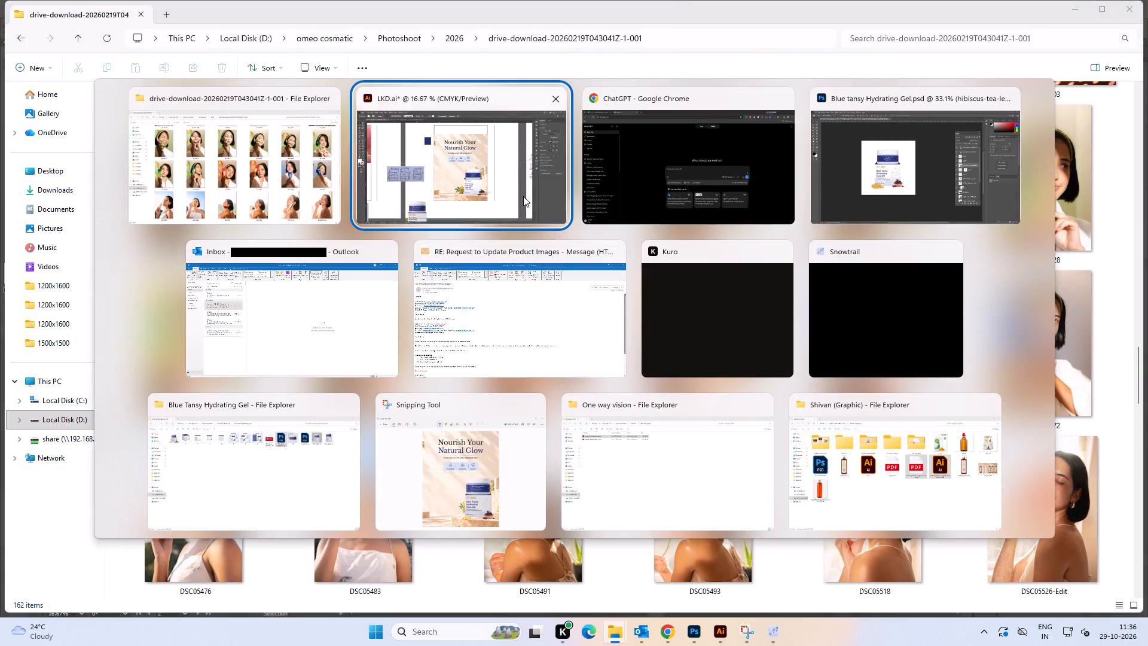
alt+click(475, 185)
alt+scroll(294, 248, down, 3)
key(space)
drag(249, 236, 411, 318)
drag(411, 237, 671, 438)
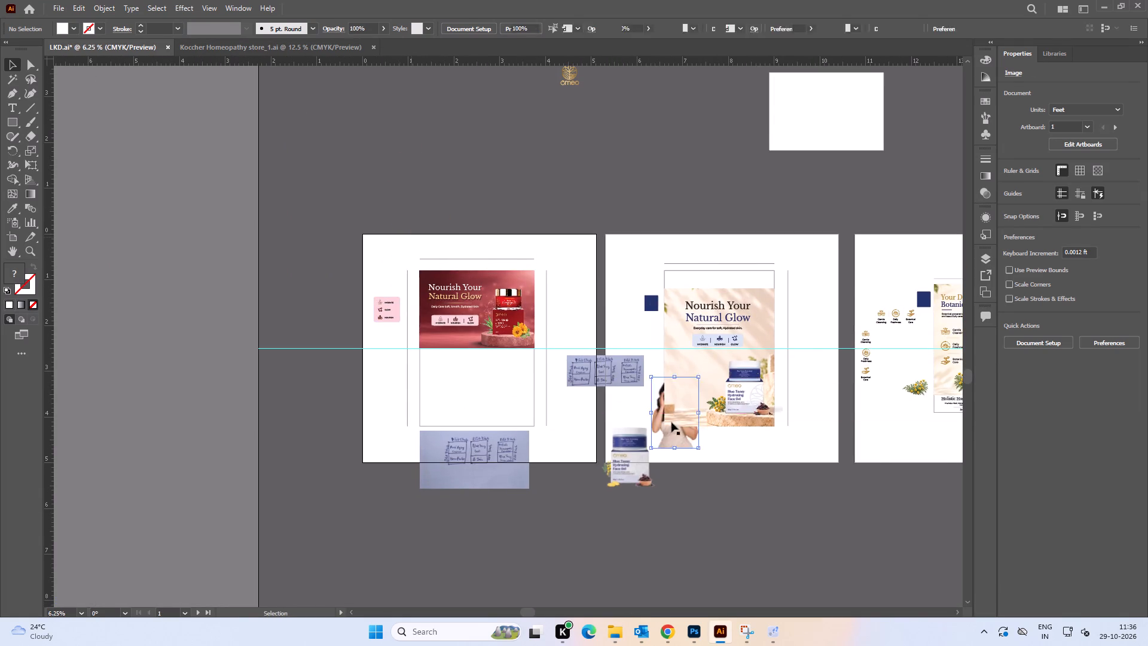
alt+scroll(680, 411, up, 4)
key(space)
drag(689, 452, 678, 437)
key(ctrl+shift+bracketright)
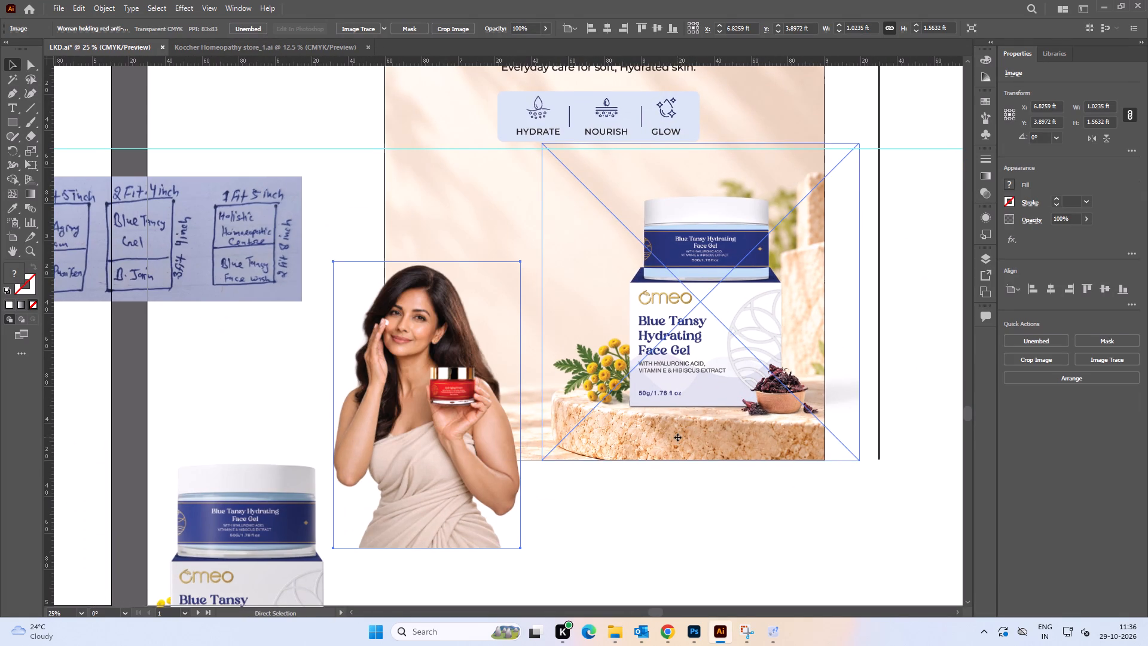
Position the woman beside the gel product at the poster's lower left, with her cutout's base on the poster's bottom edge.
drag(615, 511, 596, 438)
click(633, 514)
key(space)
drag(598, 519, 626, 521)
drag(456, 437, 495, 336)
alt+scroll(495, 331, down, 1)
drag(494, 336, 483, 345)
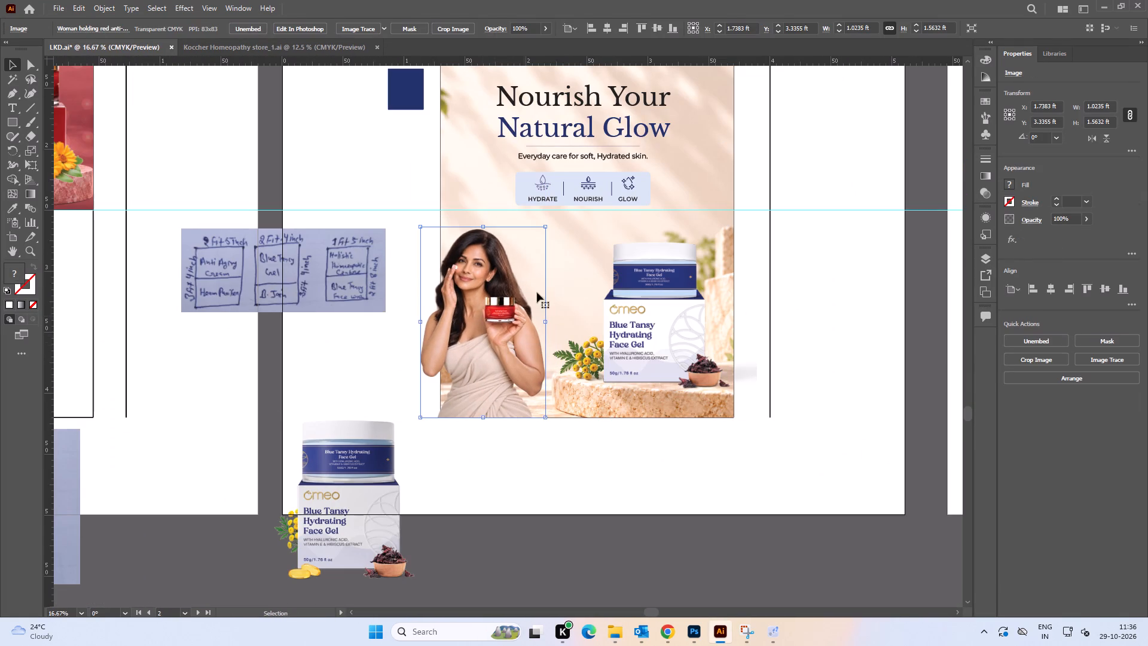
Enlarge the woman's image to about 1.26 × 1.92 ft at the poster's lower left and flip it horizontally.
shift+drag(543, 228, 572, 213)
drag(493, 297, 478, 336)
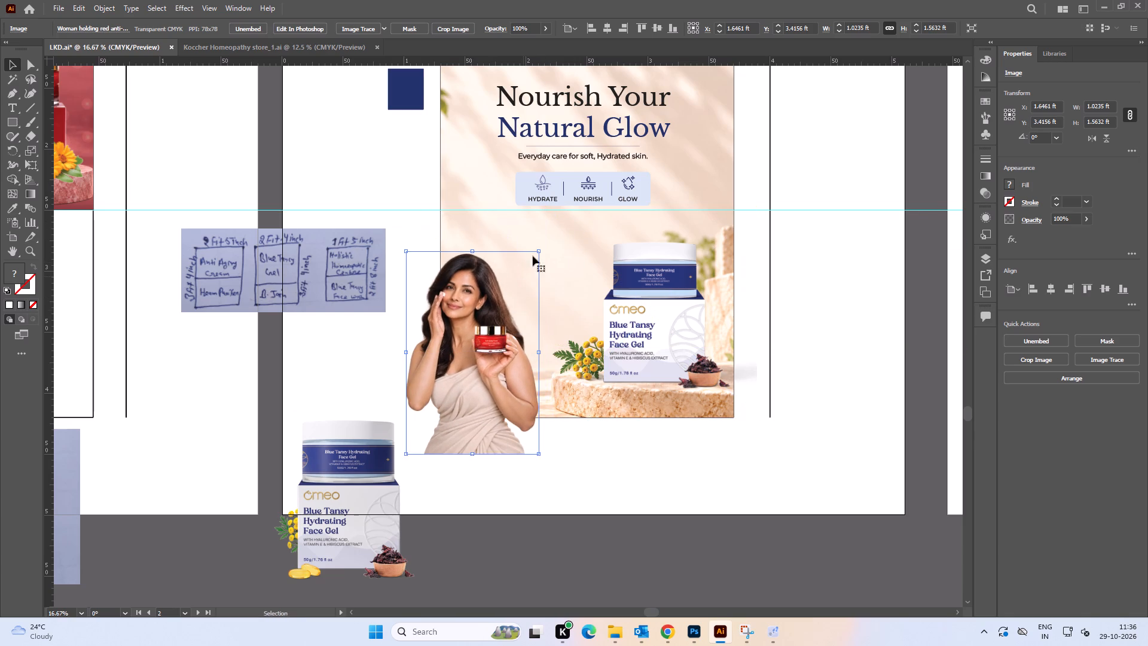
shift+drag(538, 251, 584, 220)
drag(510, 299, 524, 281)
click(1086, 139)
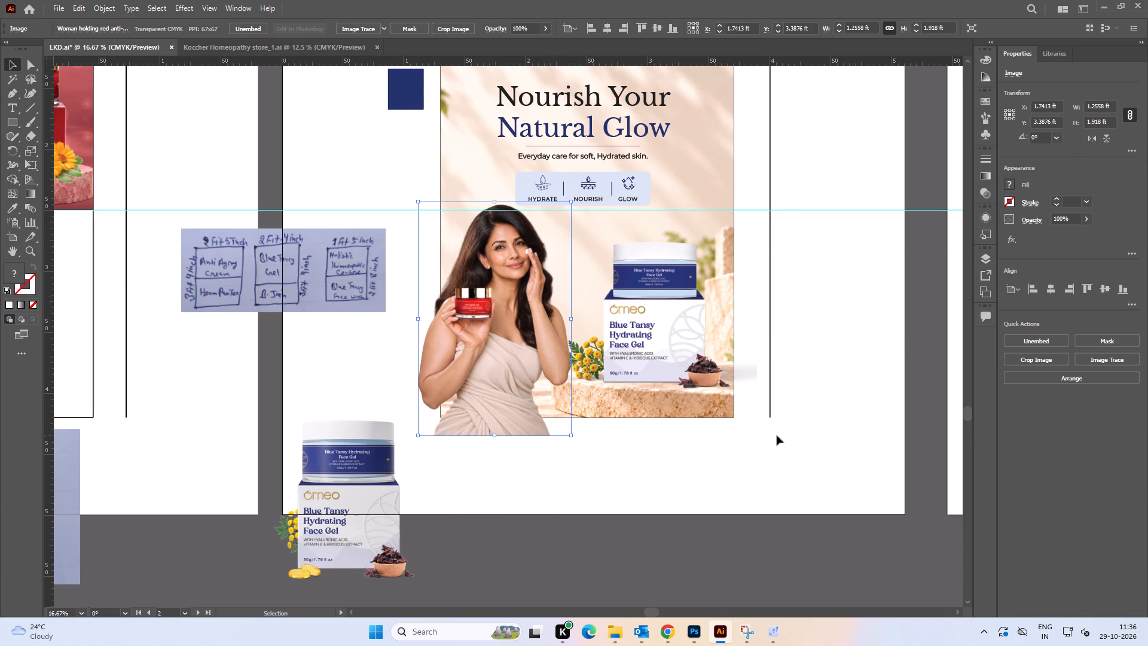
click(777, 435)
Move the woman's image straight down about 0.1 ft, clear of the Hydrate, Nourish, Glow strip.
key(space)
drag(756, 462, 781, 452)
alt+scroll(529, 277, up, 1)
drag(540, 258, 540, 279)
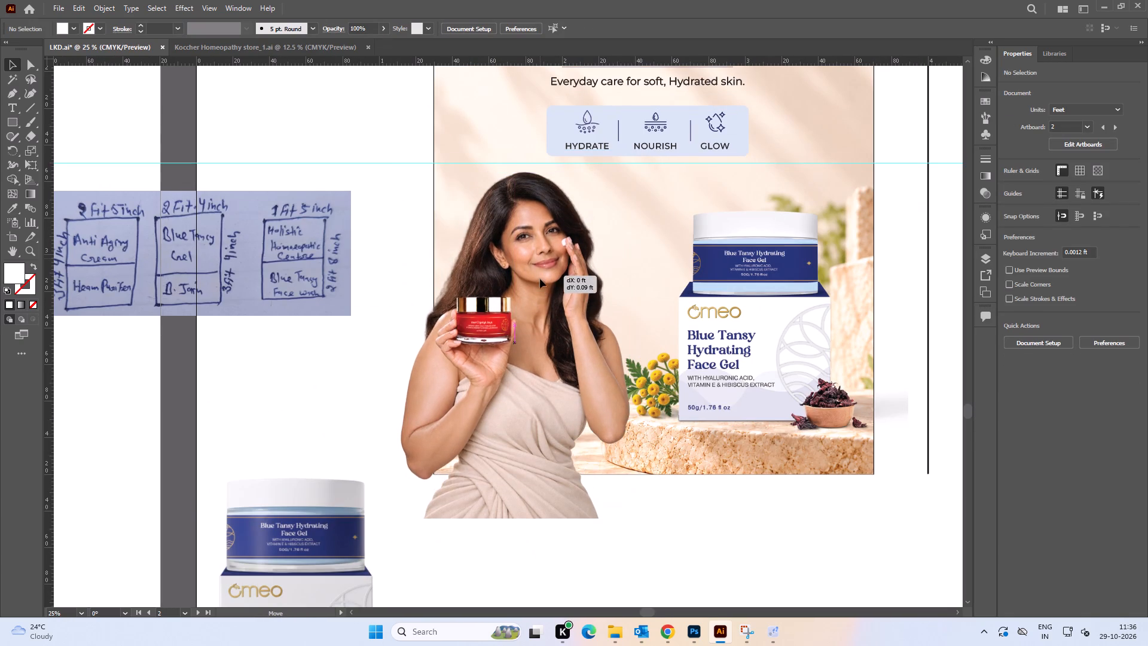
drag(540, 279, 538, 277)
click(904, 535)
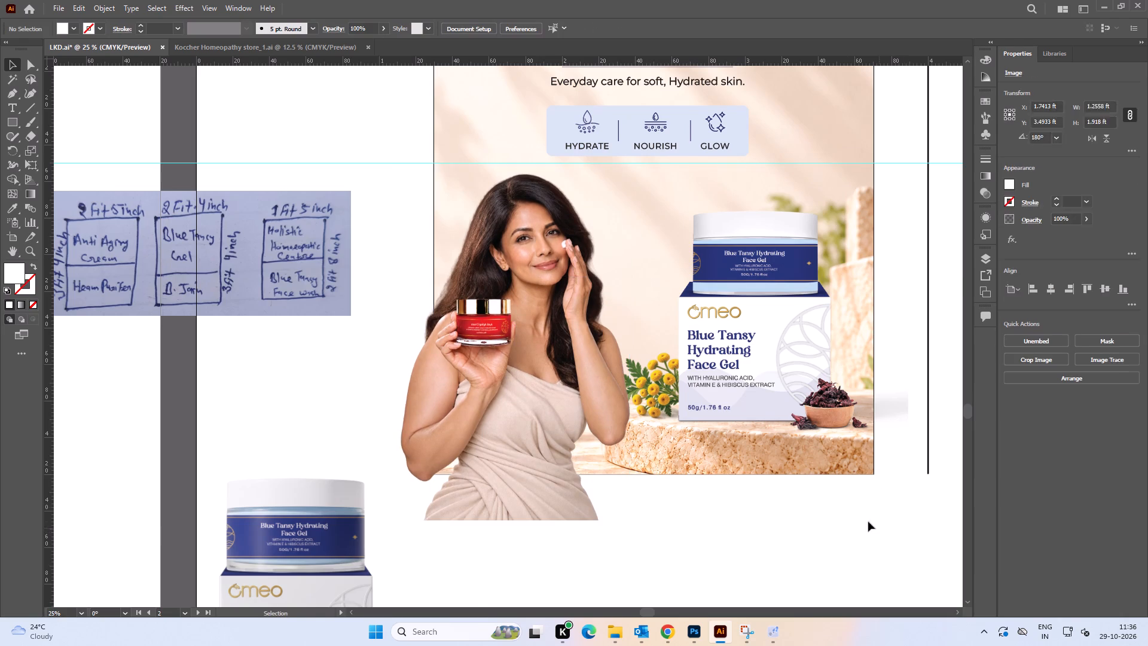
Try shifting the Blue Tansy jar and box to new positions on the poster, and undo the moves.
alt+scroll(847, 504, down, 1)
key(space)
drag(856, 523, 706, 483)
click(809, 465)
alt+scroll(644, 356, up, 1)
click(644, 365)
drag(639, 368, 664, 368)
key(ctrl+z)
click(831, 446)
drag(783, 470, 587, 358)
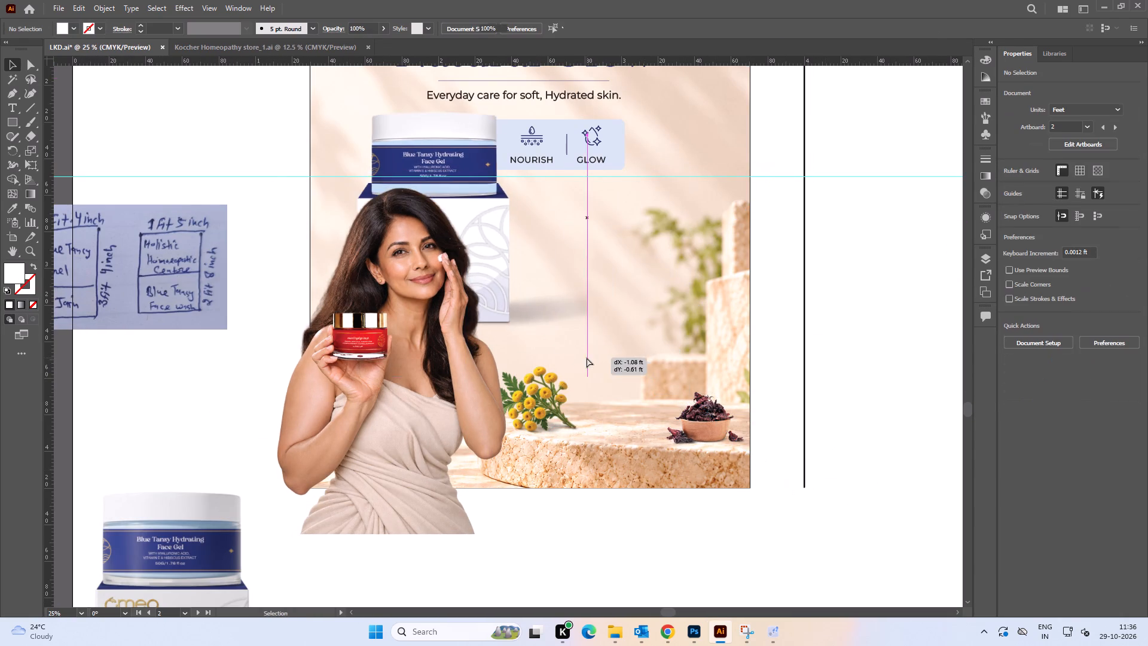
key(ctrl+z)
Group the jar and box, yellow flowers and hibiscus bowl on the pedestal, leaving the background out.
click(746, 539)
drag(751, 553, 518, 354)
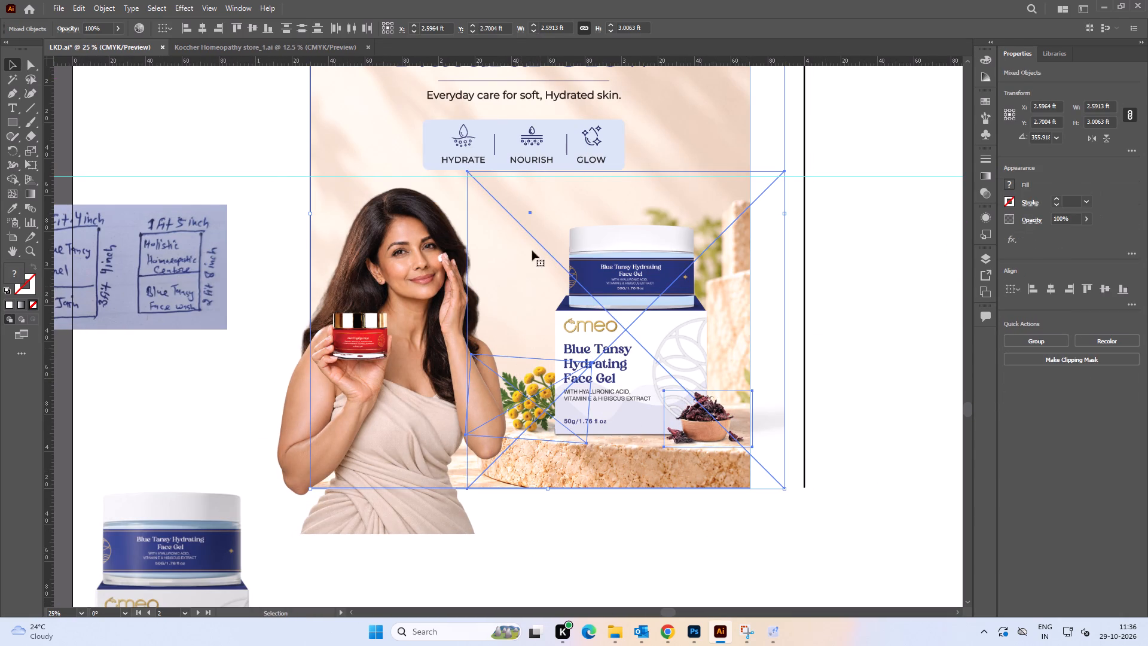
shift+click(340, 139)
drag(632, 380, 640, 395)
key(ctrl+z)
key(ctrl+g)
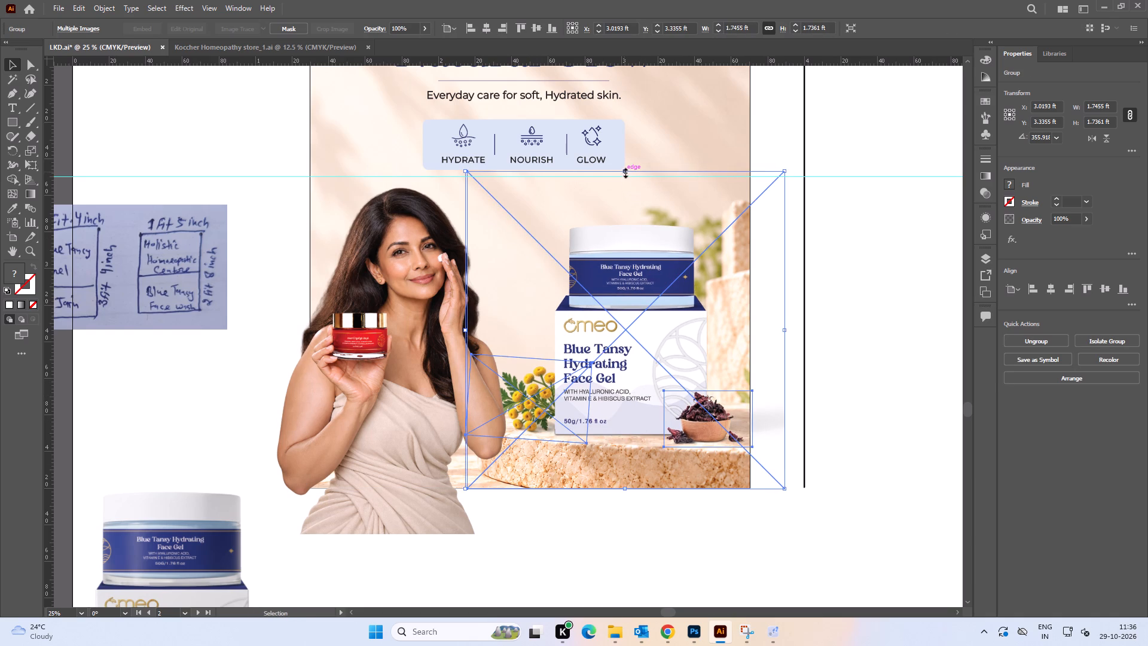
Scale the product group down slightly and reposition it on the stone pedestal, a little further from the woman.
shift+drag(624, 171, 624, 197)
drag(615, 342, 624, 336)
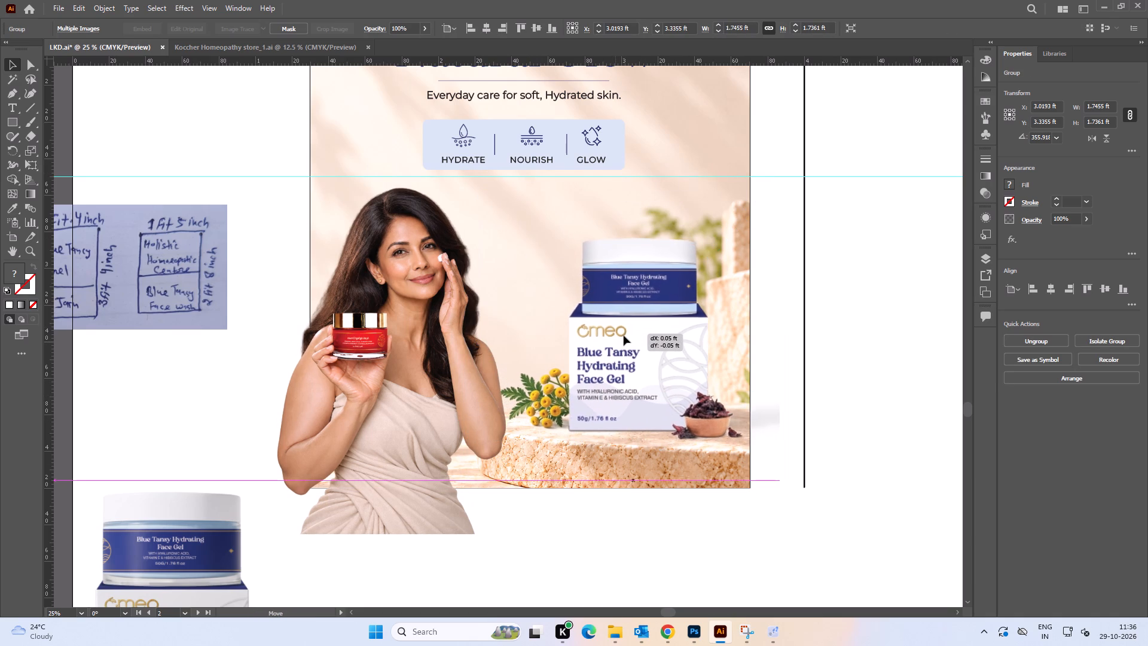
drag(624, 336, 624, 337)
alt+scroll(619, 339, down, 2)
click(646, 446)
Shift the woman's image slightly up and to the right, closer to the product group.
key(space)
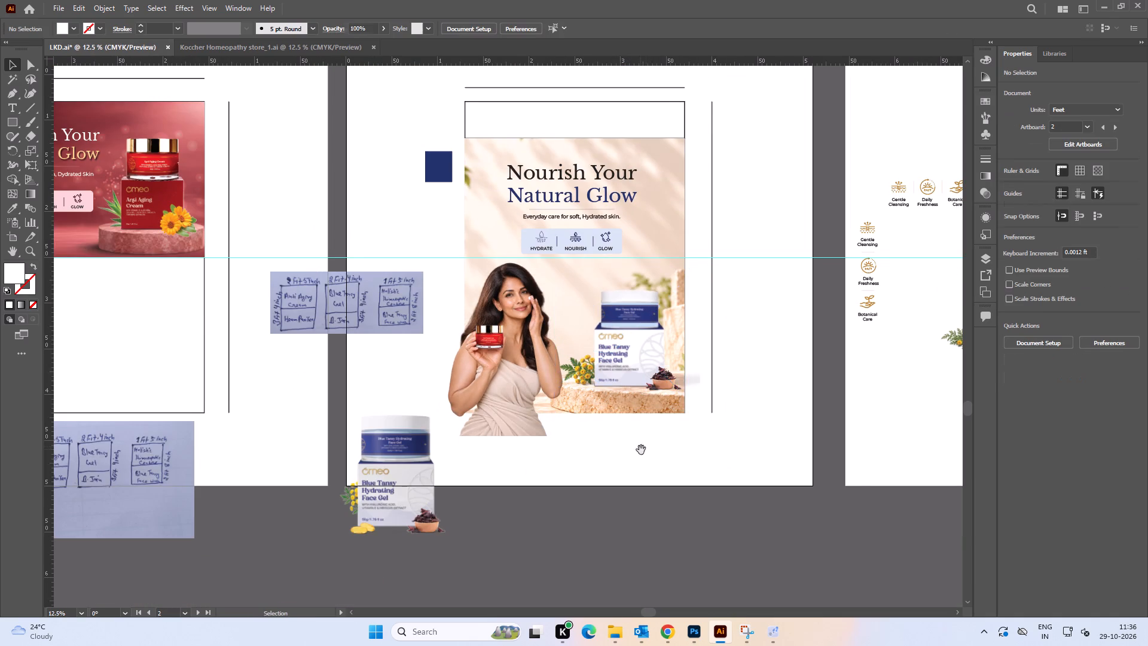
drag(641, 450, 660, 454)
alt+scroll(535, 356, up, 3)
drag(514, 394, 532, 377)
alt+scroll(528, 374, down, 3)
click(430, 400)
key(space)
drag(430, 400, 395, 397)
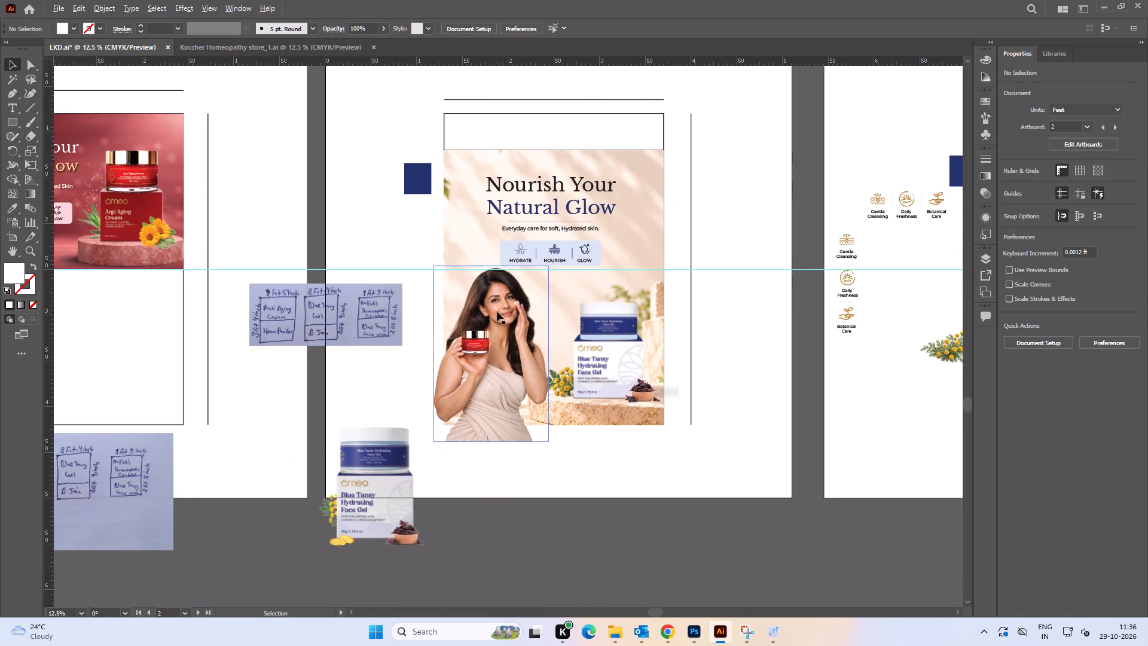
Scale the woman's image down slightly and move it so that her elbow sits near the poster's left edge.
alt+scroll(497, 296, up, 3)
click(497, 295)
shift+drag(479, 214, 483, 239)
key(space)
drag(521, 383, 518, 298)
drag(502, 326, 509, 326)
alt+scroll(509, 326, down, 1)
click(715, 551)
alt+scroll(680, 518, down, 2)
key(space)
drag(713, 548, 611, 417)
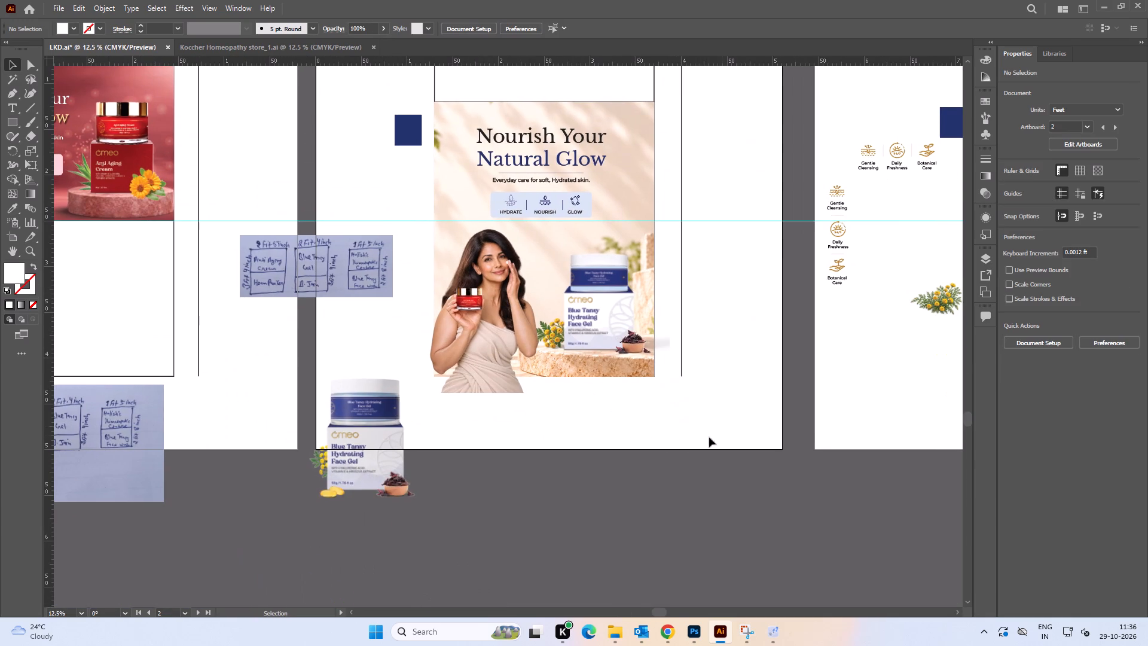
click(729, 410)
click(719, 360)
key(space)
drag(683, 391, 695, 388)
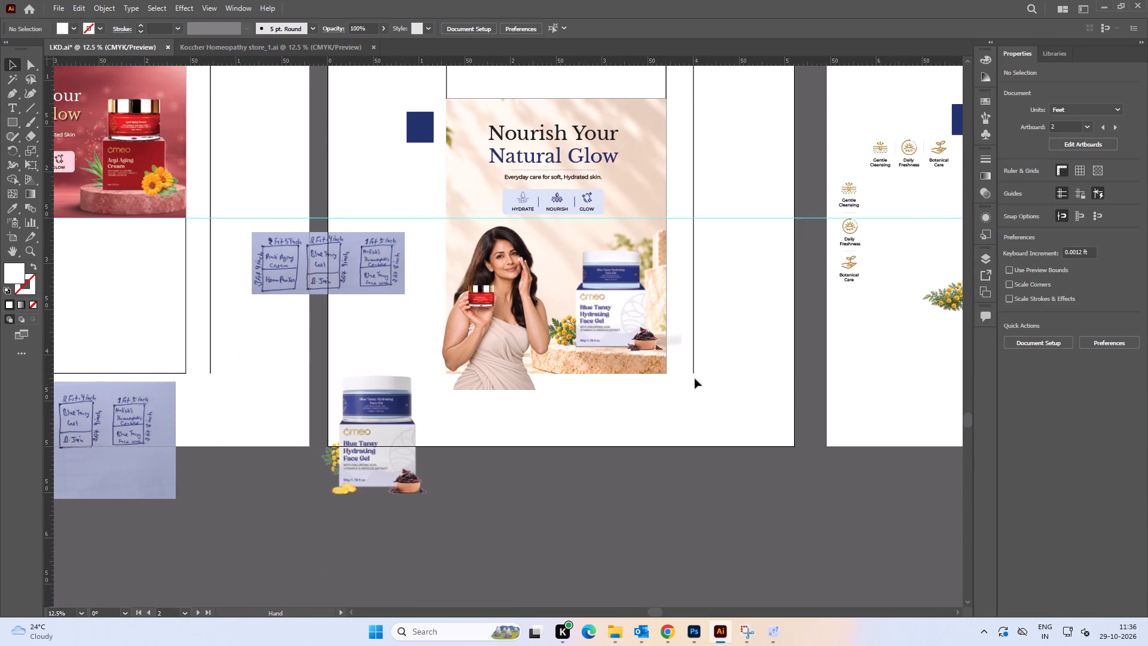
Move the gold Omeo logo from above the artboards onto the first artboard, to the right of the red anti-aging poster.
alt+scroll(686, 367, down, 3)
alt+scroll(530, 470, up, 4)
alt+scroll(659, 402, down, 3)
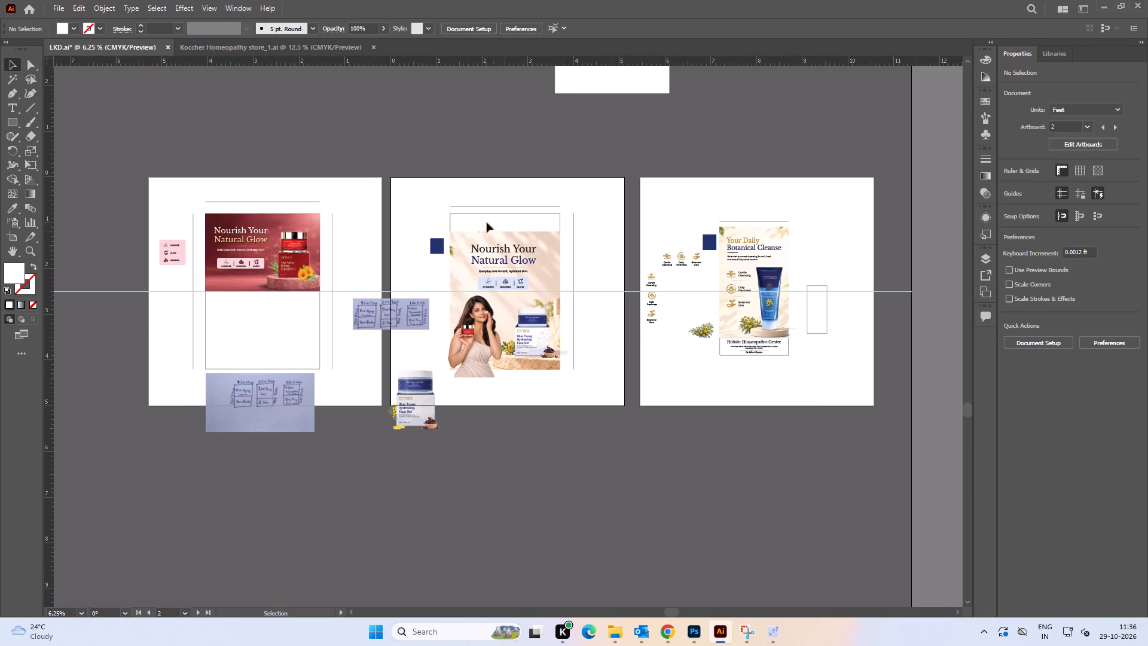
key(space)
drag(367, 154, 424, 287)
drag(370, 121, 465, 191)
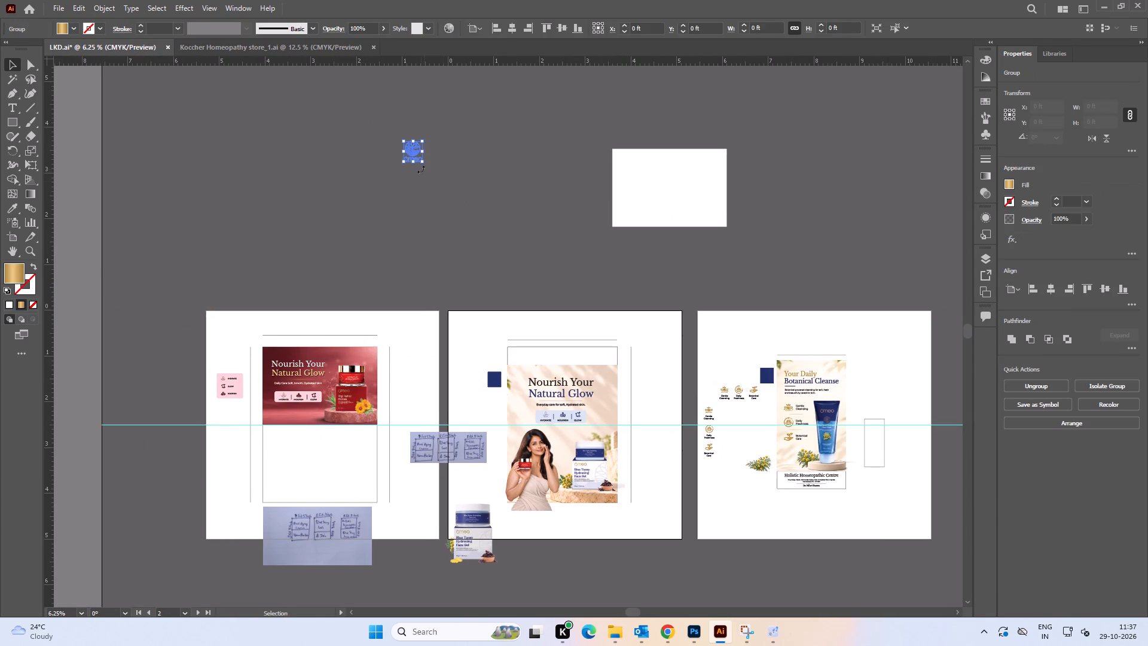
drag(414, 153, 414, 344)
click(404, 387)
Examine the Blue Tansy poster's composition with the woman placed beside the product group.
key(space)
drag(419, 423, 366, 310)
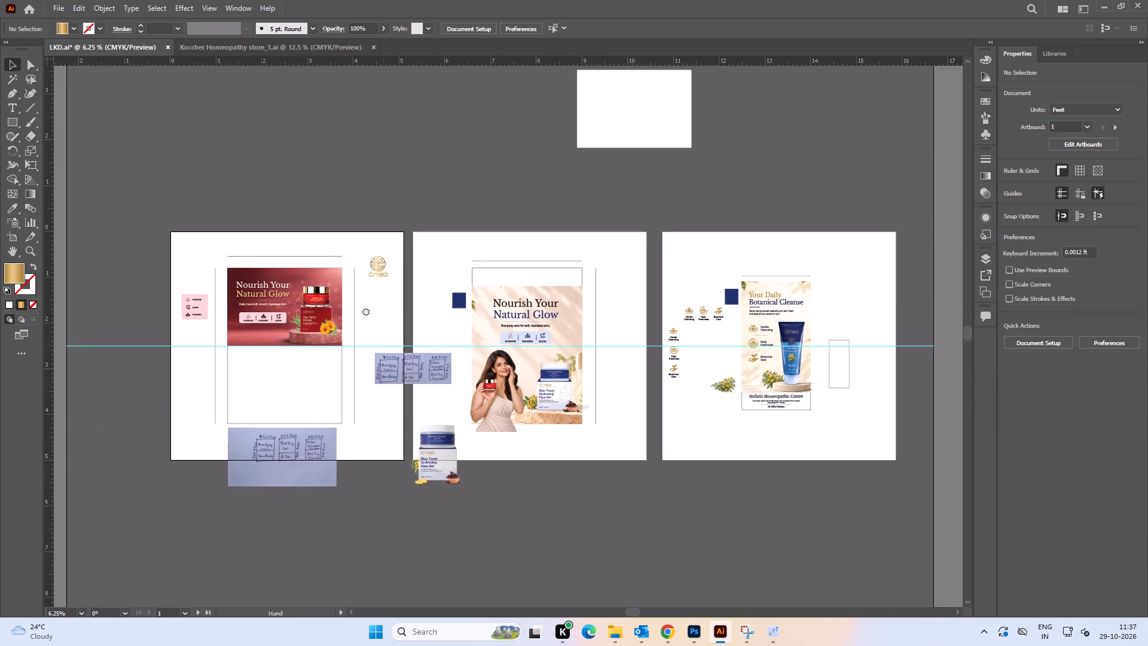
drag(366, 310, 362, 301)
alt+scroll(535, 397, up, 4)
key(space)
drag(668, 419, 671, 501)
click(729, 445)
alt+scroll(735, 418, down, 1)
key(space)
drag(747, 423, 686, 491)
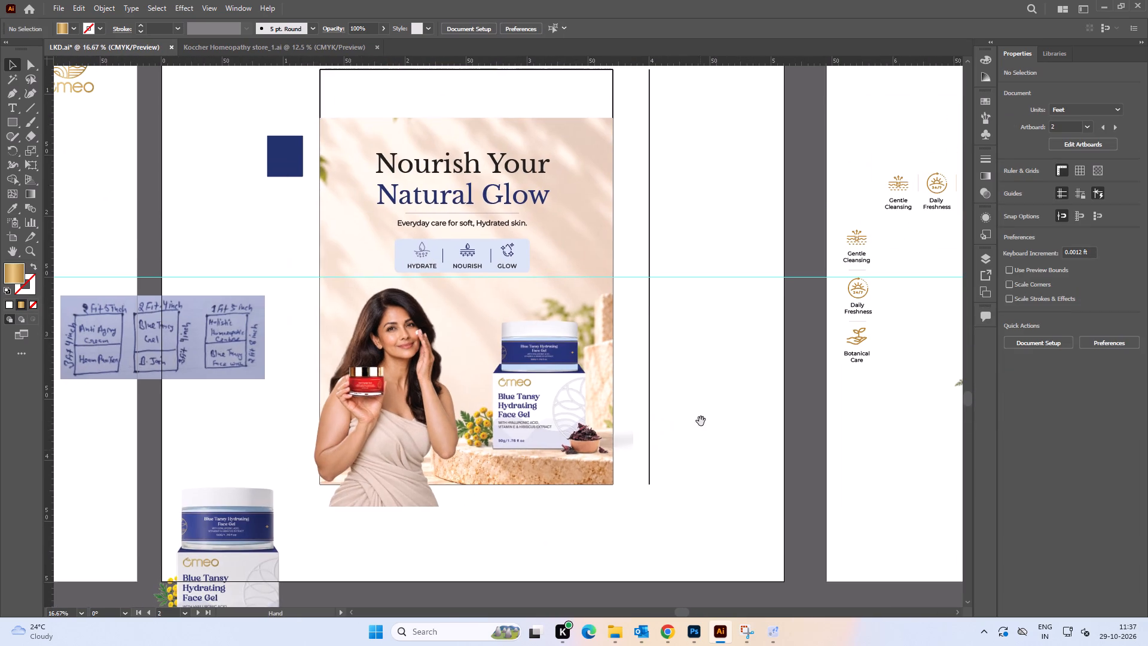
click(701, 421)
key(space)
drag(691, 425, 697, 432)
key(space)
drag(667, 447, 774, 434)
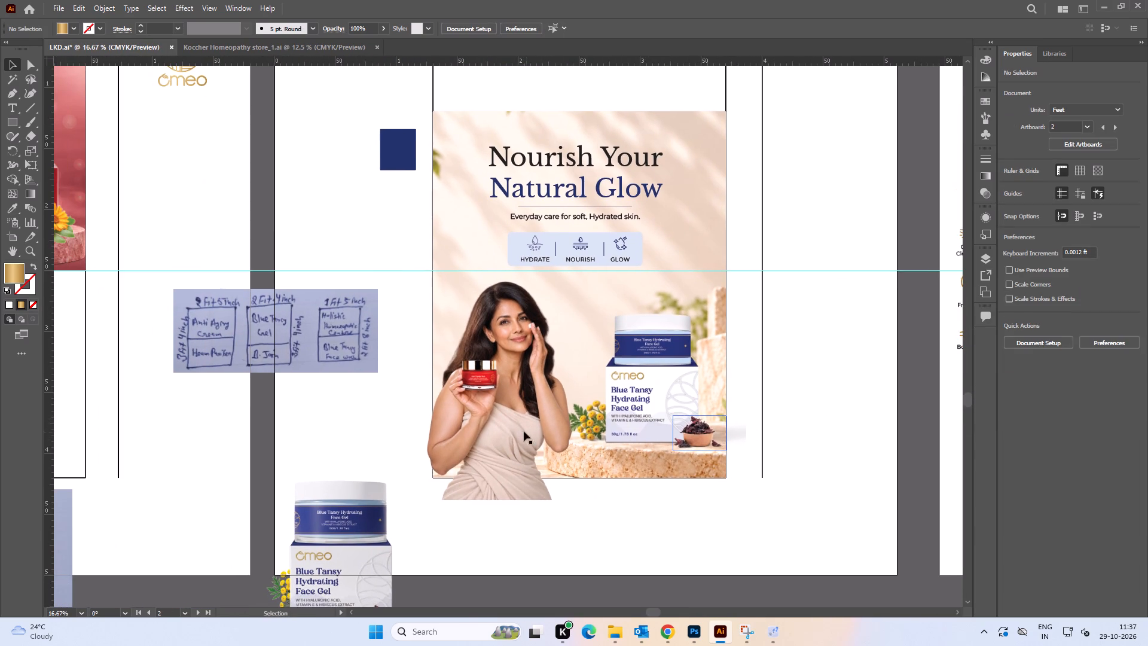
Move the woman's image out of the Blue Tansy poster into the blank area beside it, clear of the background.
drag(520, 431, 390, 428)
click(815, 493)
key(space)
drag(801, 490, 809, 489)
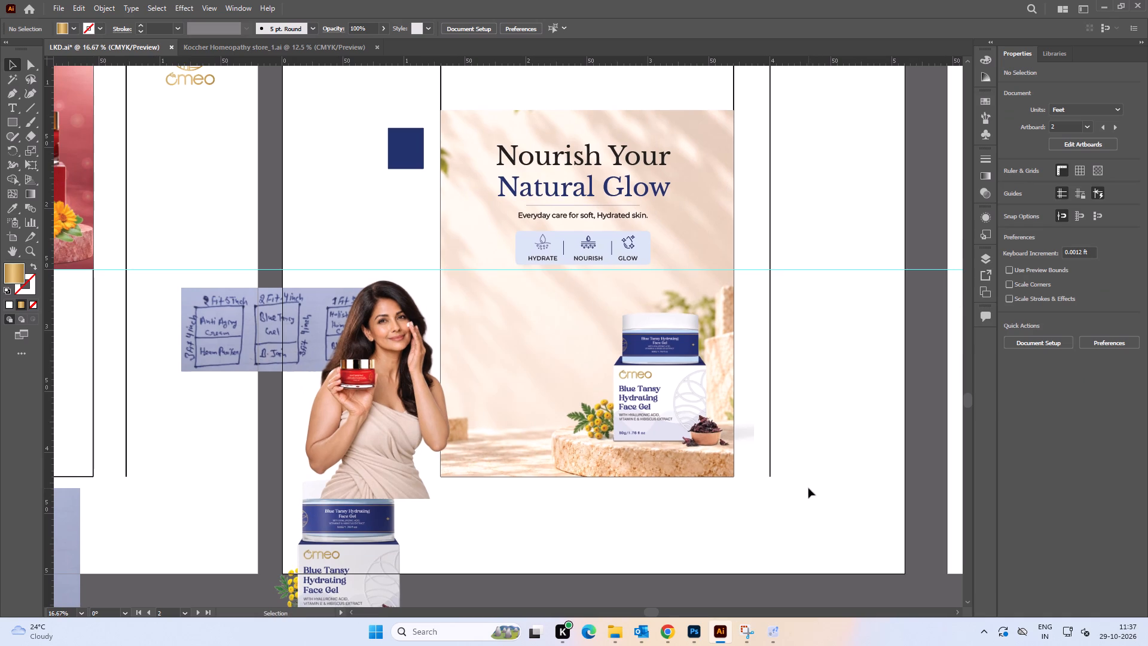
key(ctrl+z)
click(825, 466)
key(space)
drag(820, 474, 829, 477)
drag(536, 408, 433, 408)
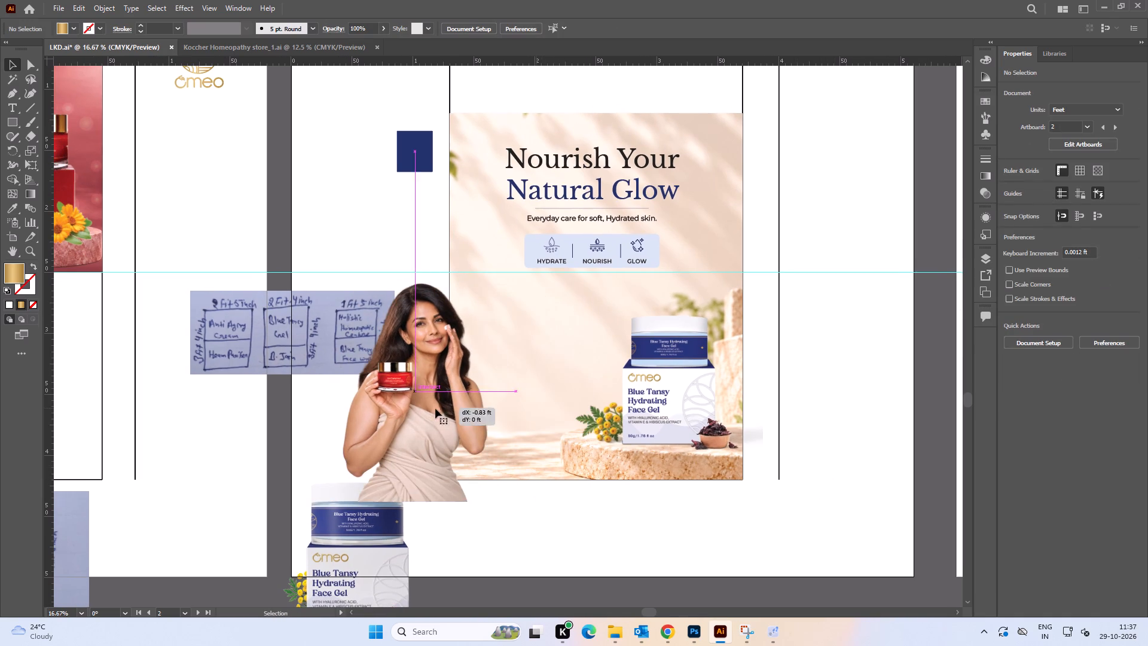
drag(448, 418, 375, 419)
click(830, 465)
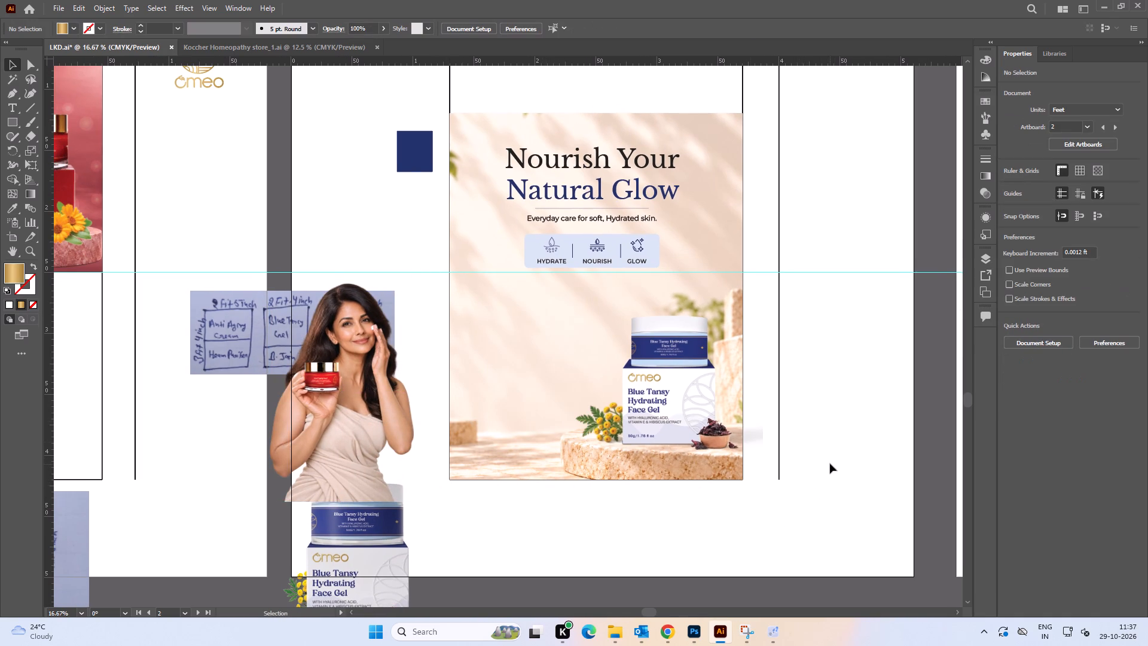
Enlarge the stone-pedestal background image inside its clipping mask to about 3.29 by 4.6 ft.
click(490, 342)
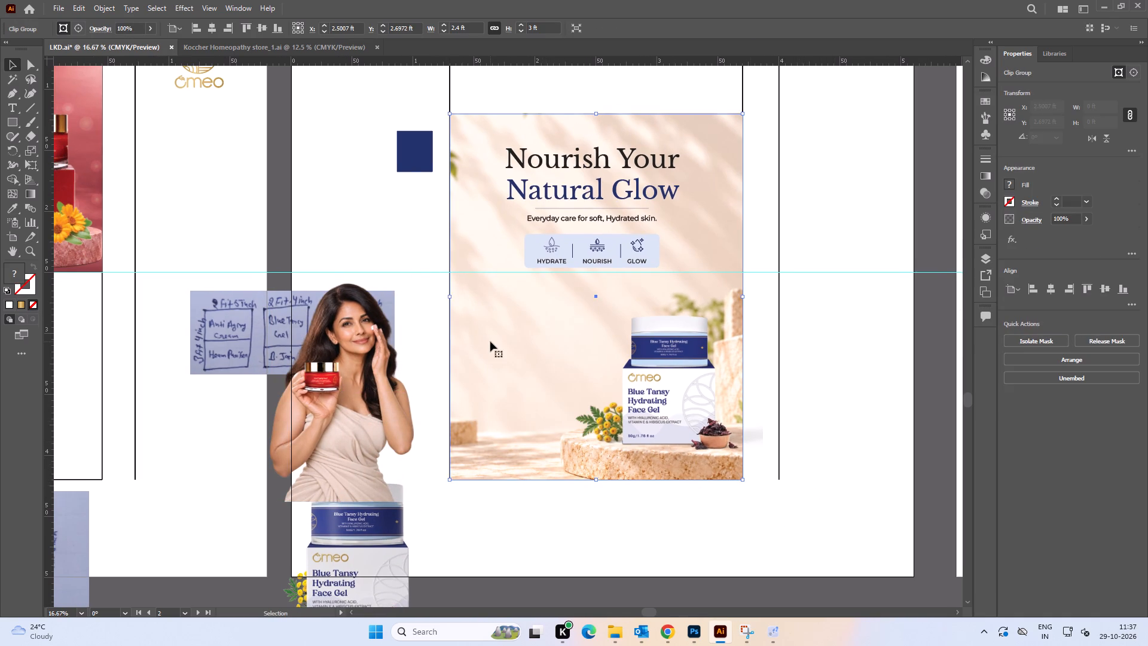
double_click(490, 342)
drag(491, 342, 480, 342)
key(ctrl+z)
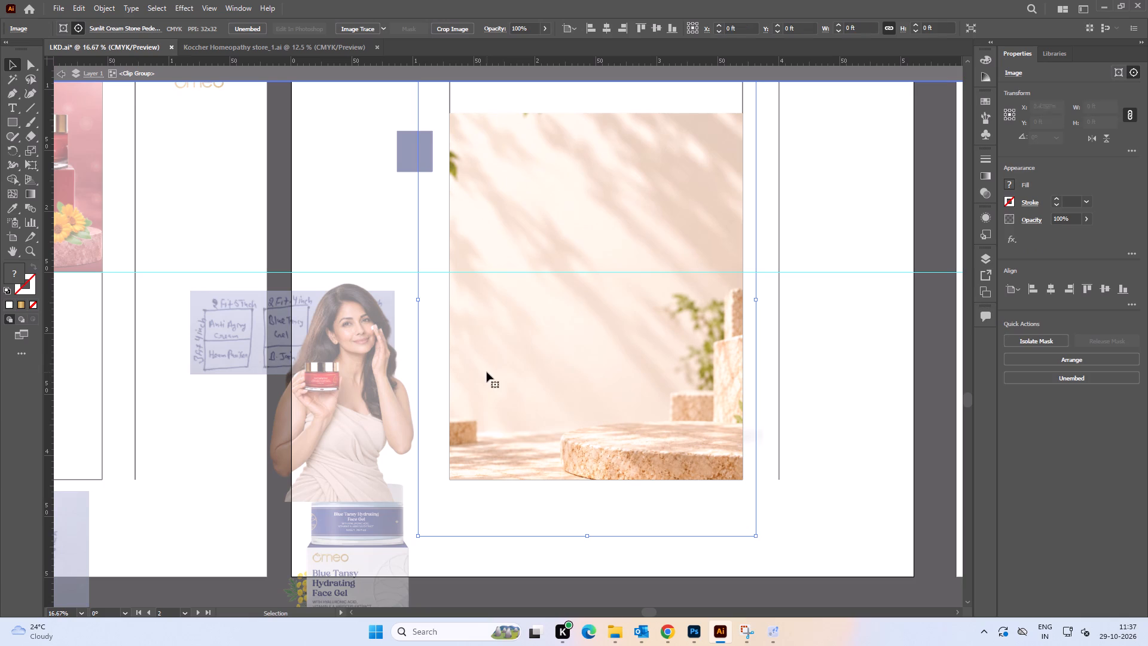
shift+drag(417, 298, 389, 304)
drag(526, 345, 538, 353)
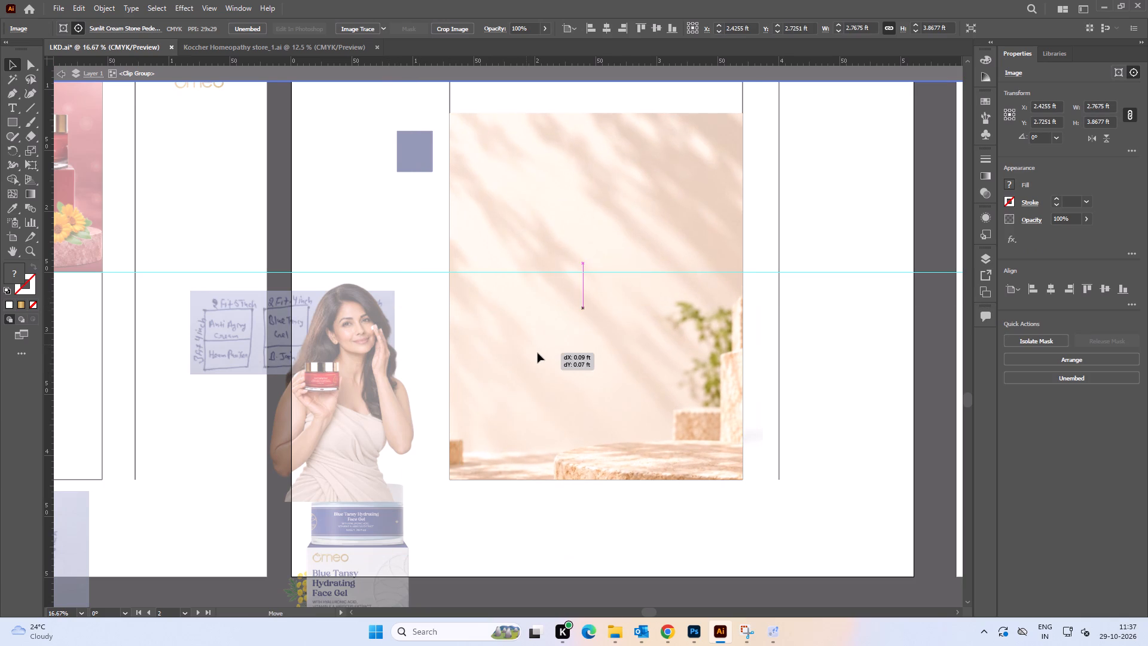
drag(538, 353, 543, 355)
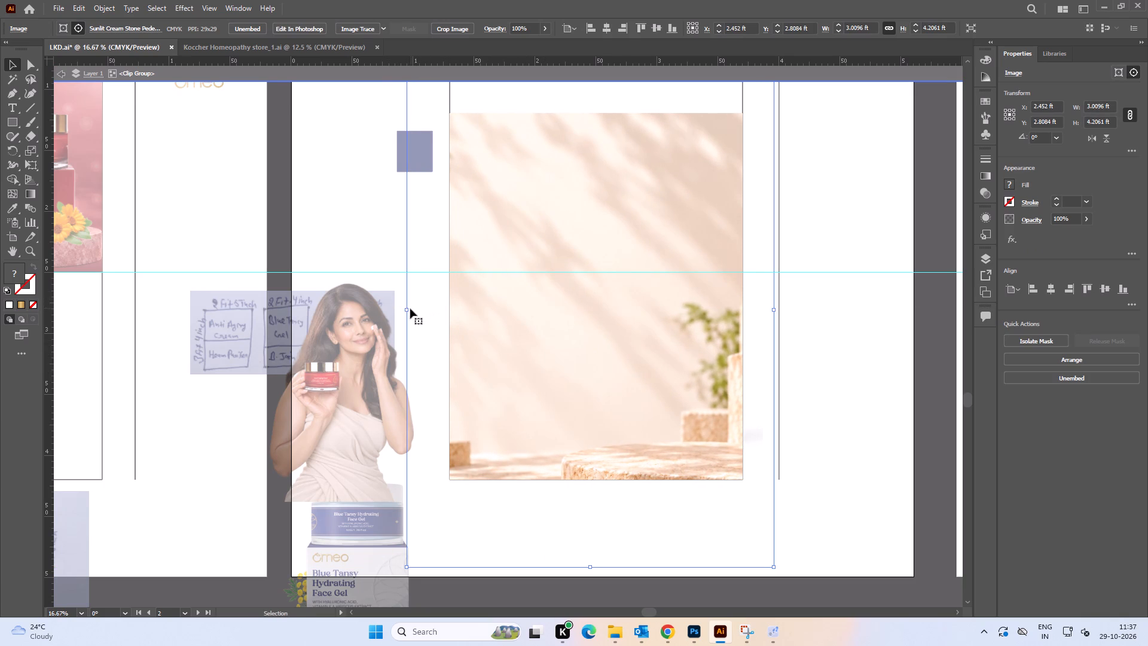
shift+drag(408, 309, 373, 318)
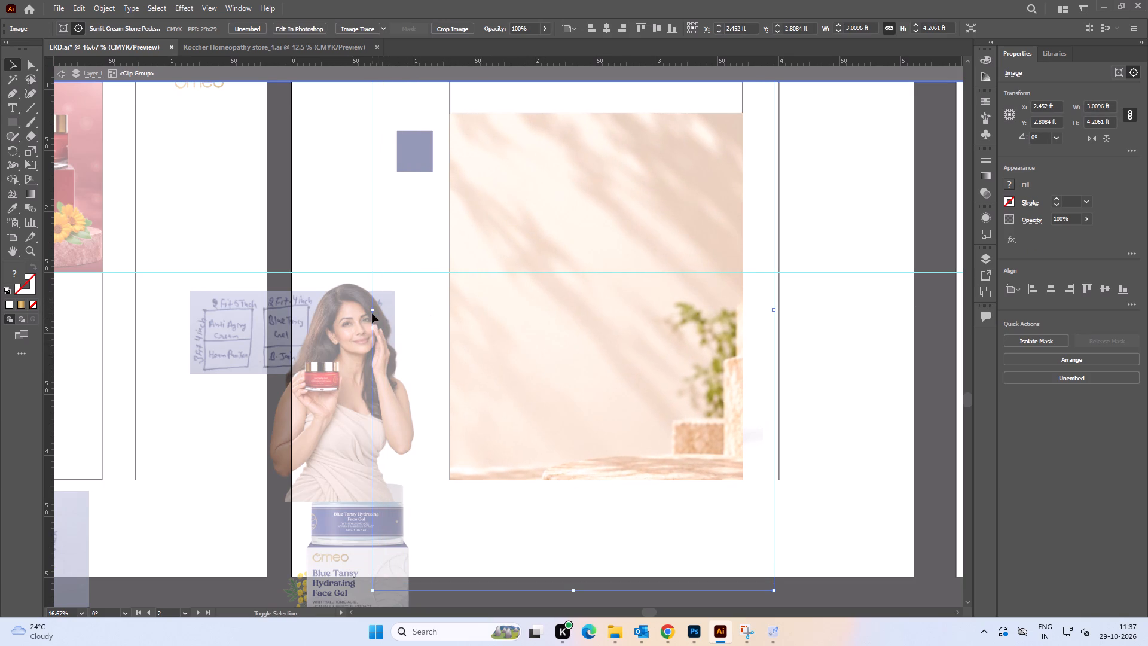
Reposition the masked background and enlarge it further so the large stone pedestal sits beneath the product group.
drag(660, 400, 688, 400)
drag(552, 340, 547, 365)
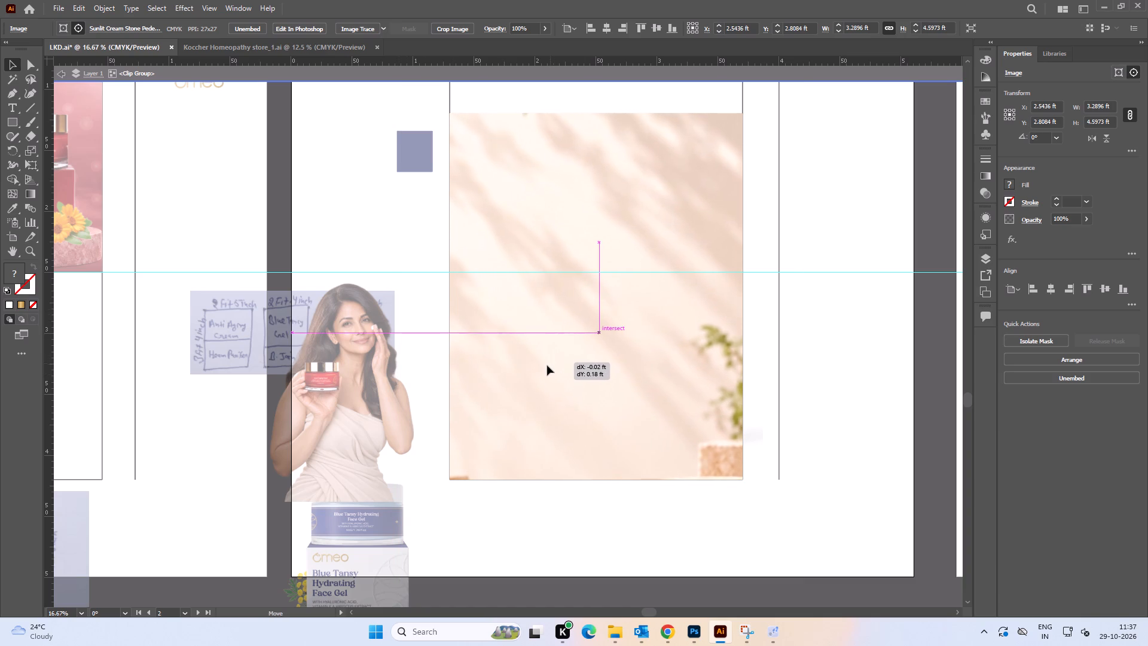
drag(547, 365, 552, 370)
key(ctrl+z)
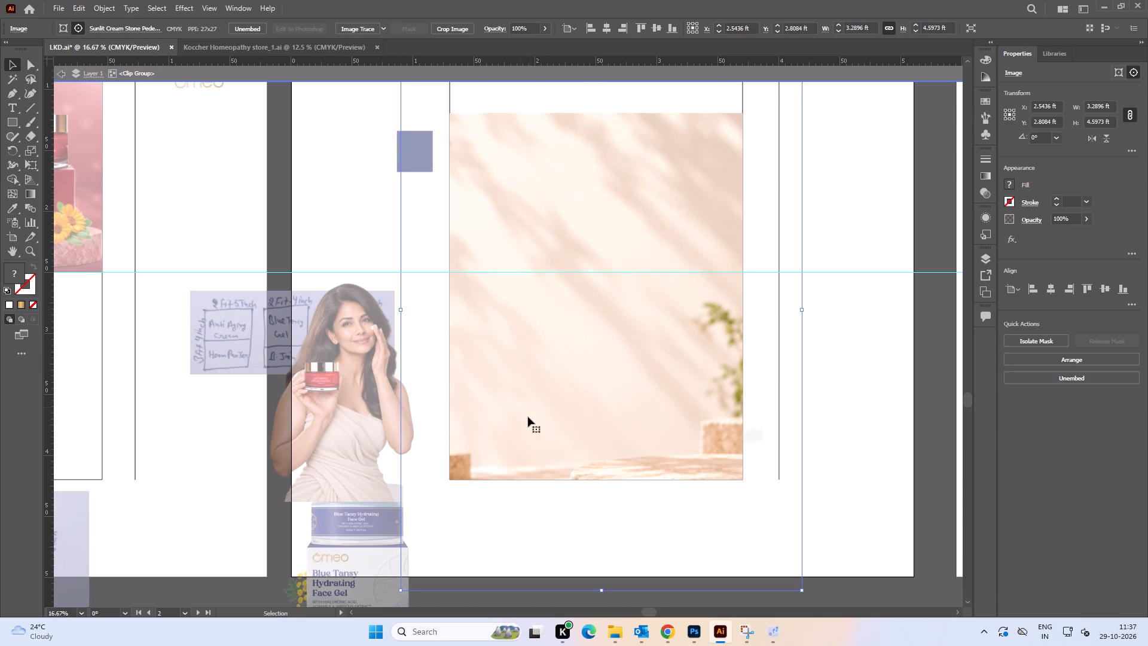
drag(539, 427, 549, 396)
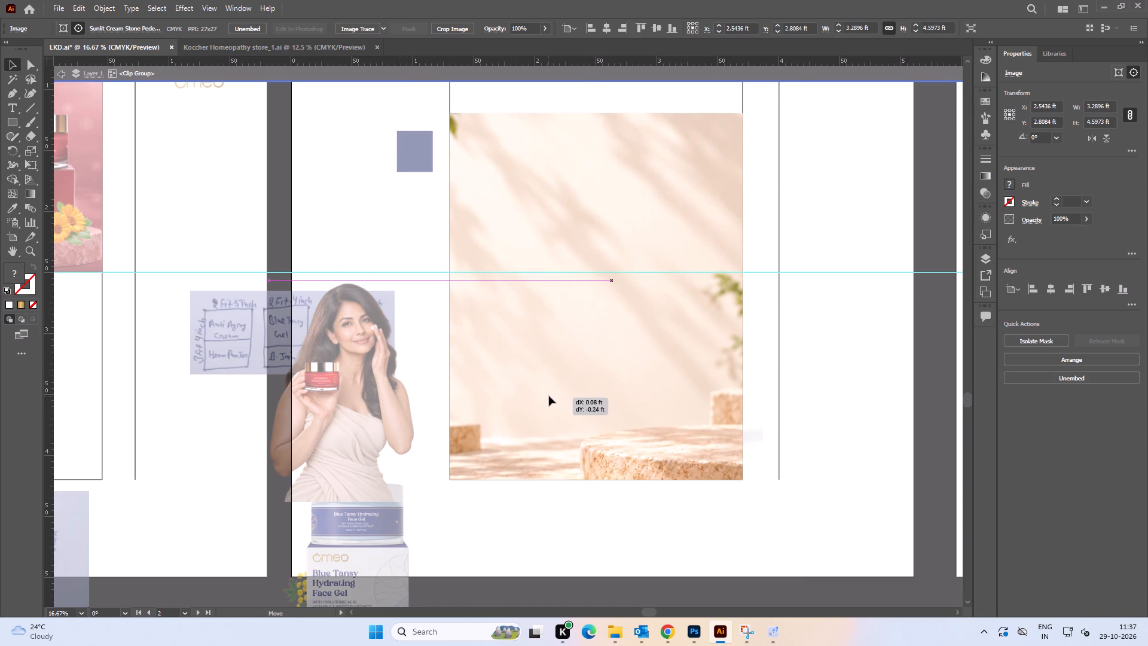
drag(549, 396, 548, 390)
shift+drag(411, 274, 359, 296)
drag(625, 410, 626, 409)
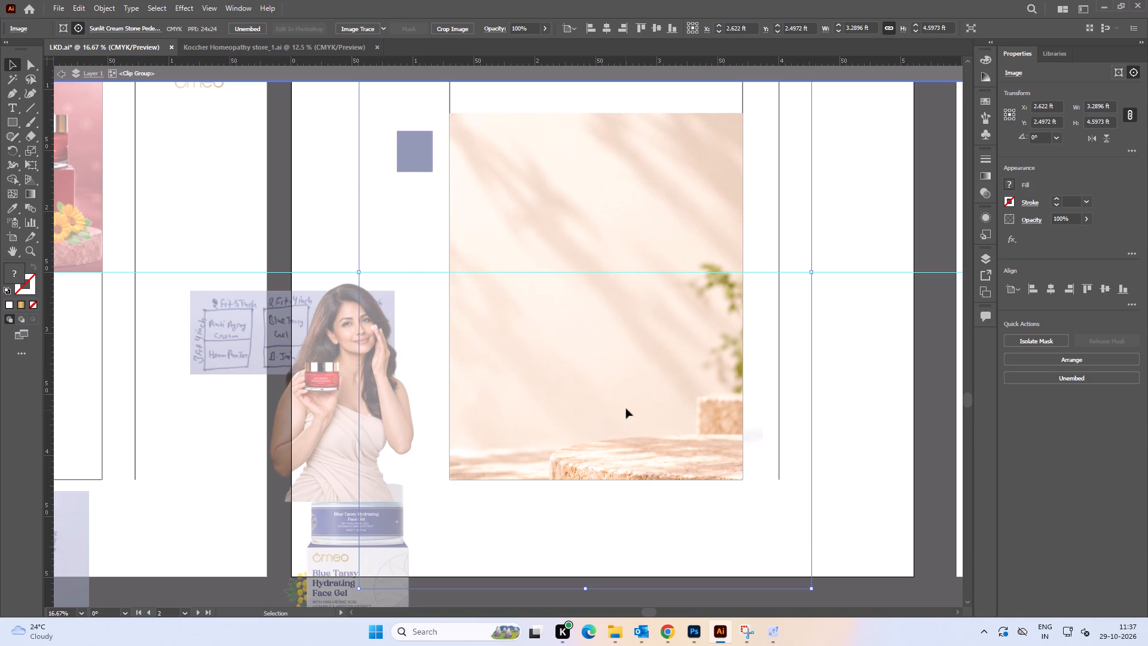
drag(626, 409, 625, 402)
double_click(892, 473)
Shift the Blue Tansy product group down on the stone pedestal and scale it up slightly.
key(space)
drag(872, 507, 845, 447)
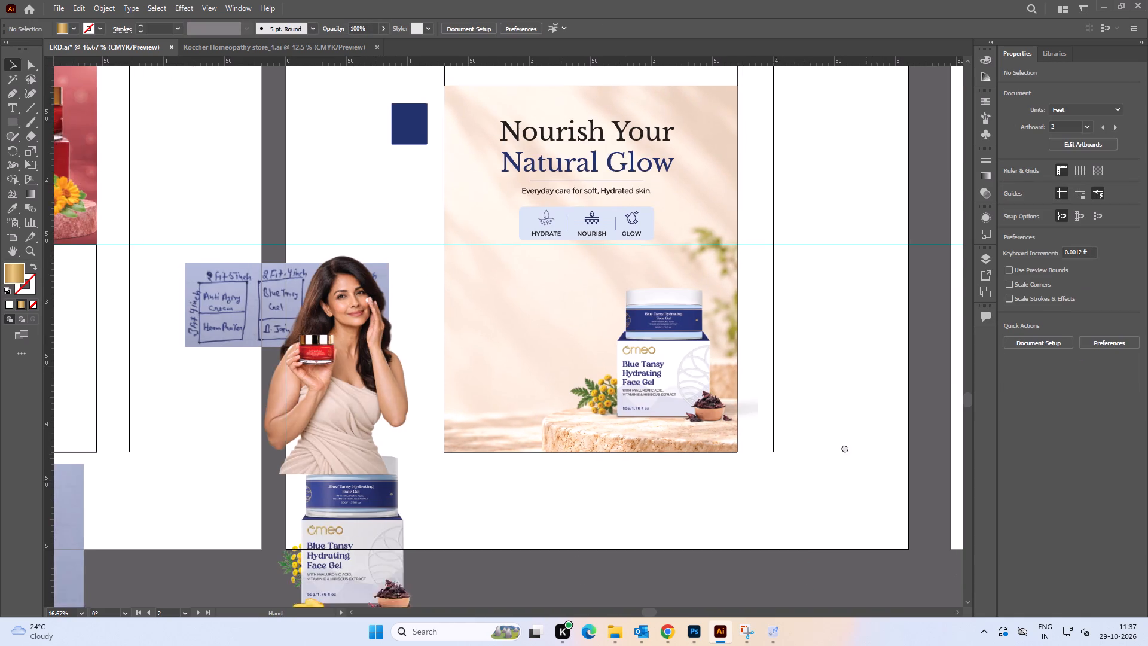
drag(845, 447, 844, 446)
alt+scroll(642, 405, up, 1)
drag(625, 330, 618, 342)
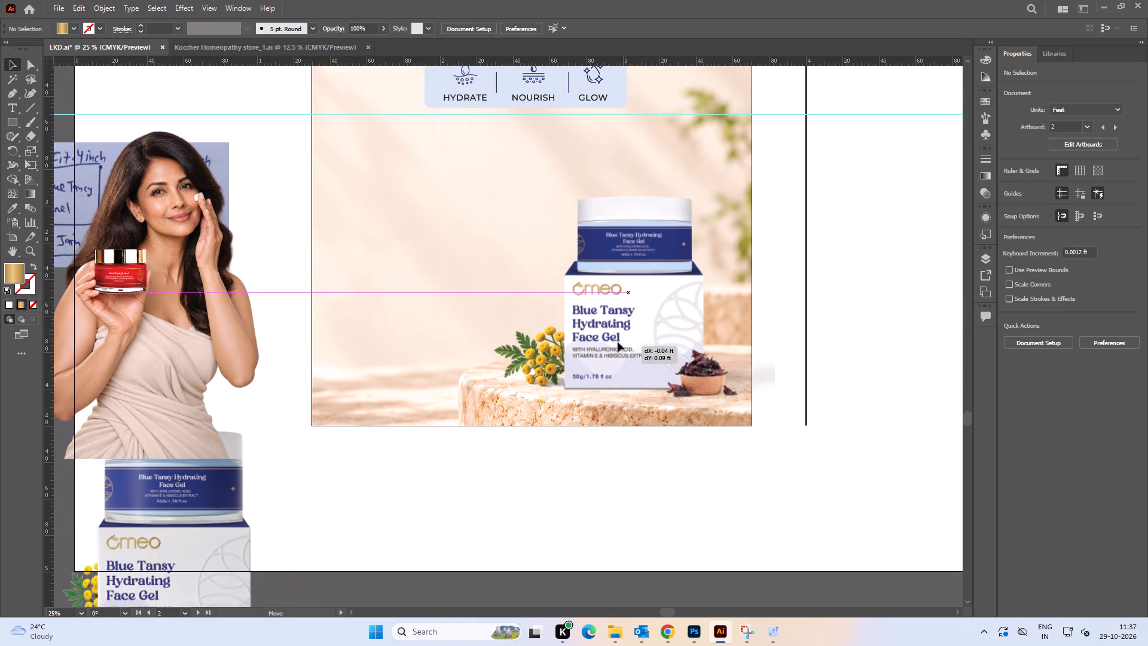
drag(618, 342, 624, 342)
alt+scroll(624, 342, down, 2)
click(751, 401)
key(space)
drag(715, 425, 729, 431)
alt+scroll(606, 322, up, 2)
click(654, 372)
shift+drag(538, 319, 525, 323)
click(676, 354)
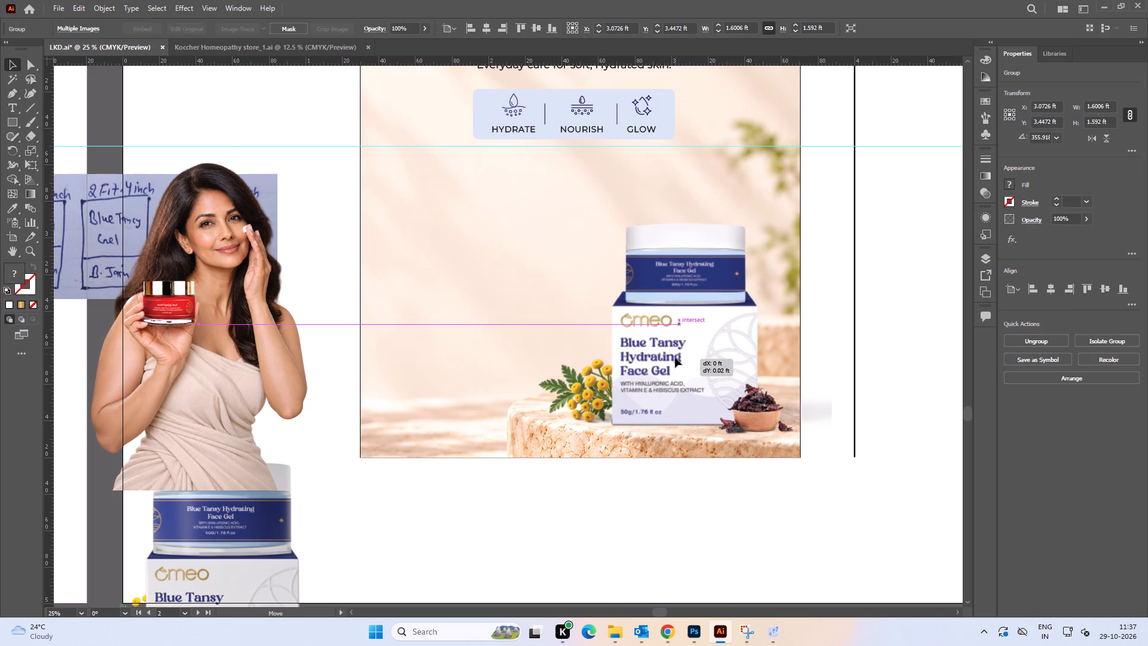
alt+scroll(673, 356, down, 1)
double_click(832, 406)
Place the woman's image back in the poster beside the product group, its bottom edge on the poster's bottom edge.
key(space)
drag(830, 368, 812, 401)
alt+scroll(811, 396, down, 1)
key(space)
drag(814, 392, 797, 401)
click(800, 394)
alt+scroll(673, 391, up, 2)
alt+scroll(673, 391, down, 1)
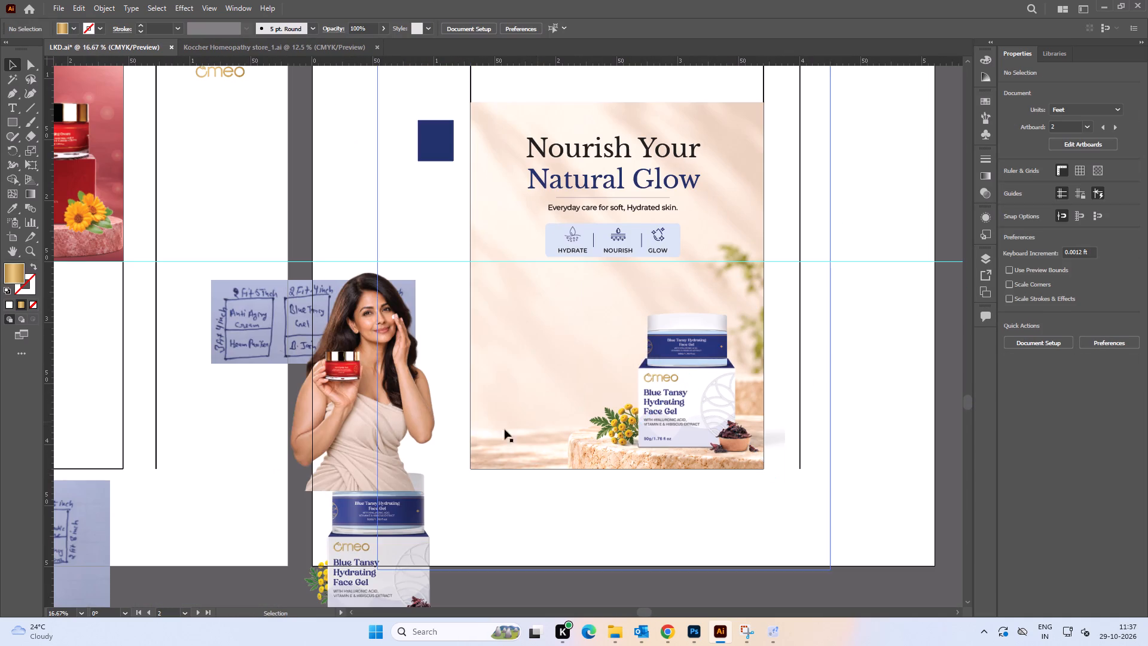
drag(405, 435, 544, 406)
alt+scroll(544, 406, up, 1)
drag(532, 404, 581, 416)
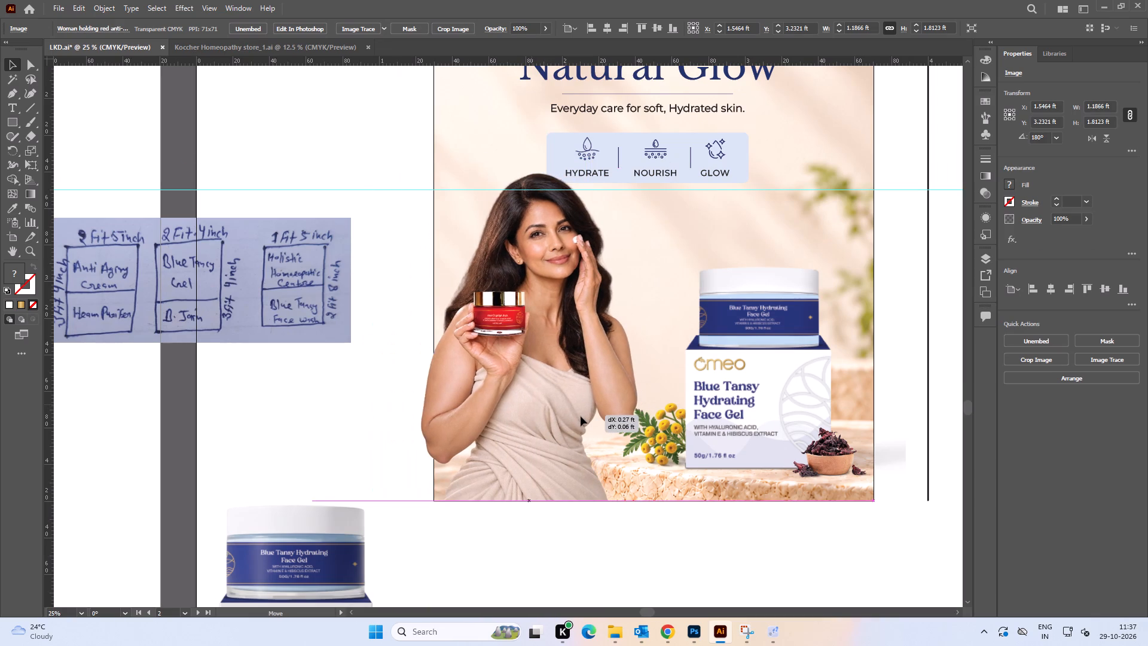
drag(581, 416, 580, 416)
key(space)
scroll(580, 416, down, 2)
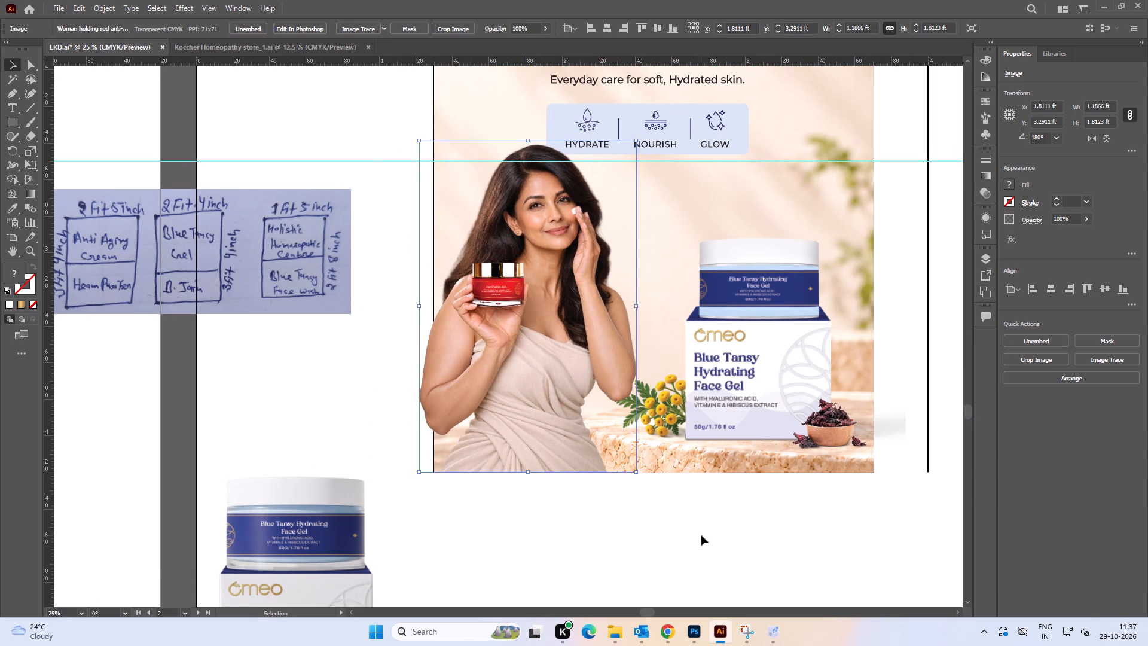
alt+scroll(701, 534, down, 2)
click(747, 550)
Scale the woman's image down to about 1.14 by 1.74 ft, keeping its bottom on the poster's lower edge.
key(space)
click(801, 549)
alt+scroll(625, 452, up, 1)
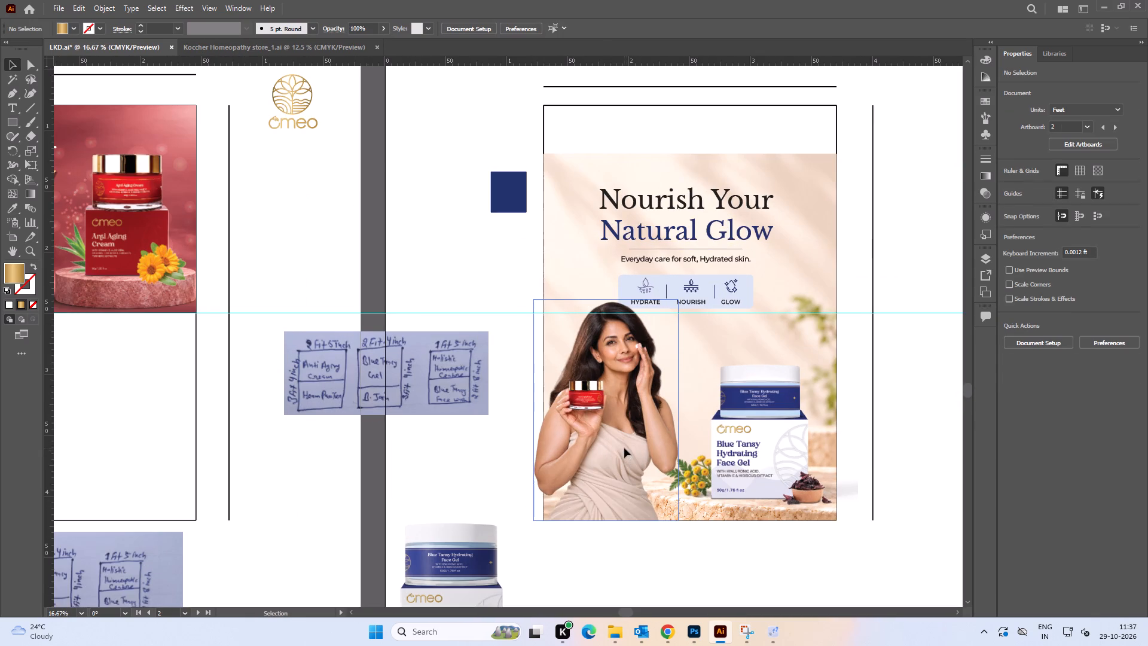
click(624, 448)
key(space)
drag(627, 363, 620, 370)
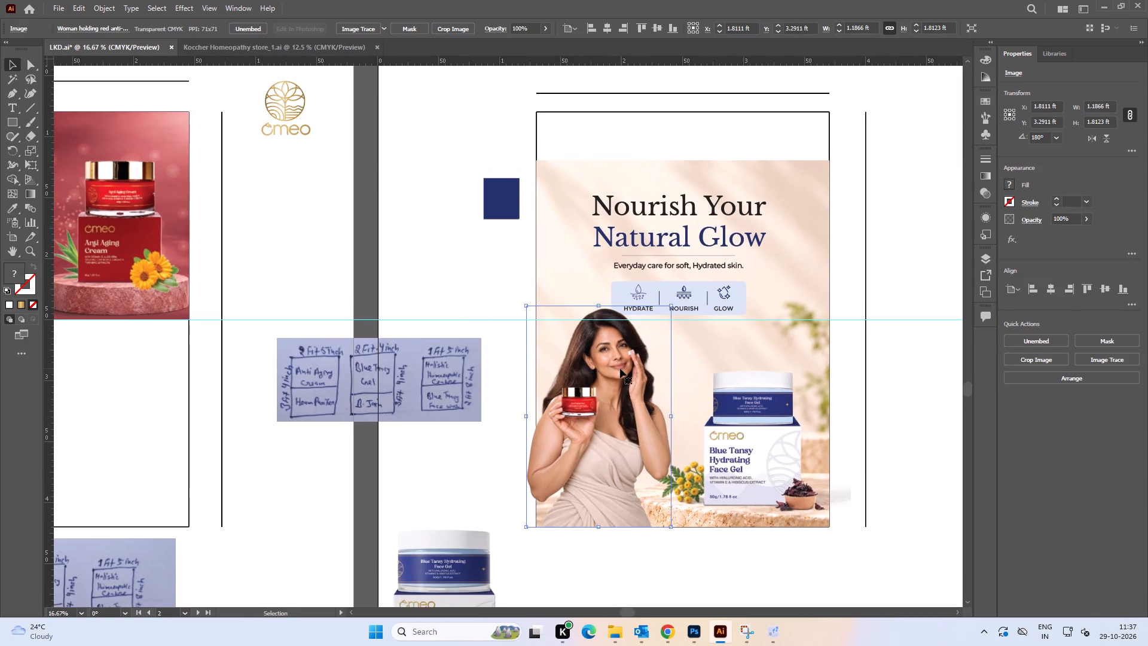
alt+scroll(624, 356, up, 2)
shift+drag(573, 257, 573, 275)
alt+scroll(633, 365, down, 3)
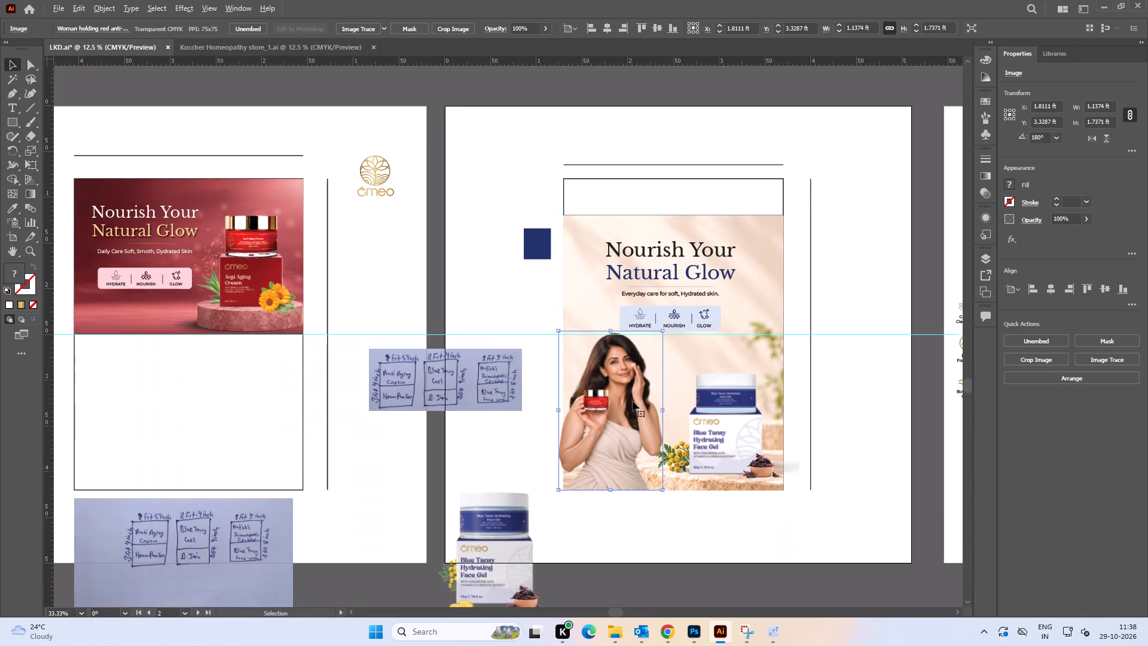
key(space)
drag(633, 410, 585, 366)
click(572, 370)
click(830, 309)
Scale the headline and benefit-icons group down to about 1.31 by 0.92 ft.
alt+scroll(606, 220, up, 3)
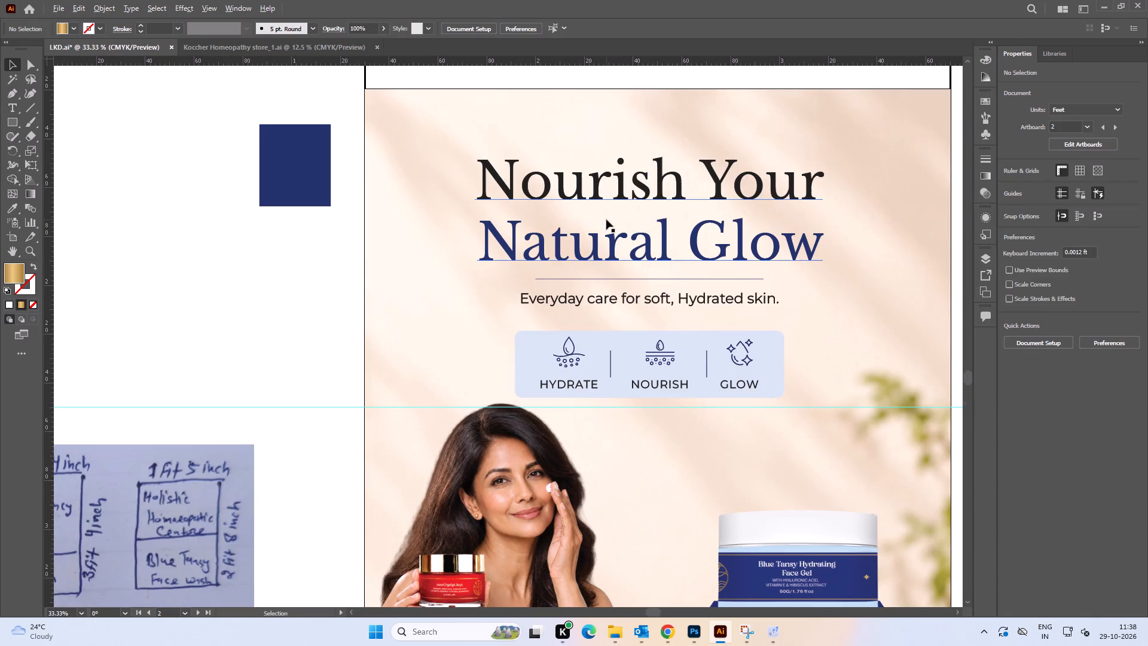
click(656, 352)
shift+drag(651, 396, 651, 380)
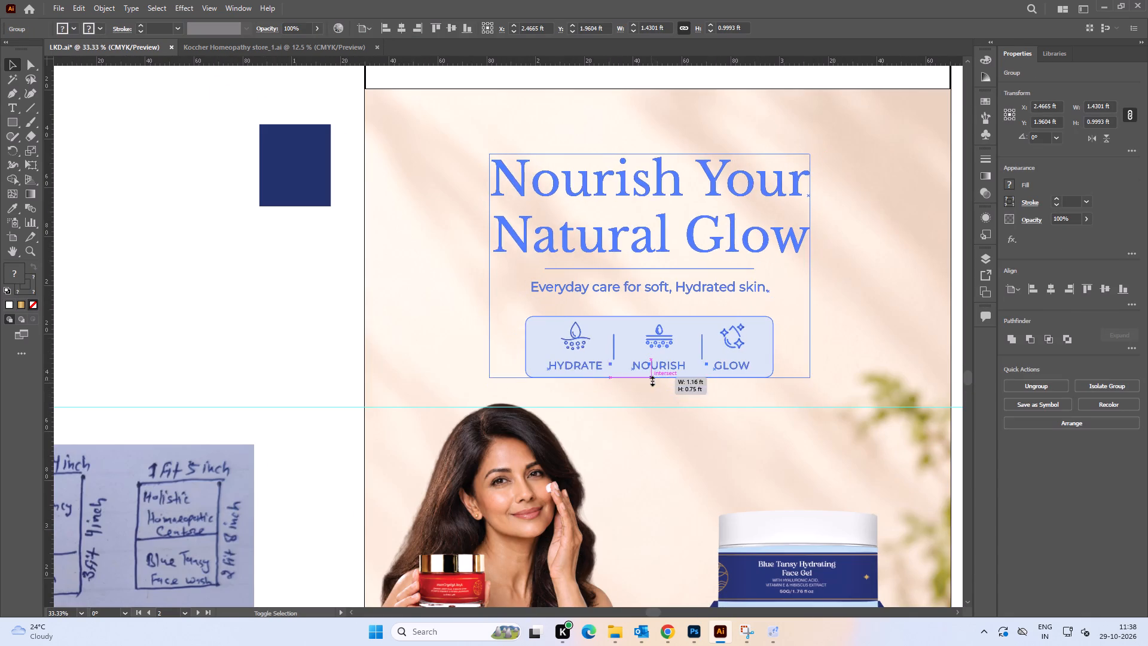
shift+drag(651, 380, 651, 379)
Centre the headline and icons group horizontally on the black line above the poster.
key(space)
drag(720, 263, 680, 400)
shift+click(622, 96)
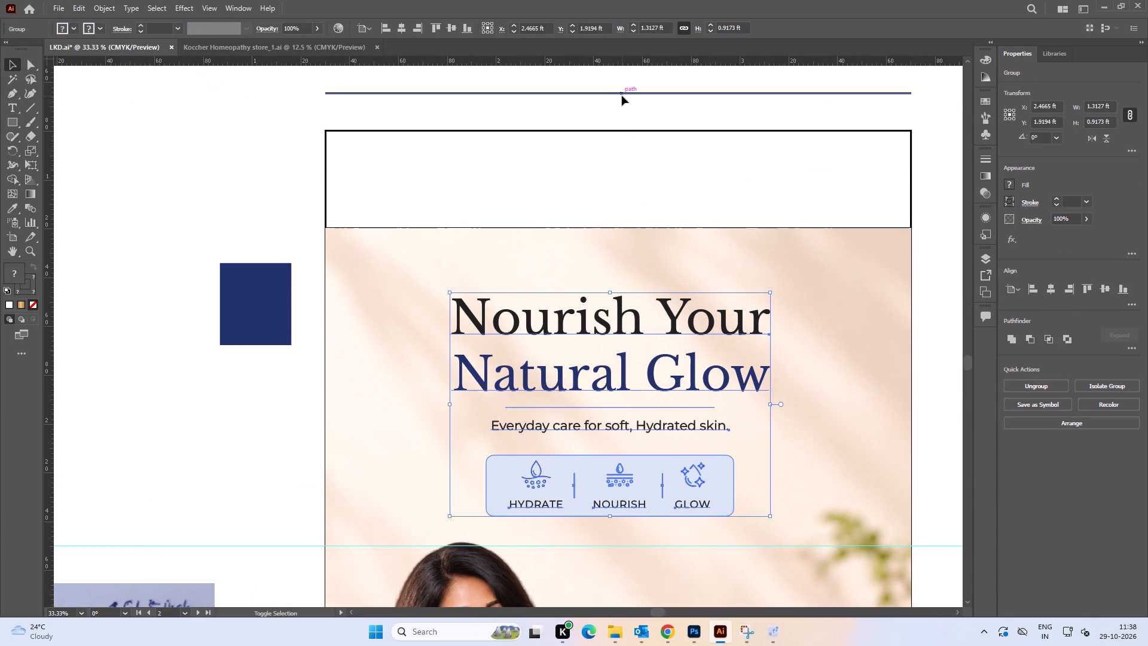
click(622, 96)
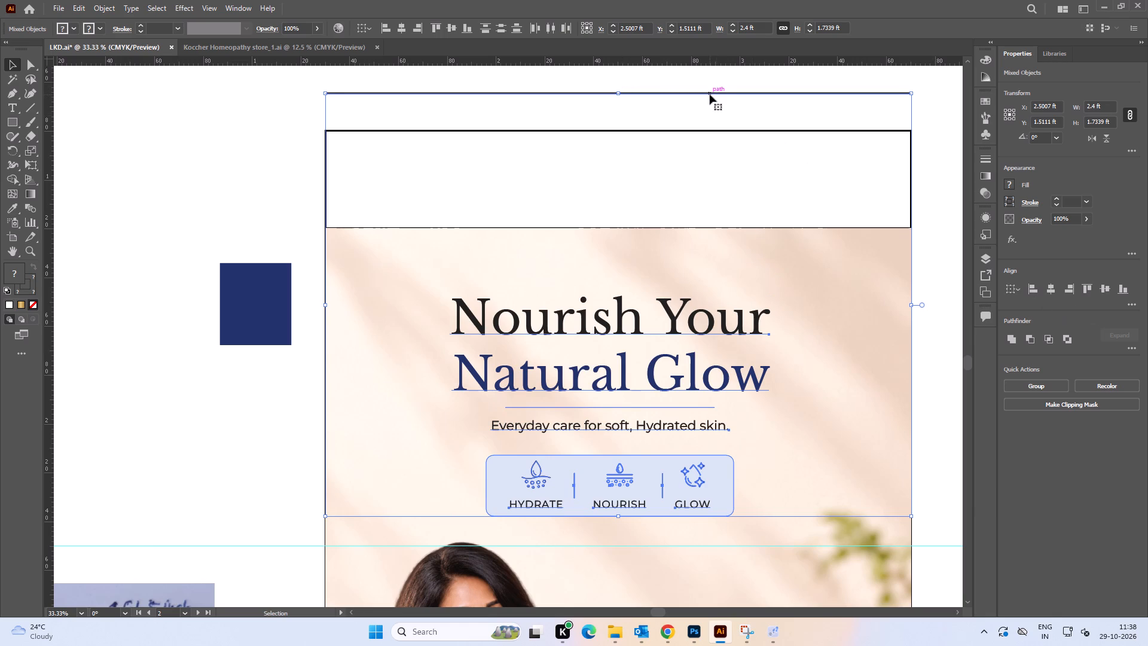
click(709, 94)
click(1045, 295)
click(220, 222)
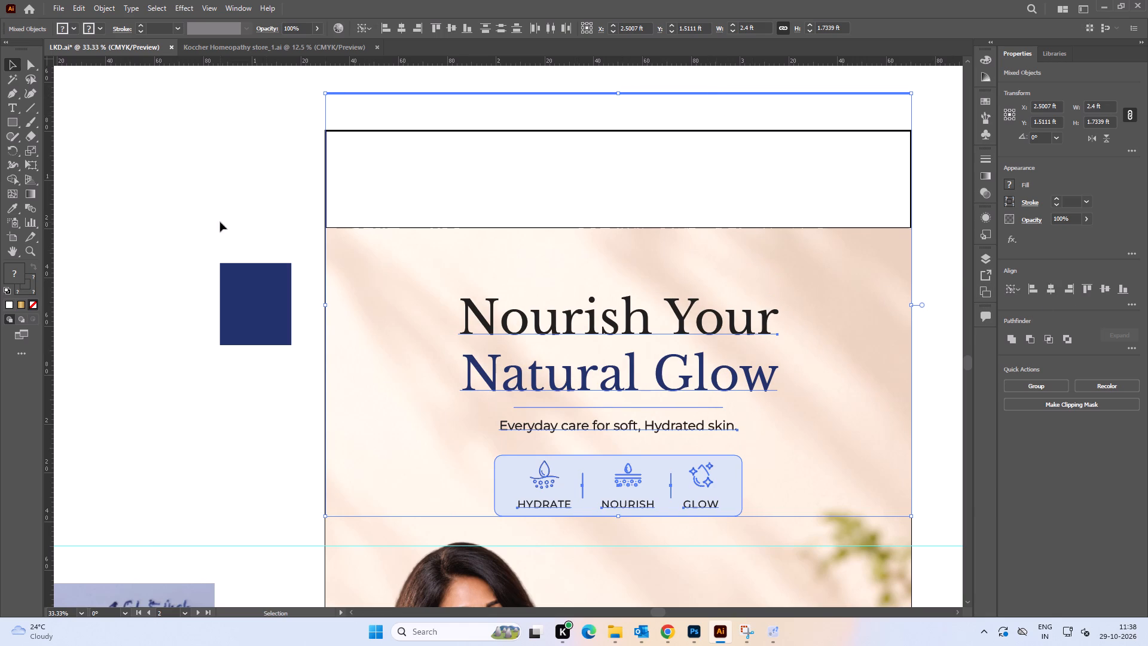
Move the headline and icons group up about 0.04 ft and scale it down slightly more.
alt+scroll(648, 333, up, 1)
shift+drag(561, 327, 561, 310)
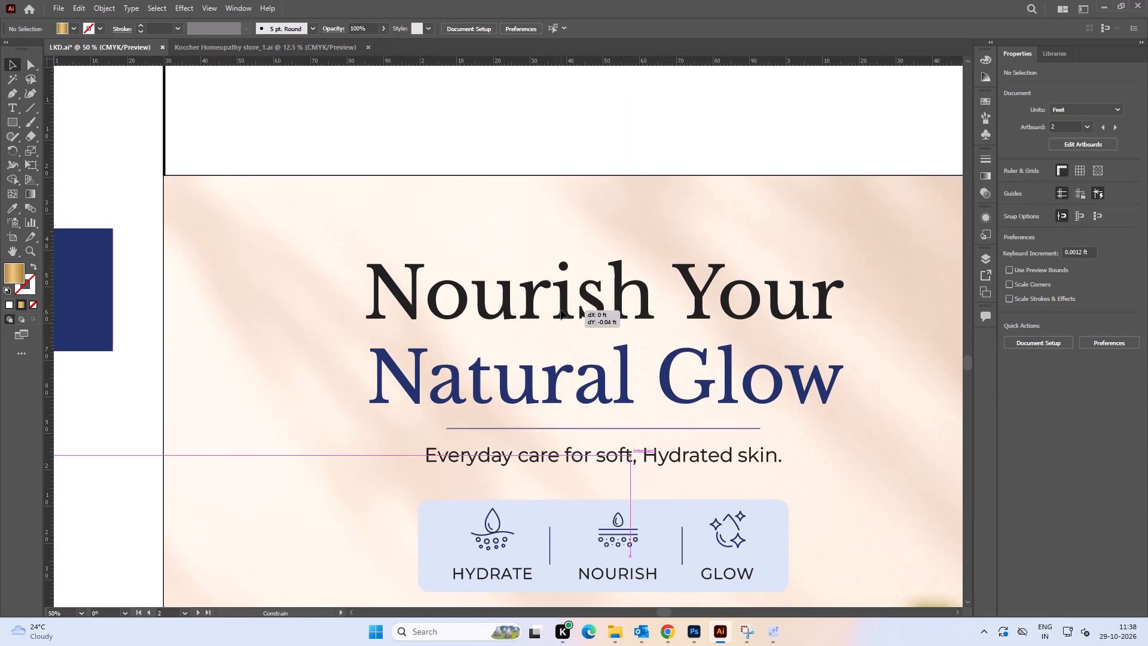
shift+drag(561, 310, 561, 309)
alt+scroll(561, 309, down, 2)
alt+scroll(612, 474, up, 2)
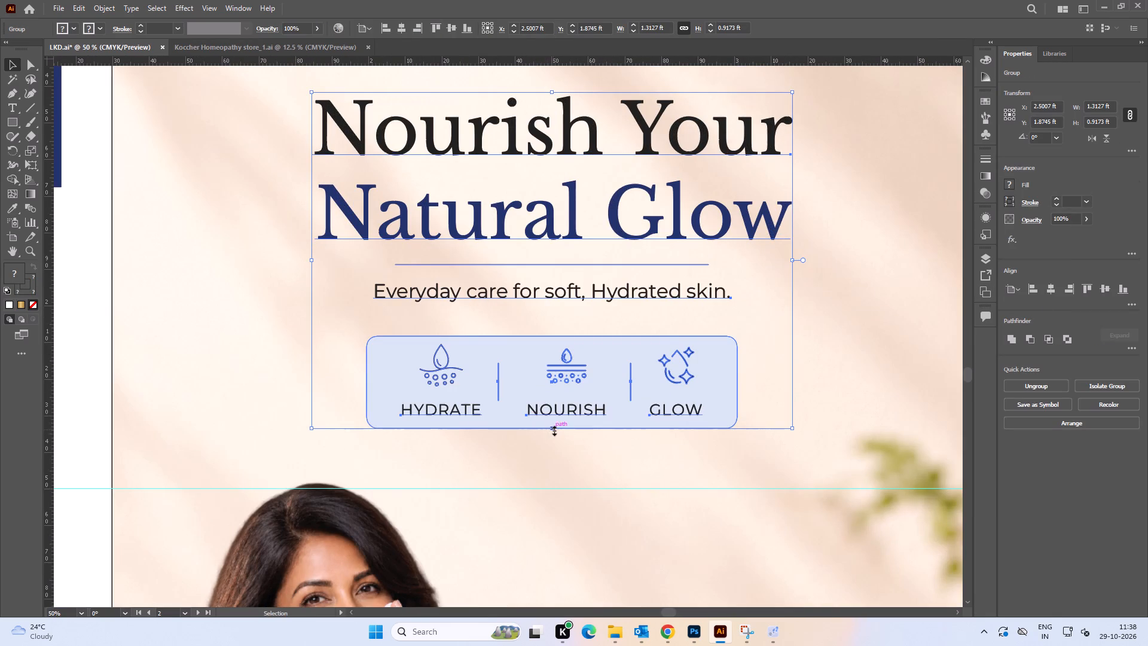
shift+drag(553, 429, 553, 414)
Nudge the woman's image slightly to the right so that her elbow sits closer inside the poster's edge.
alt+scroll(552, 407, down, 3)
key(space)
drag(574, 497, 572, 354)
click(356, 422)
key(space)
drag(359, 428, 332, 435)
alt+scroll(448, 429, up, 3)
shift+drag(448, 449, 454, 448)
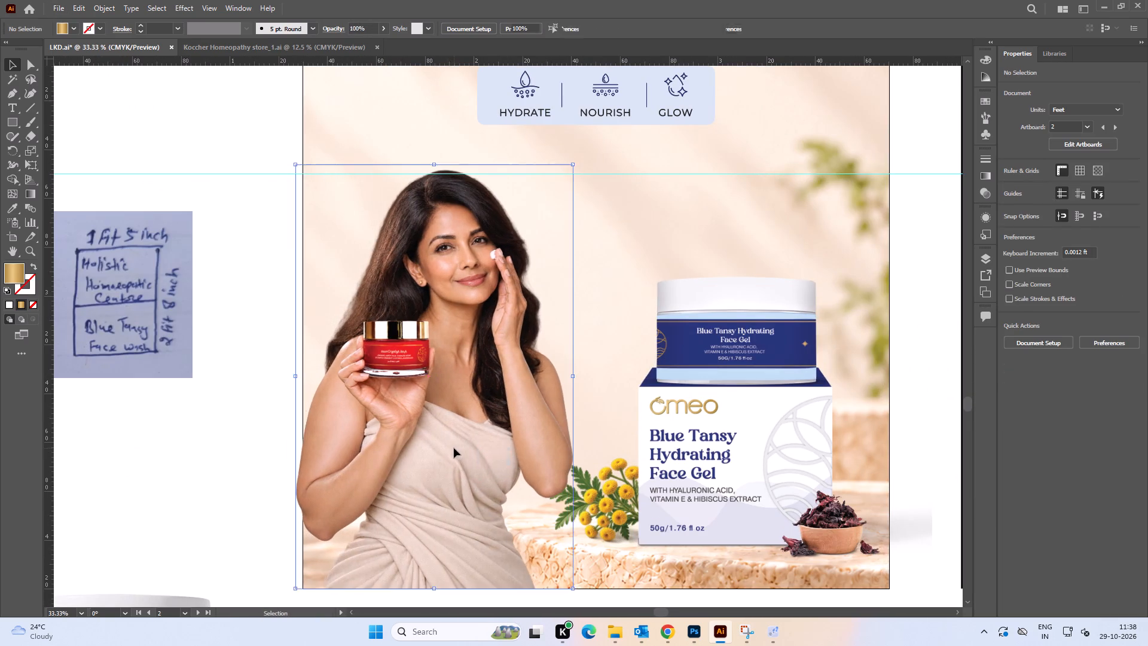
alt+scroll(451, 446, down, 2)
click(337, 449)
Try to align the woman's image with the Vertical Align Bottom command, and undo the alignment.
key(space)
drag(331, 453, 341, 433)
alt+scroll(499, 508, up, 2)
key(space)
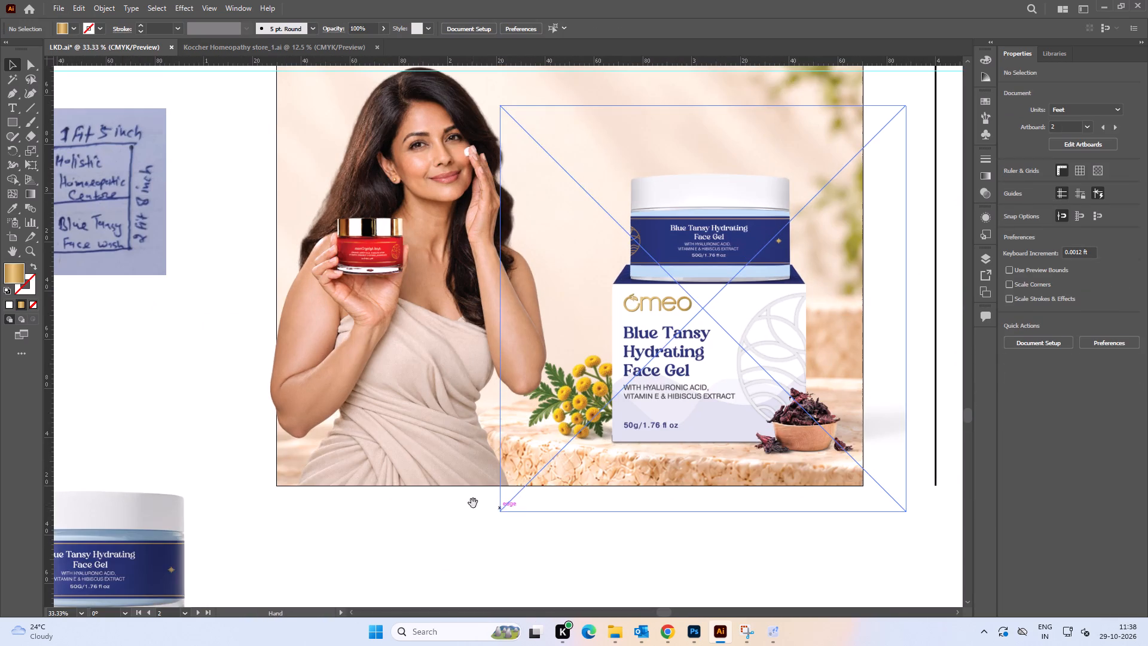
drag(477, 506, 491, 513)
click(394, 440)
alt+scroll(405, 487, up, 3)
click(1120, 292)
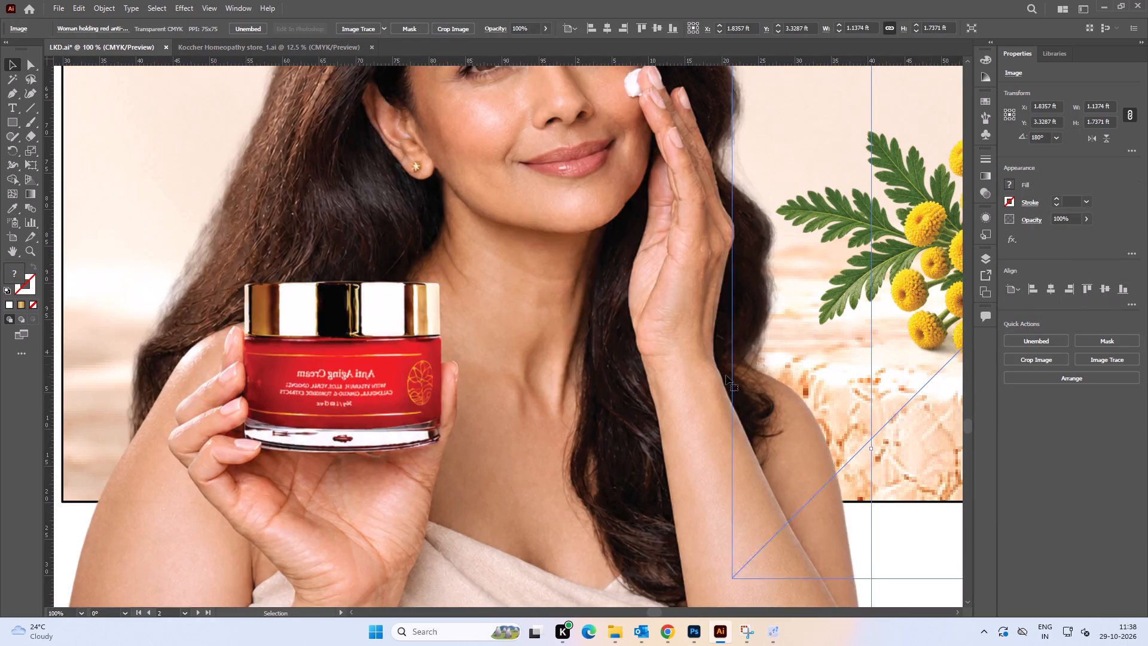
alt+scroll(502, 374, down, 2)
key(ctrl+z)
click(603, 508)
Examine the woman's placement against the poster edges and the product group on the pedestal.
click(515, 385)
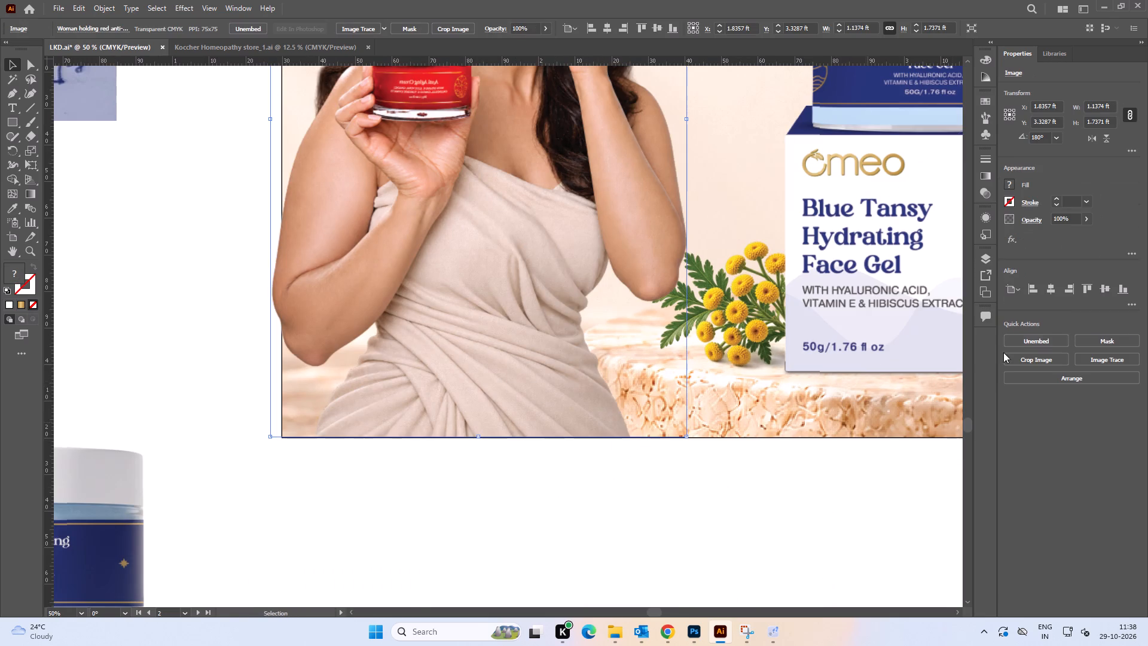
alt+scroll(572, 428, down, 3)
key(space)
drag(551, 474, 554, 445)
click(588, 449)
alt+scroll(488, 342, up, 1)
key(space)
drag(585, 392, 542, 378)
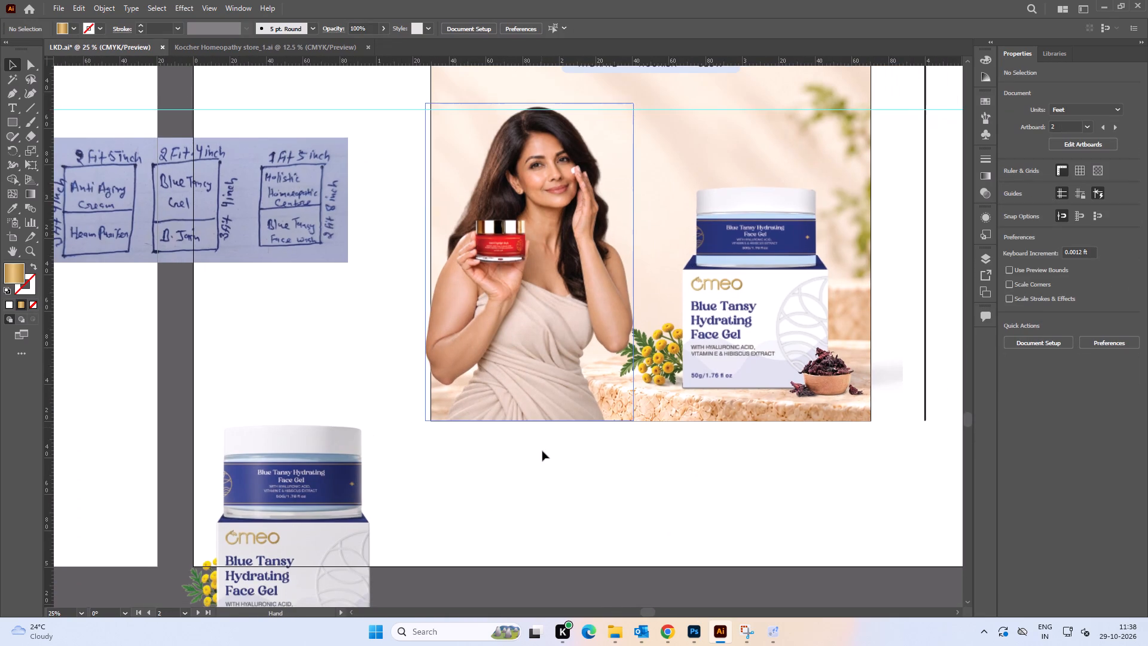
click(543, 451)
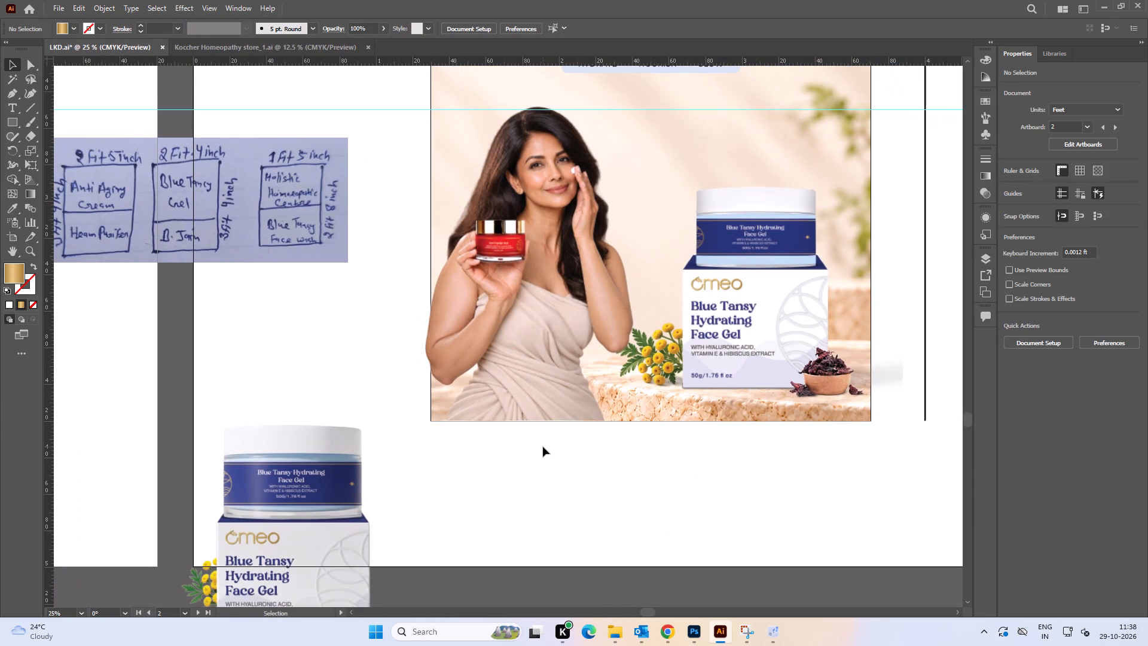